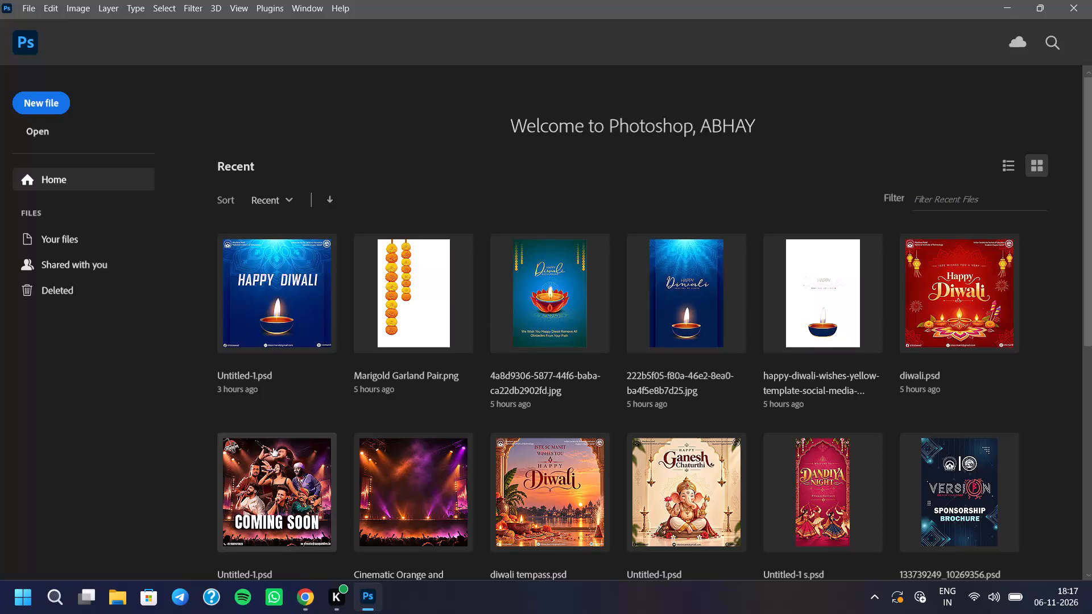
pyautogui.click(19, 99)
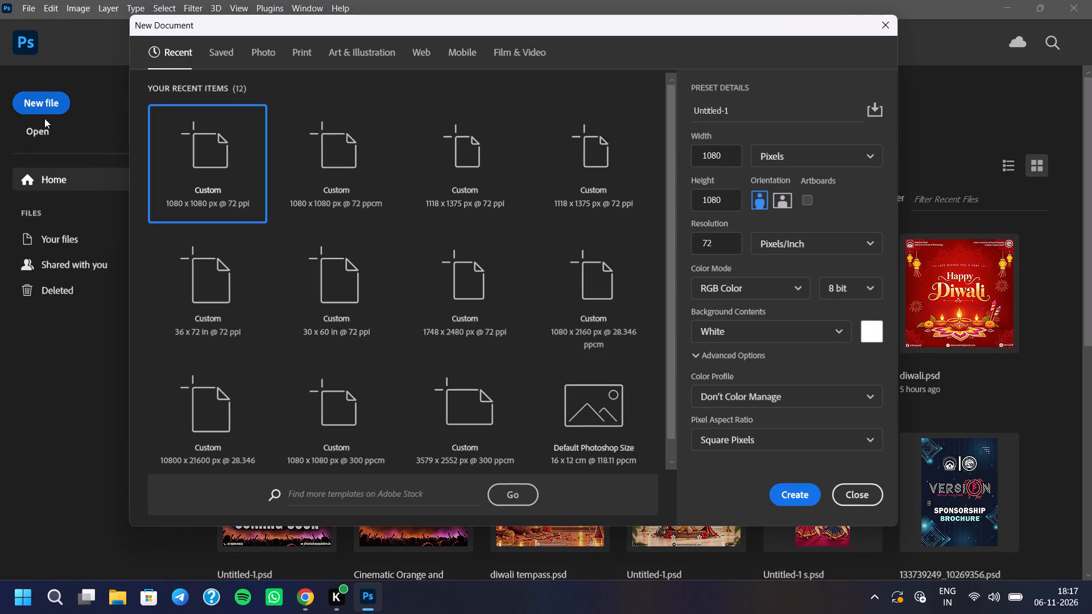
pyautogui.doubleClick(239, 165)
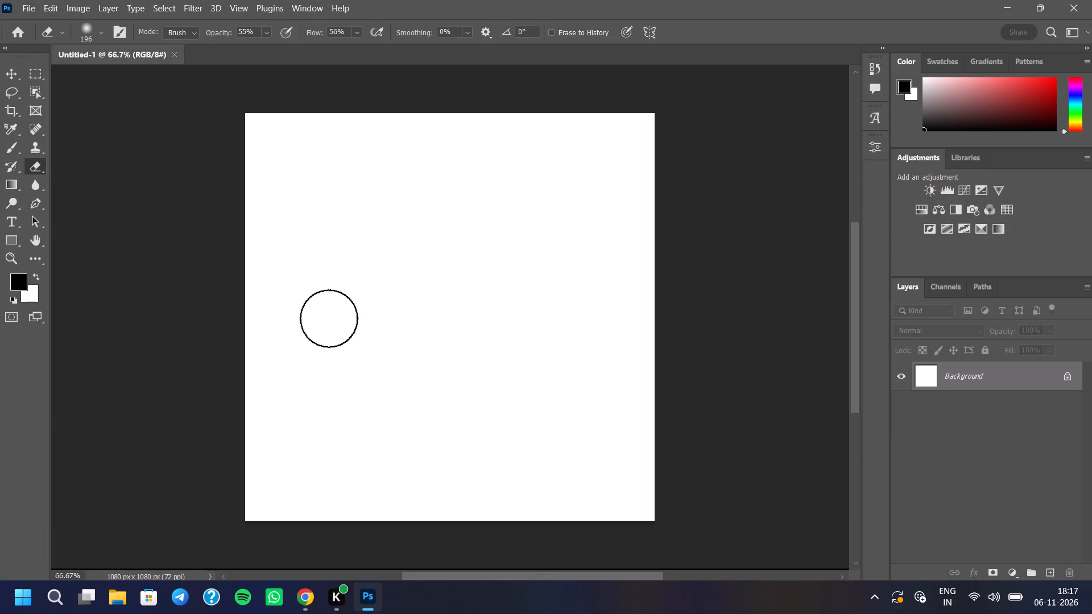
pyautogui.click(15, 73)
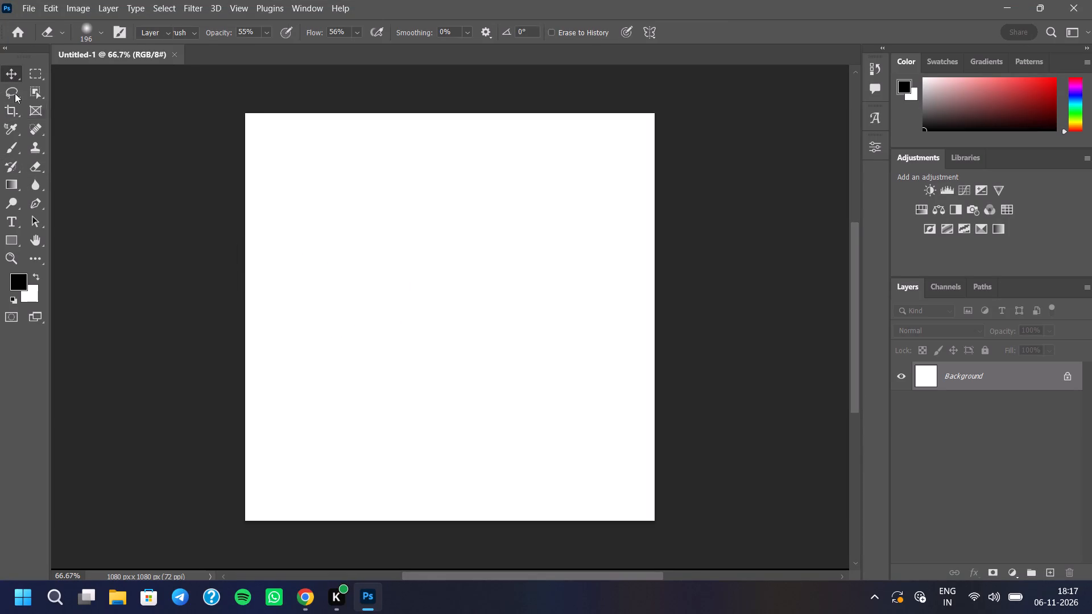
pyautogui.scroll(4, 415, 266)
pyautogui.scroll(-6, 415, 267)
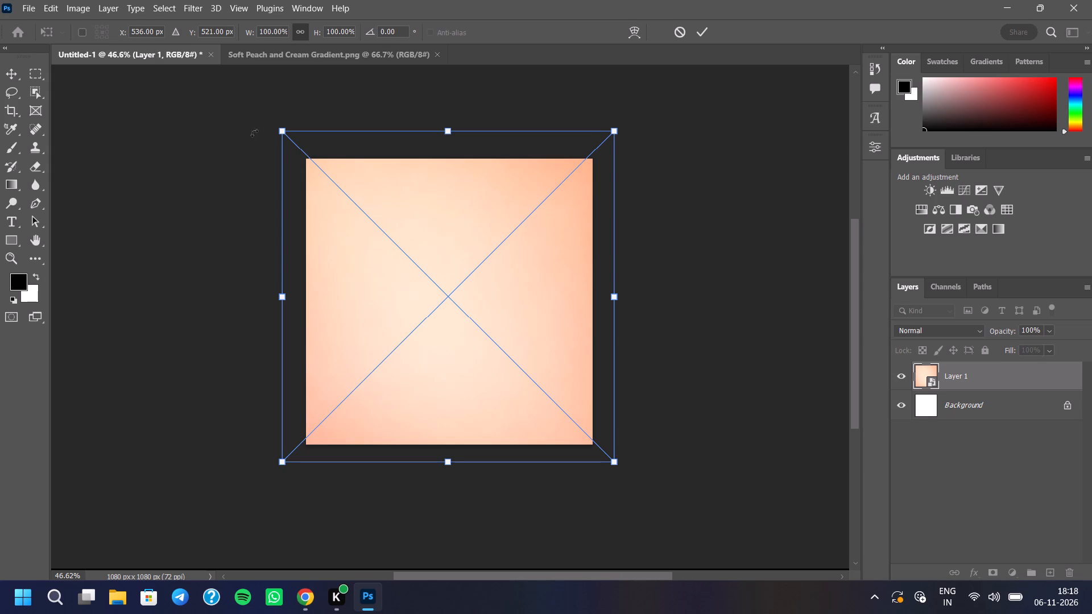
pyautogui.moveTo(280, 135); pyautogui.dragTo(310, 169)
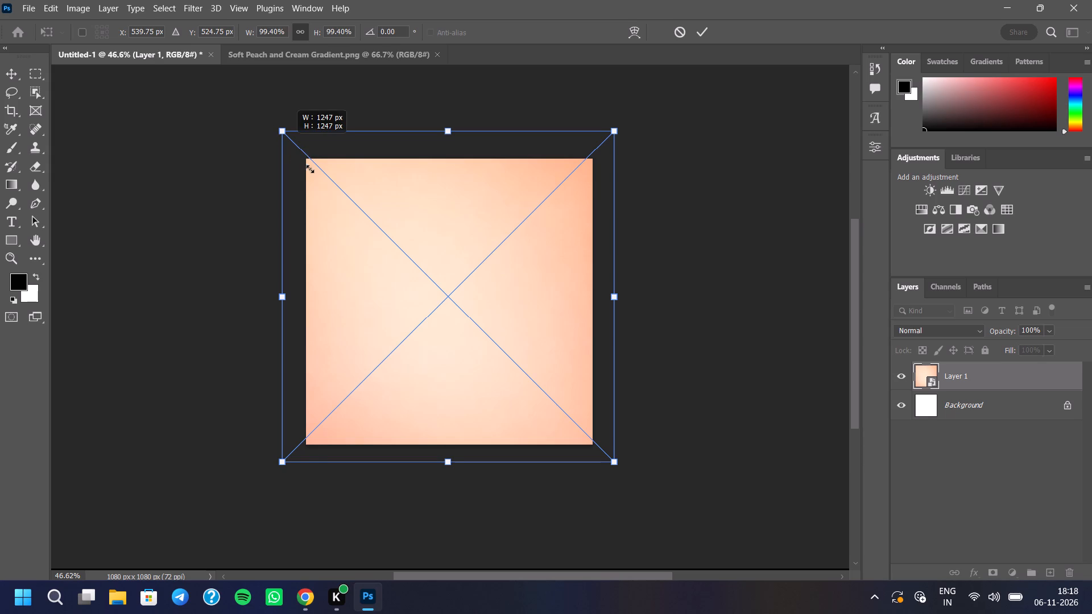
pyautogui.moveTo(312, 162); pyautogui.dragTo(305, 159)
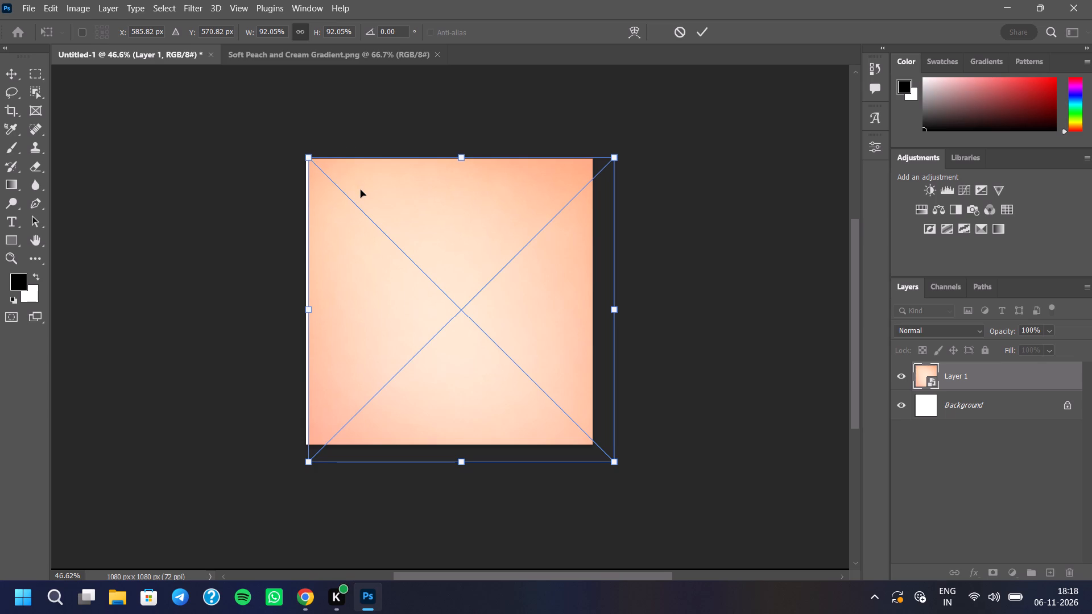
pyautogui.click(361, 190)
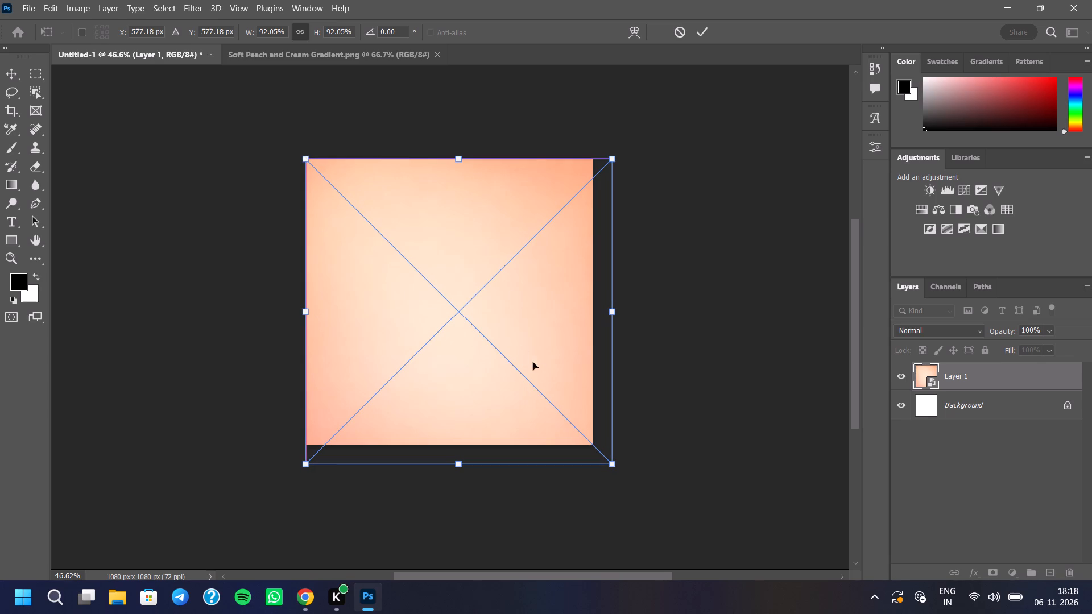
pyautogui.moveTo(616, 468); pyautogui.dragTo(593, 449)
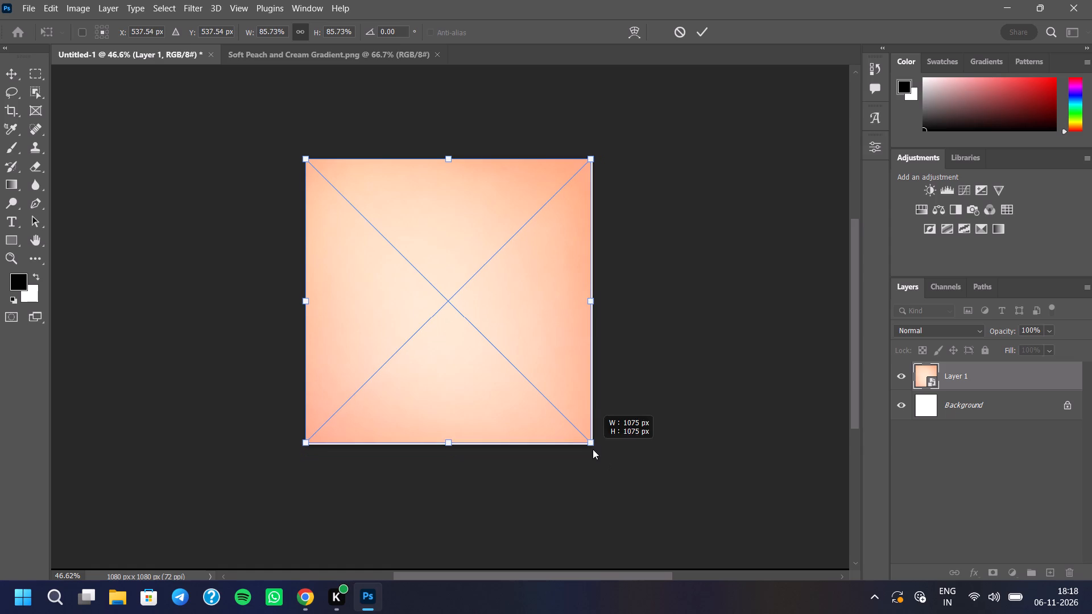
pyautogui.moveTo(593, 449); pyautogui.dragTo(594, 451)
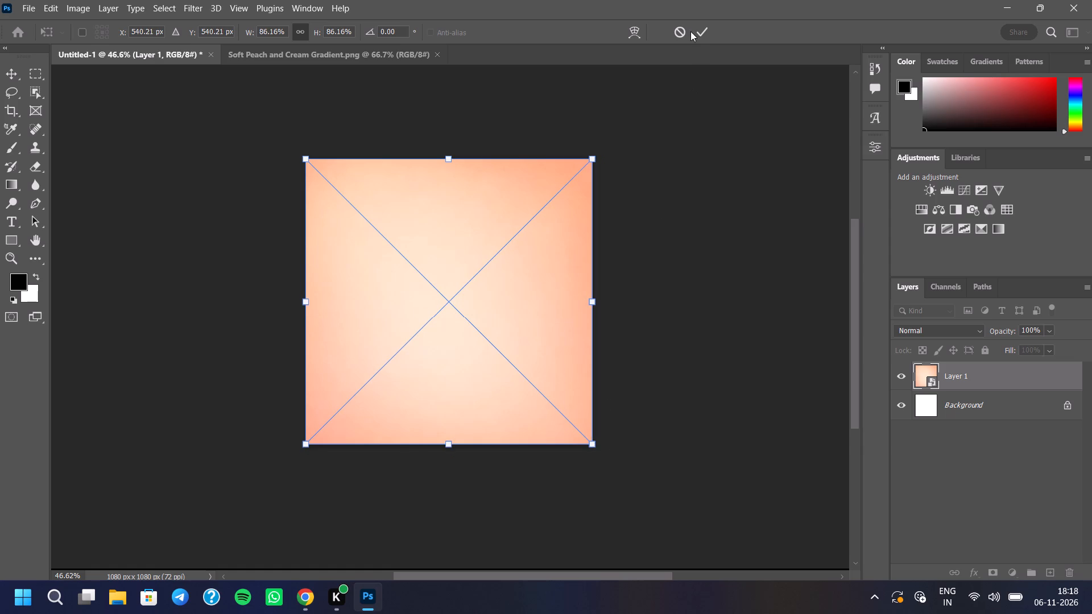
pyautogui.click(702, 32)
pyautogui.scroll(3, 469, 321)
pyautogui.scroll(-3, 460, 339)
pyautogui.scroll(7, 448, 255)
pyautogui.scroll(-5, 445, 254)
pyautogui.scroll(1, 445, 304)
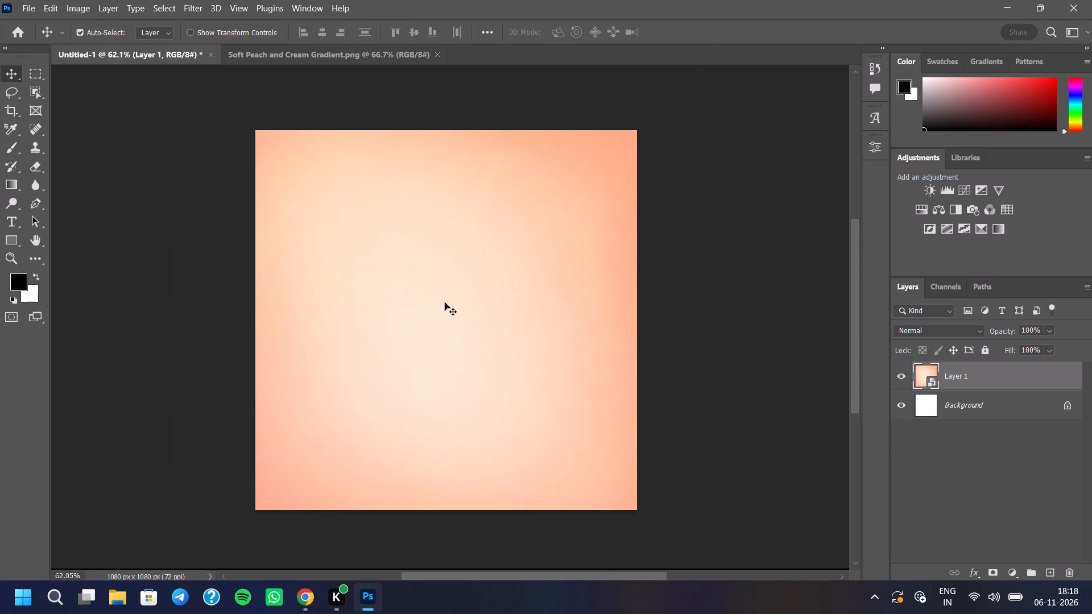
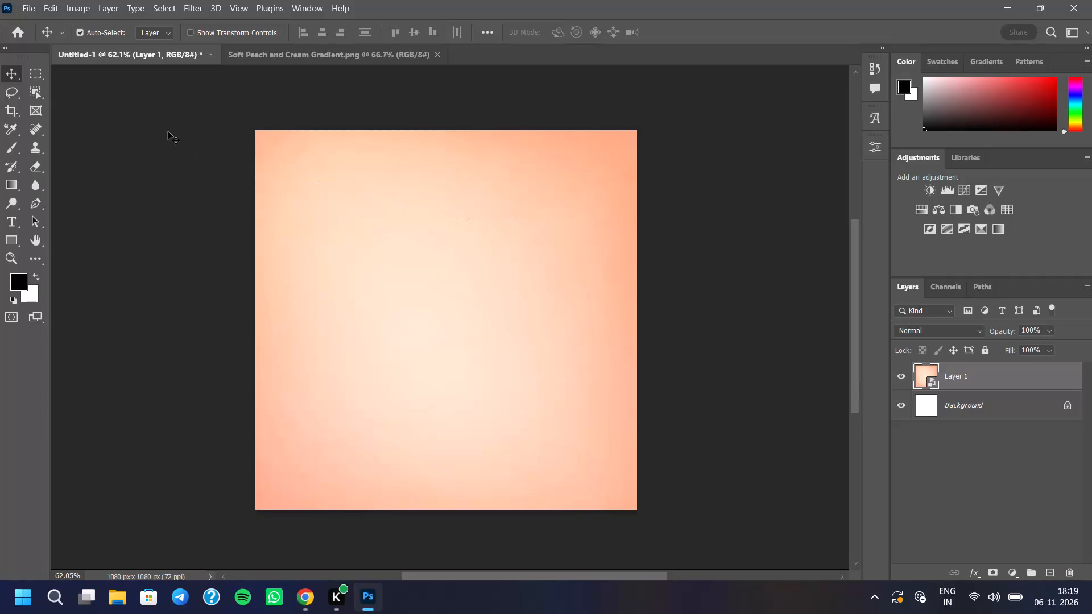
# Open the Radiant Diwali Diyas, Peach Mandala with Lotus Petals-2, Delicate Floral Mandala Frame-1 and Peach Filigree Floral Background images from the diwali folder together.
pyautogui.click(32, 7)
pyautogui.click(46, 33)
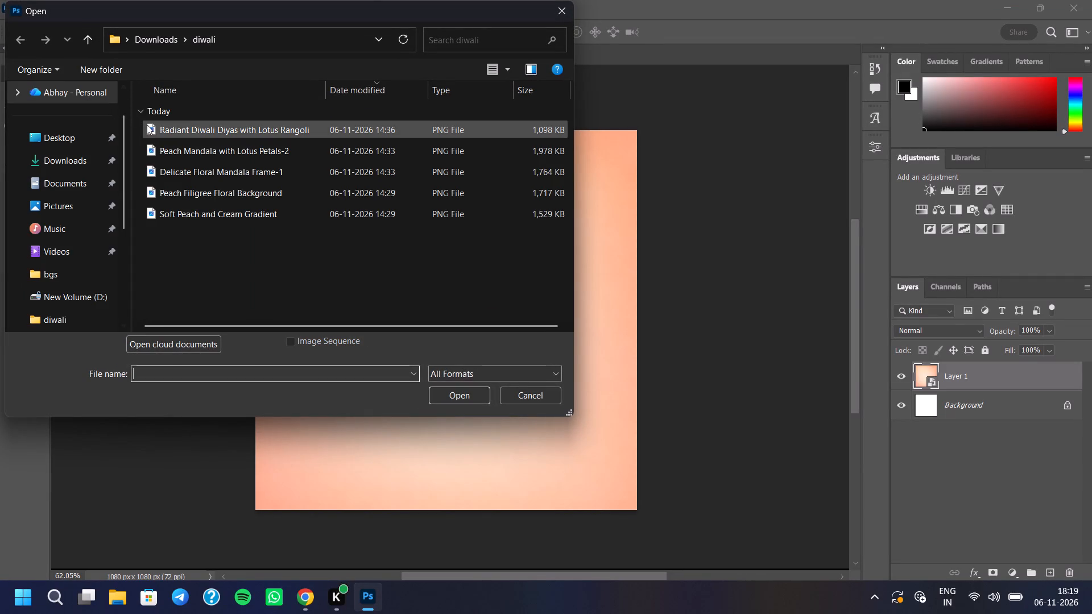
pyautogui.click(155, 123)
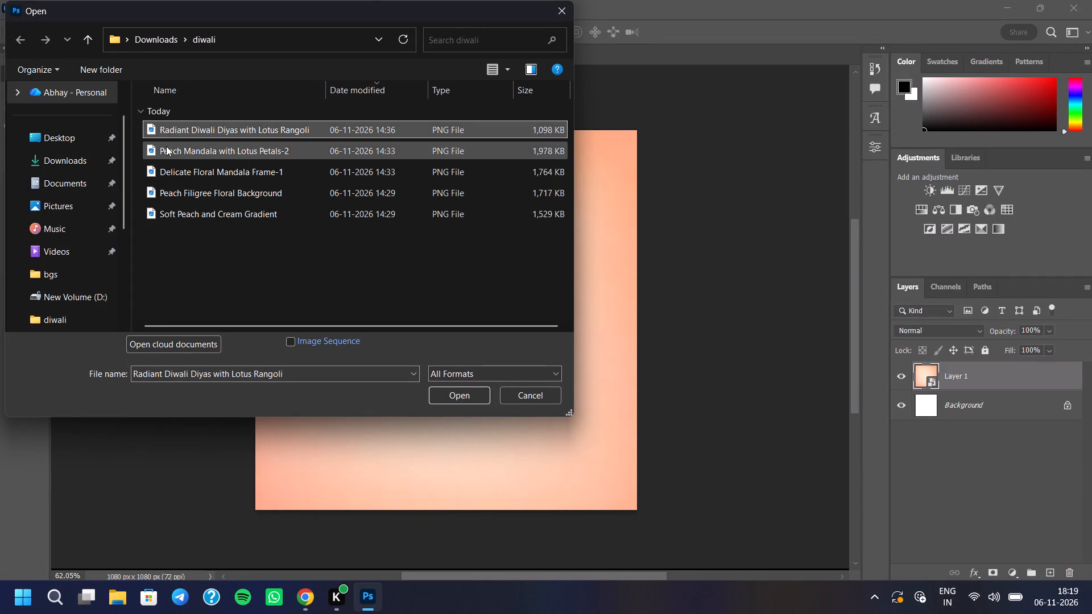
pyautogui.keyDown('ctrl'); pyautogui.click(200, 152); pyautogui.keyUp('ctrl')
pyautogui.keyDown('ctrl'); pyautogui.click(203, 164); pyautogui.keyUp('ctrl')
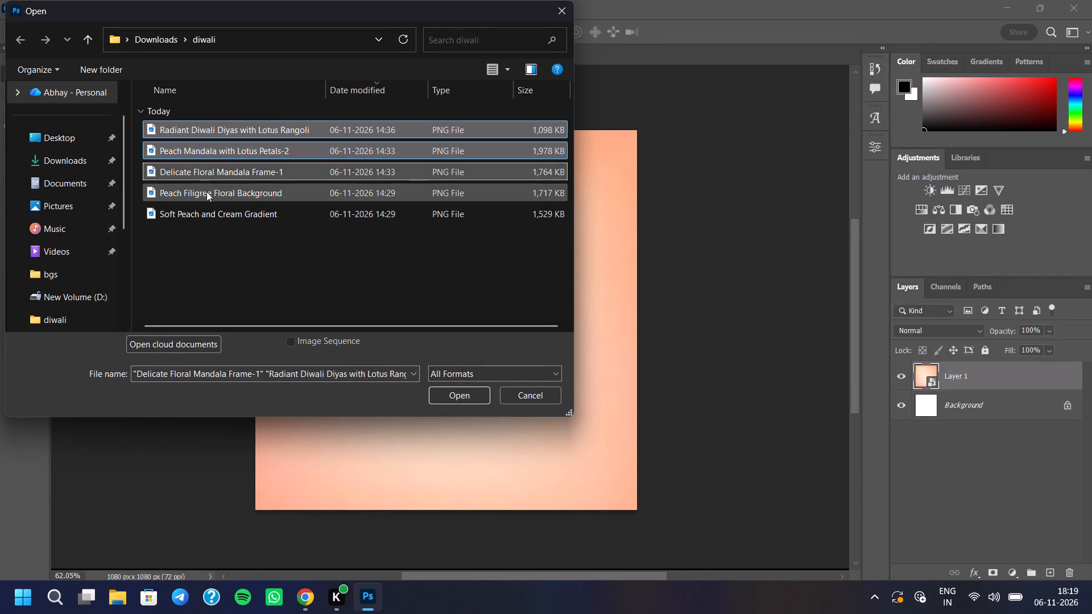
pyautogui.keyDown('ctrl'); pyautogui.click(206, 192); pyautogui.keyUp('ctrl')
pyautogui.click(442, 393)
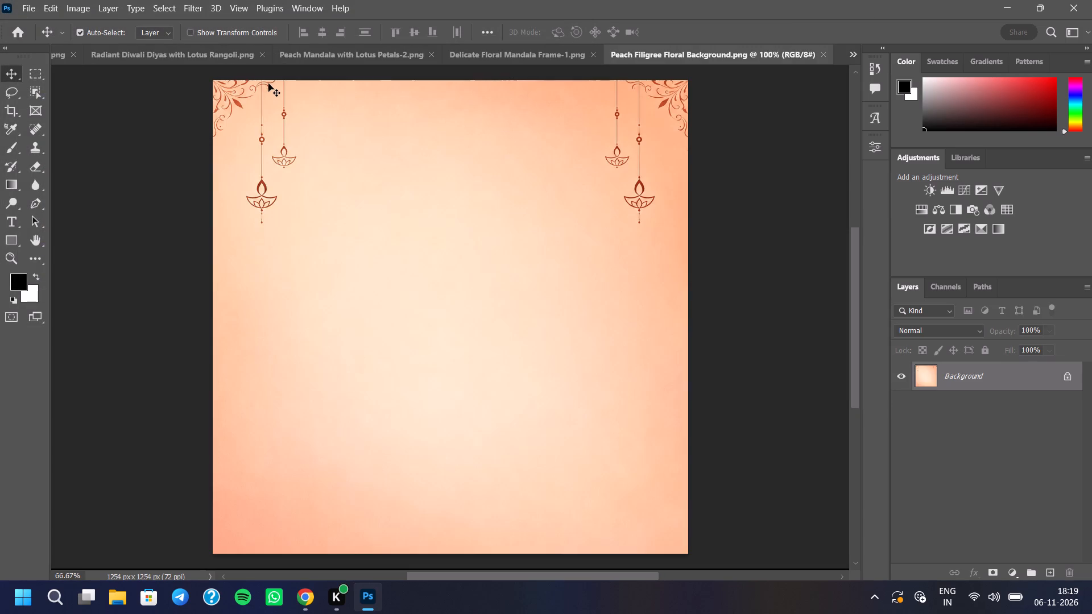
# Close the Soft Peach and Cream Gradient document.
pyautogui.click(197, 53)
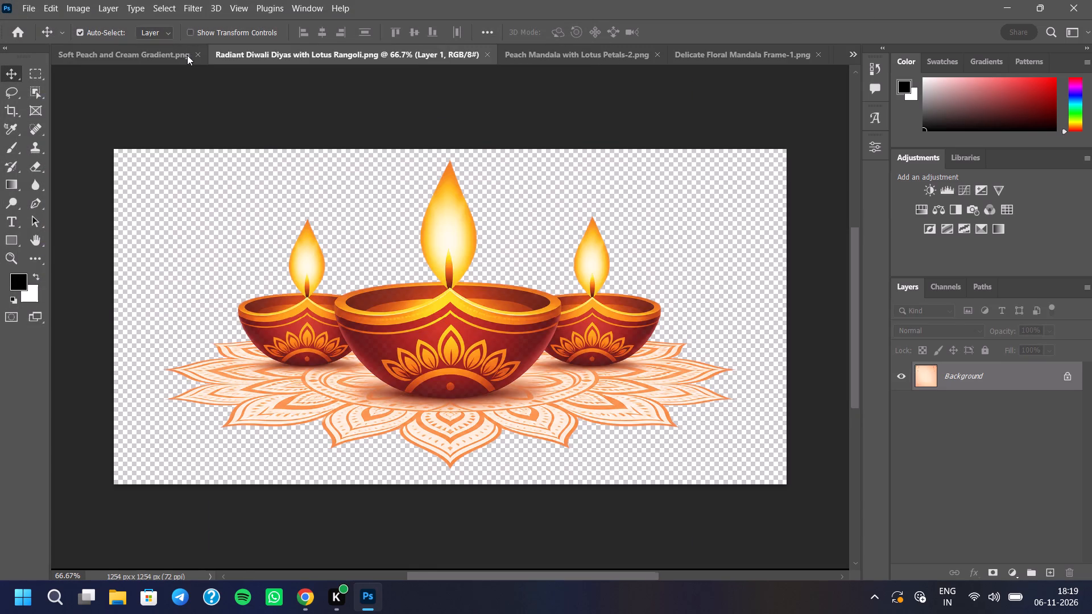
pyautogui.click(160, 56)
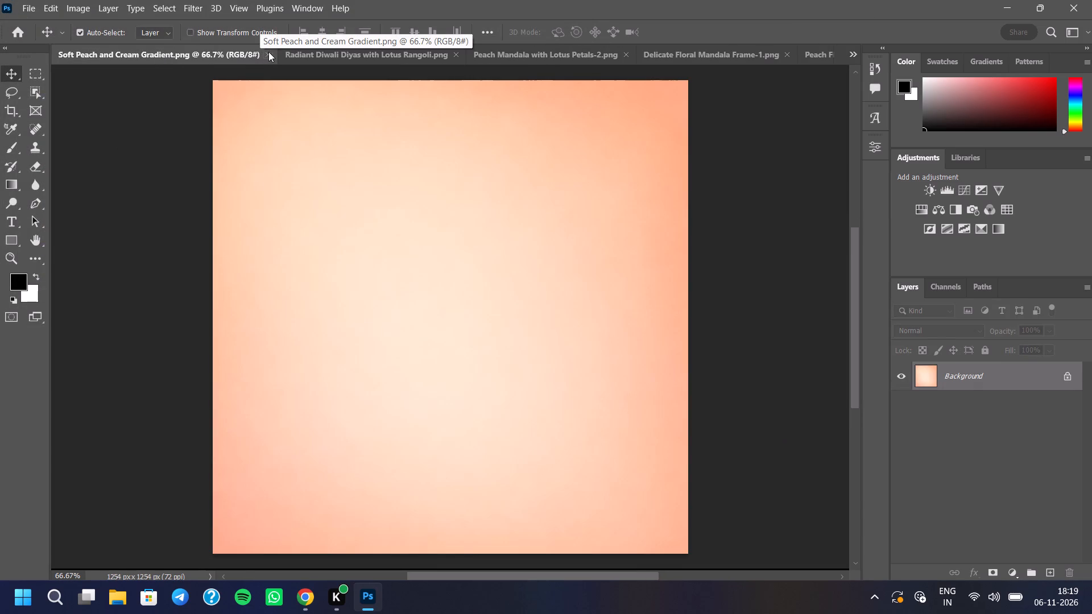
pyautogui.click(268, 51)
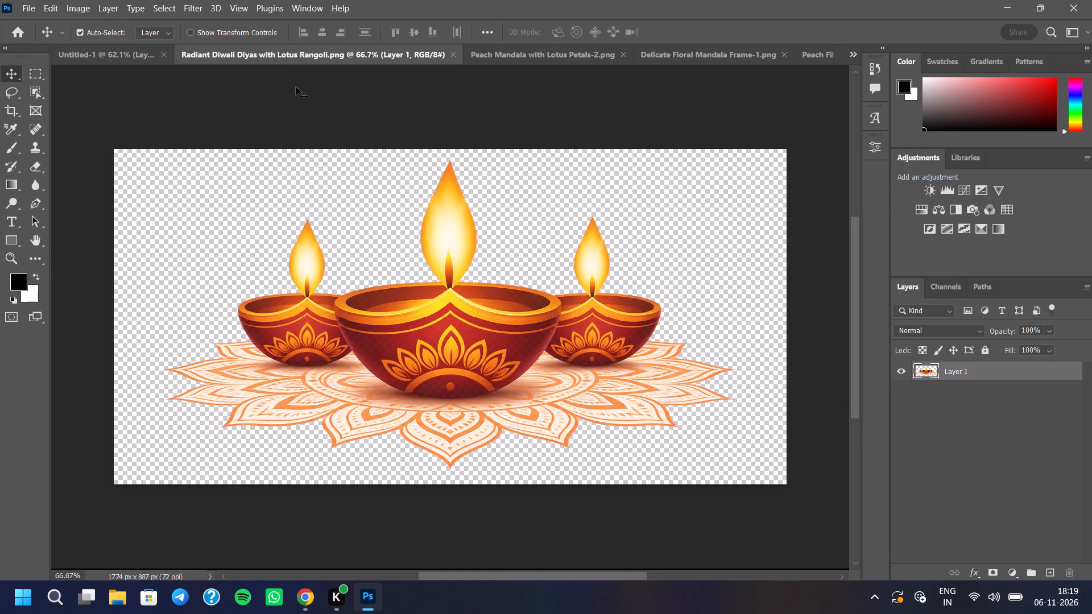
# Look through the opened Peach Mandala, Delicate Floral Mandala Frame and Peach Filigree Floral Background documents.
pyautogui.click(524, 52)
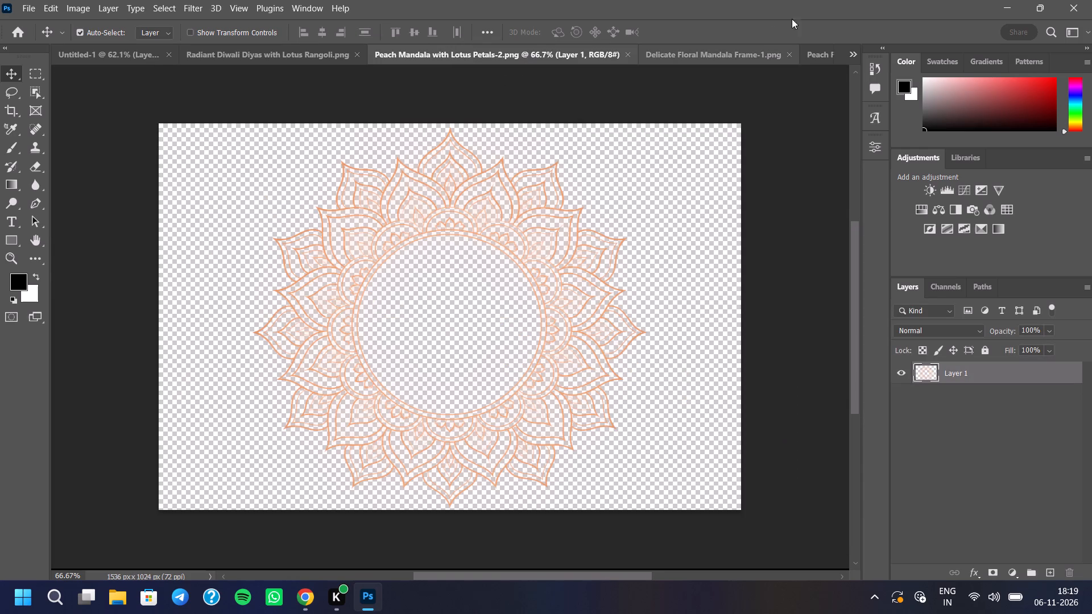
pyautogui.click(730, 51)
pyautogui.click(822, 49)
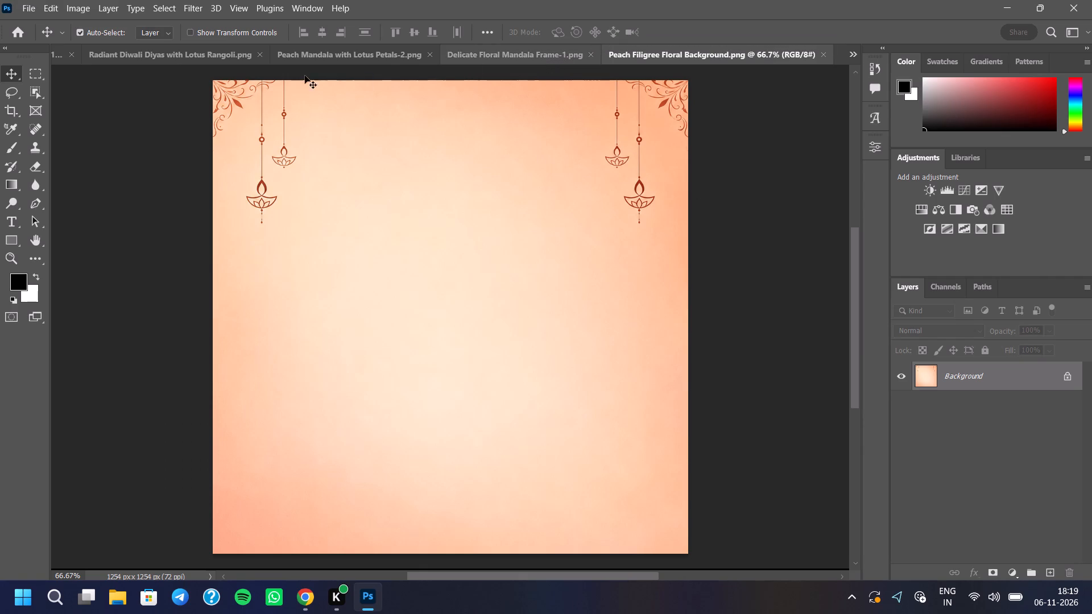
# Collapse the toolbox to a single column and return to the Untitled-1 document.
pyautogui.click(5, 48)
pyautogui.click(39, 49)
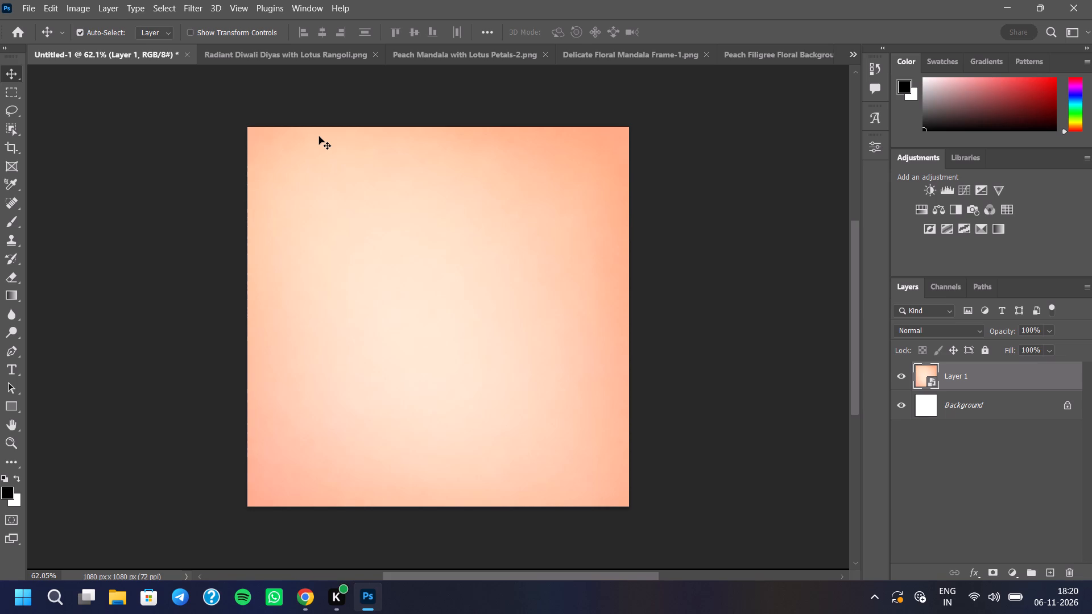
# Copy the diyas layer from the Radiant Diwali Diyas with Lotus Rangoli document onto the lower part of the Untitled-1 canvas.
pyautogui.click(306, 63)
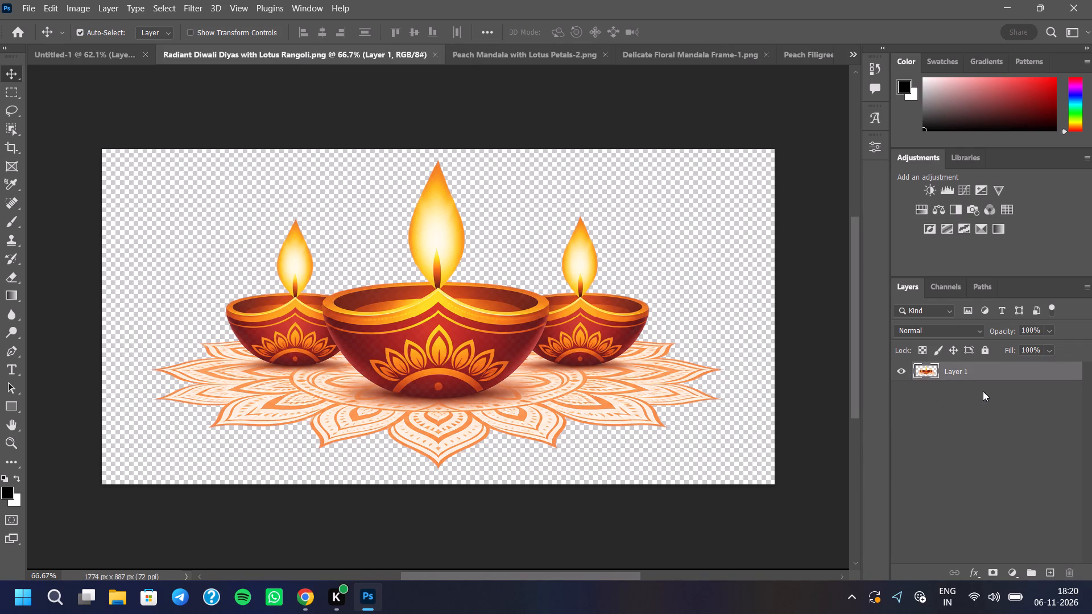
pyautogui.moveTo(971, 371); pyautogui.dragTo(482, 425)
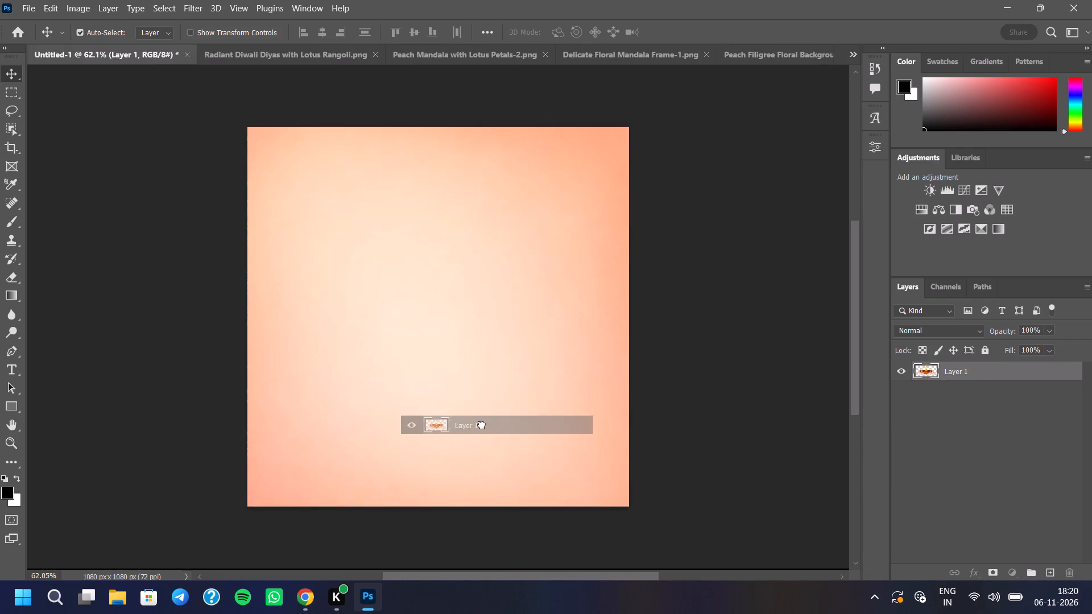
pyautogui.moveTo(482, 425); pyautogui.dragTo(440, 409)
# Convert the diyas layer, Layer 2, to a smart object.
pyautogui.rightClick(983, 381)
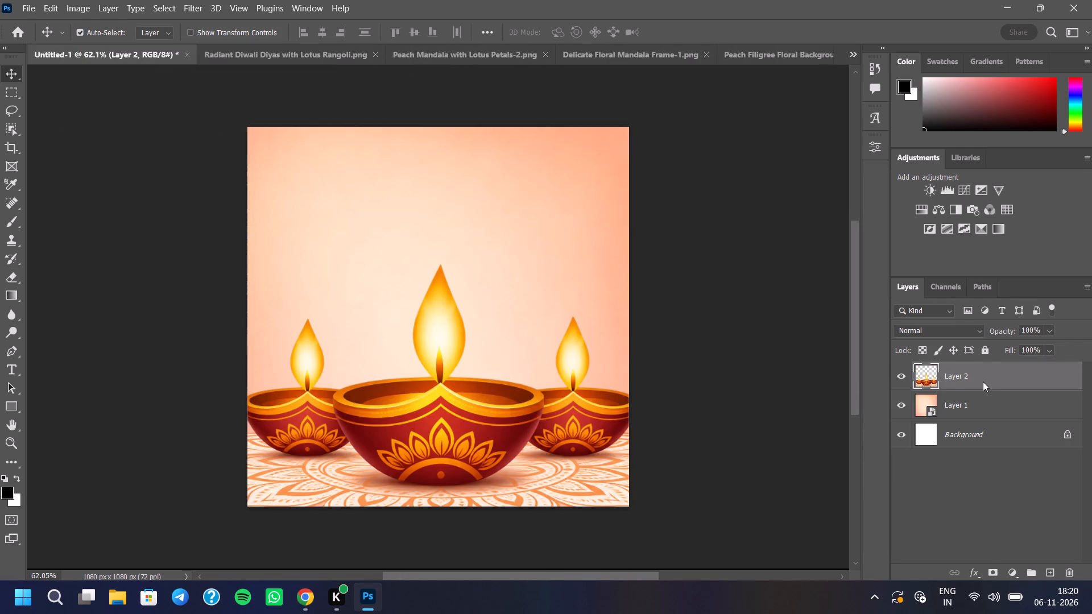
pyautogui.click(862, 209)
pyautogui.click(862, 209)
pyautogui.click(862, 208)
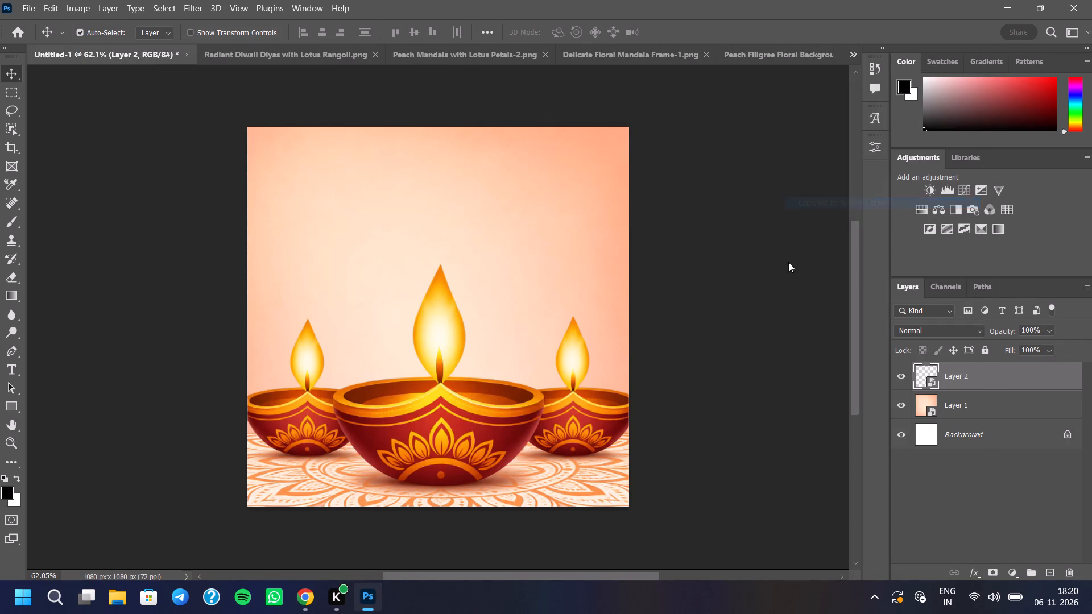
# Scale the diyas layer proportionally to about 46% and place it near the middle of the poster's lower part.
pyautogui.hotkey('ctrl', 't')
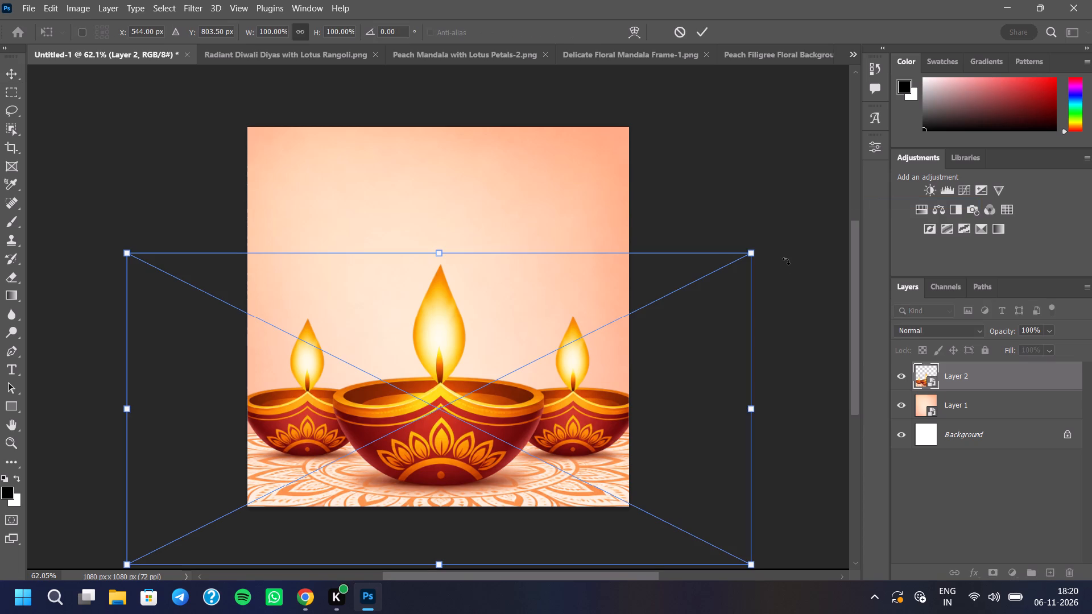
pyautogui.moveTo(752, 561); pyautogui.dragTo(549, 443)
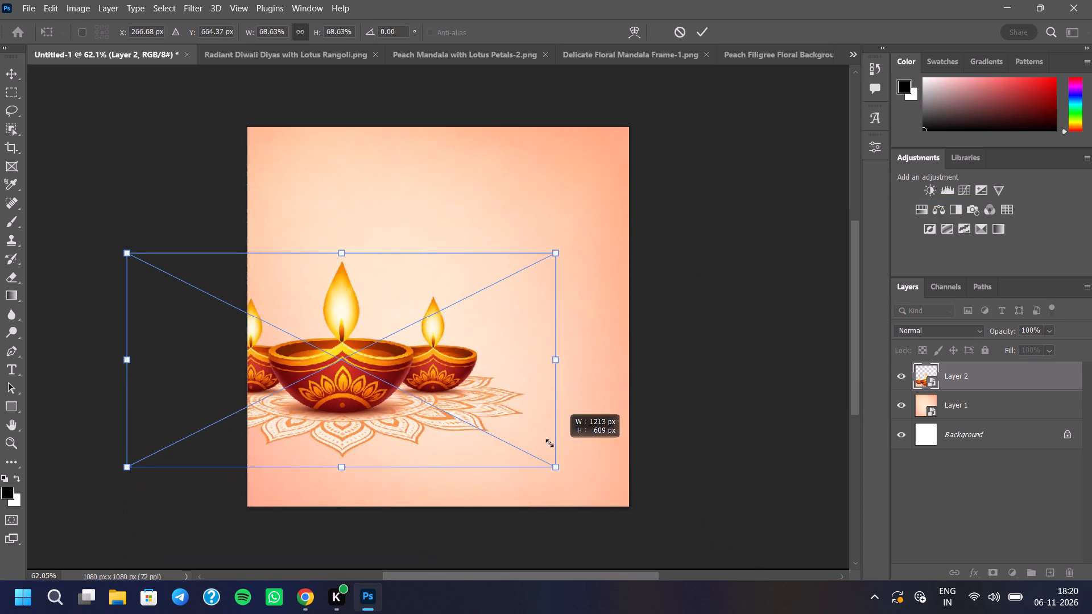
pyautogui.moveTo(549, 443); pyautogui.dragTo(540, 437)
pyautogui.moveTo(123, 251); pyautogui.dragTo(183, 289)
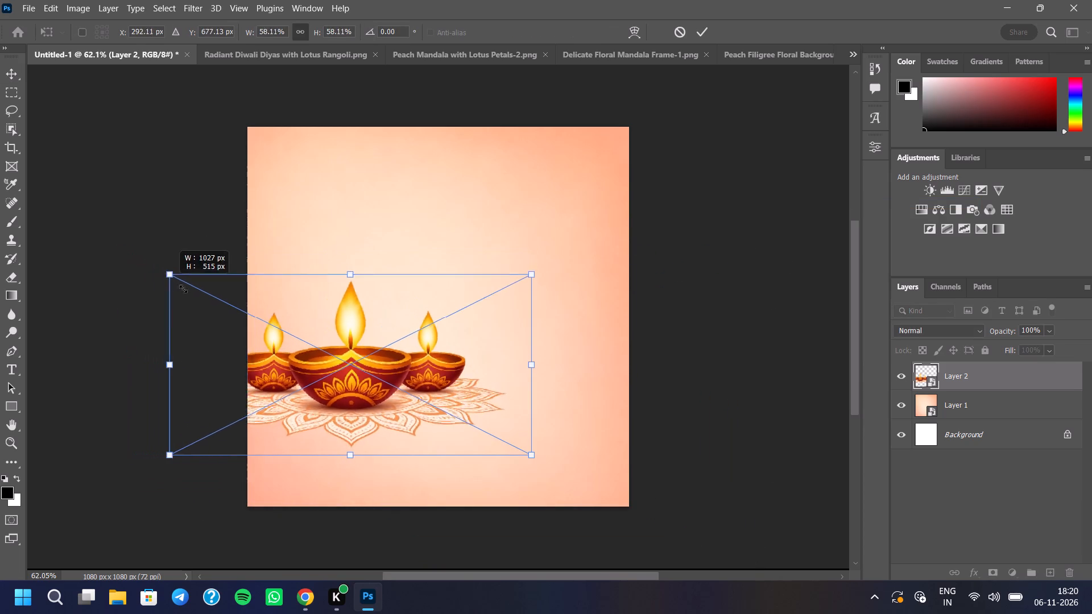
pyautogui.moveTo(183, 289); pyautogui.dragTo(348, 384)
pyautogui.scroll(4, 405, 422)
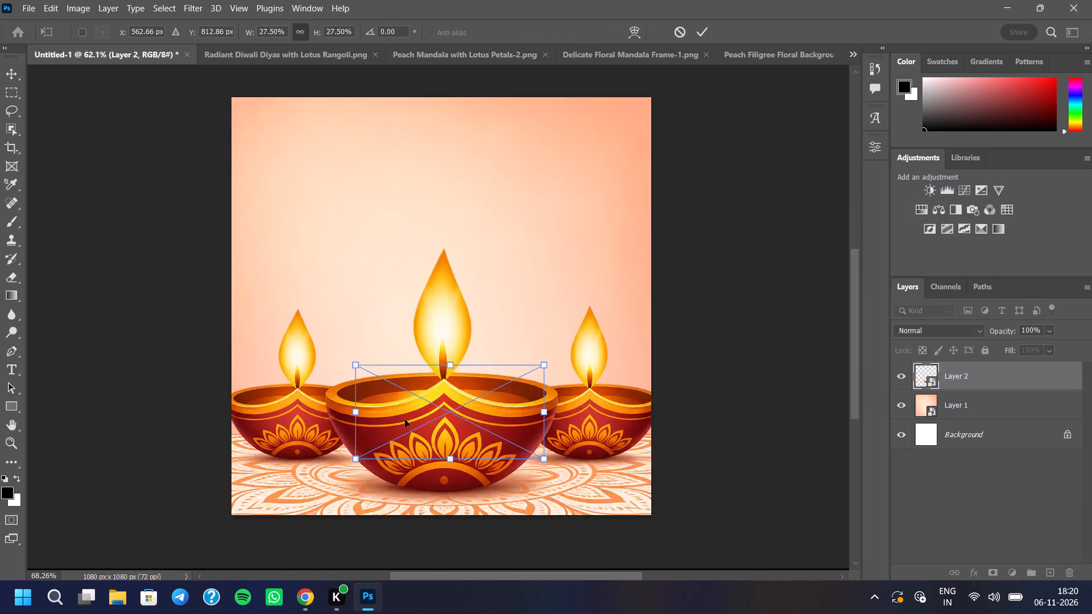
pyautogui.scroll(-4, 412, 396)
pyautogui.moveTo(354, 356); pyautogui.dragTo(308, 339)
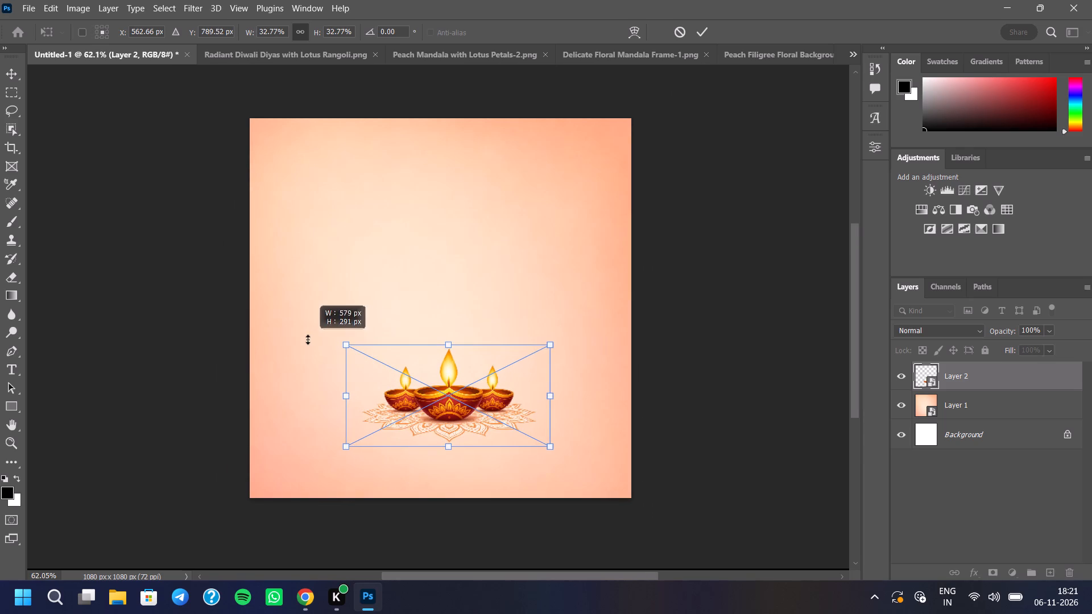
pyautogui.moveTo(308, 339); pyautogui.dragTo(309, 339)
pyautogui.moveTo(421, 370); pyautogui.dragTo(405, 373)
pyautogui.scroll(2, 417, 375)
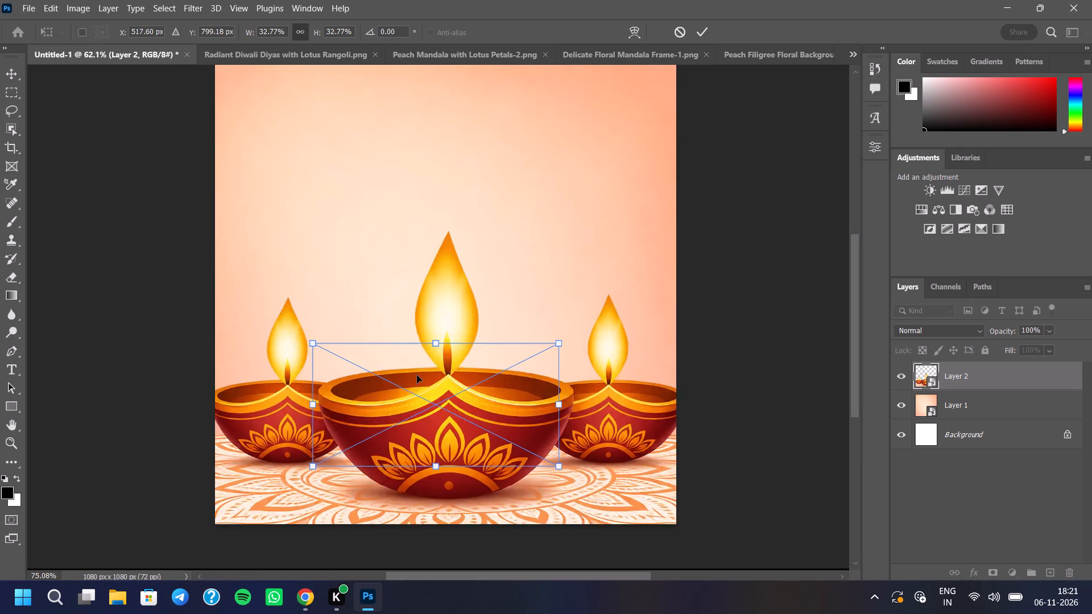
pyautogui.moveTo(436, 467); pyautogui.dragTo(435, 488)
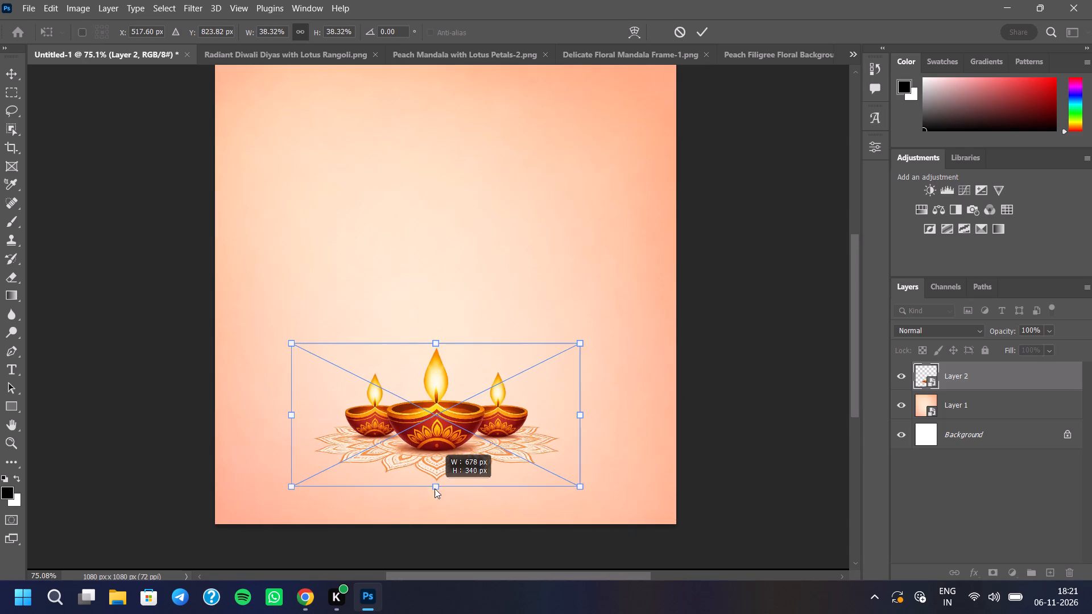
pyautogui.moveTo(435, 488); pyautogui.dragTo(435, 496)
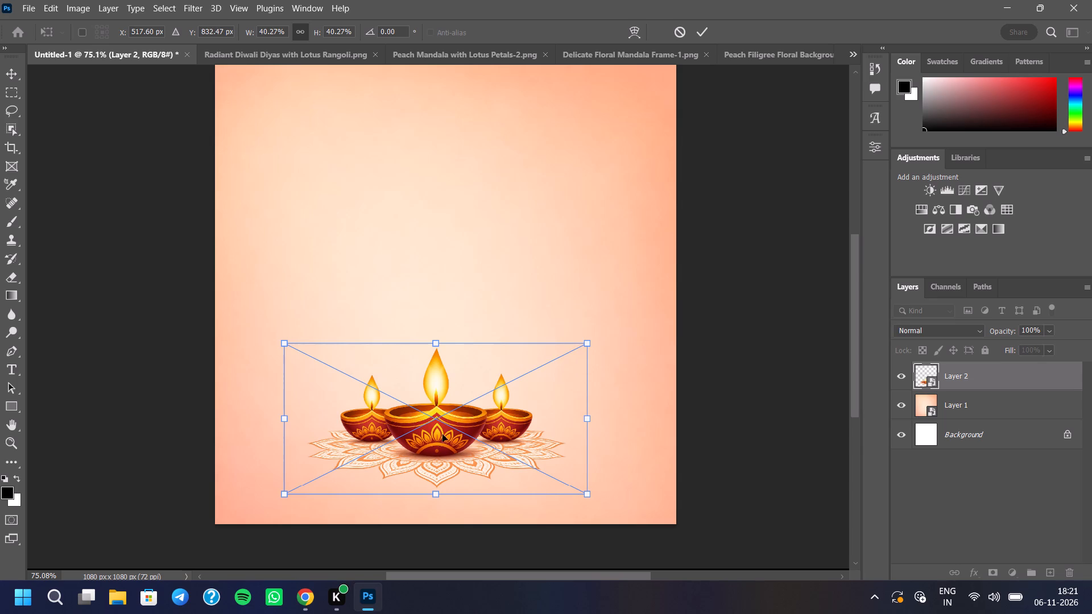
pyautogui.moveTo(437, 342); pyautogui.dragTo(444, 325)
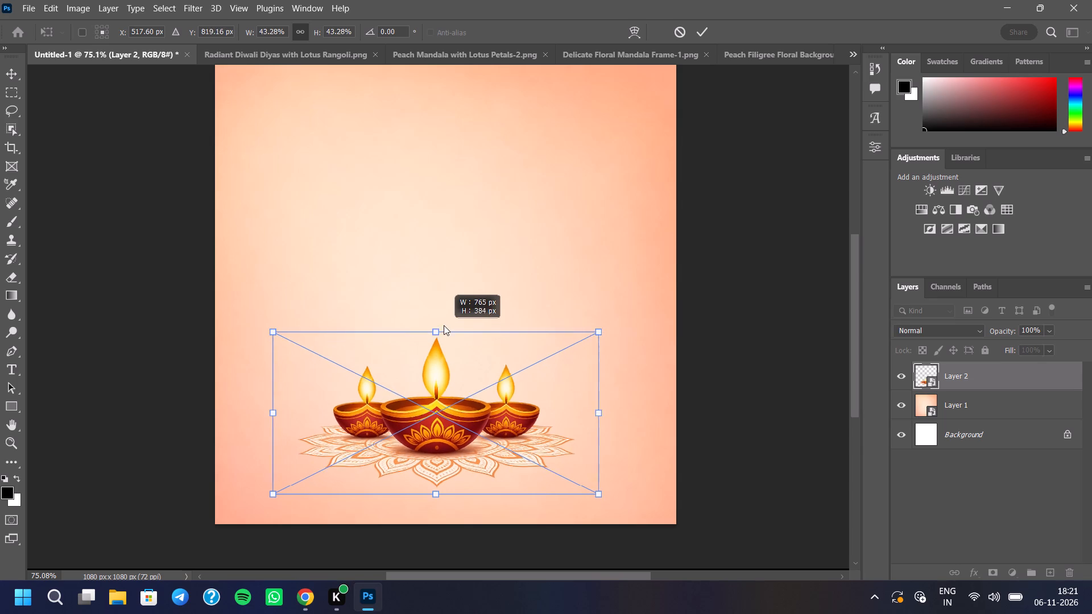
pyautogui.moveTo(444, 325); pyautogui.dragTo(448, 320)
pyautogui.scroll(-3, 468, 400)
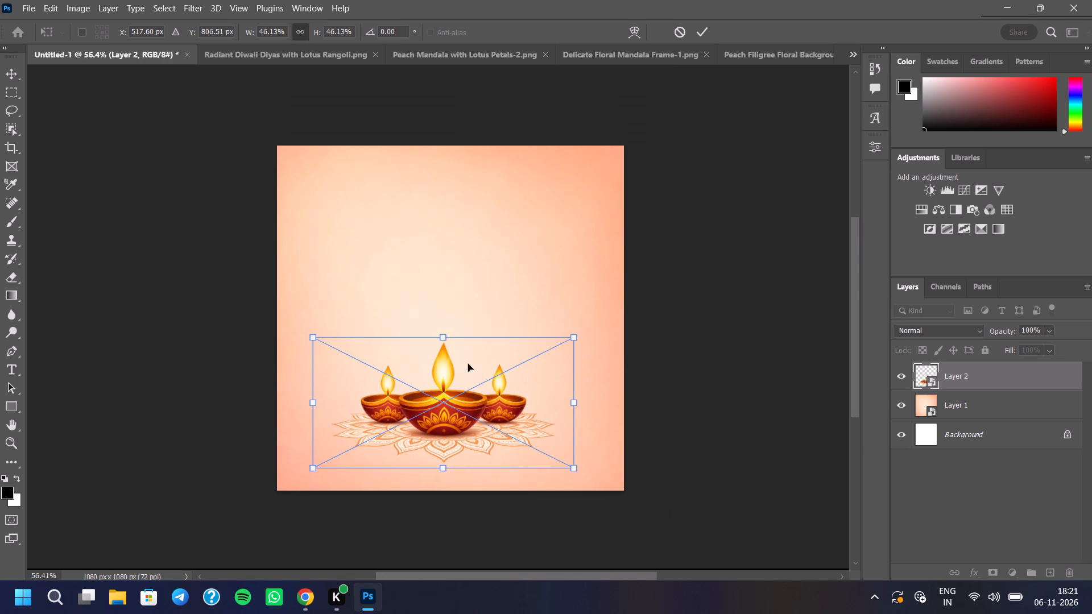
pyautogui.click(700, 18)
pyautogui.click(701, 30)
# Center the diyas layer horizontally on the poster, with alignment set relative to the canvas.
pyautogui.click(485, 30)
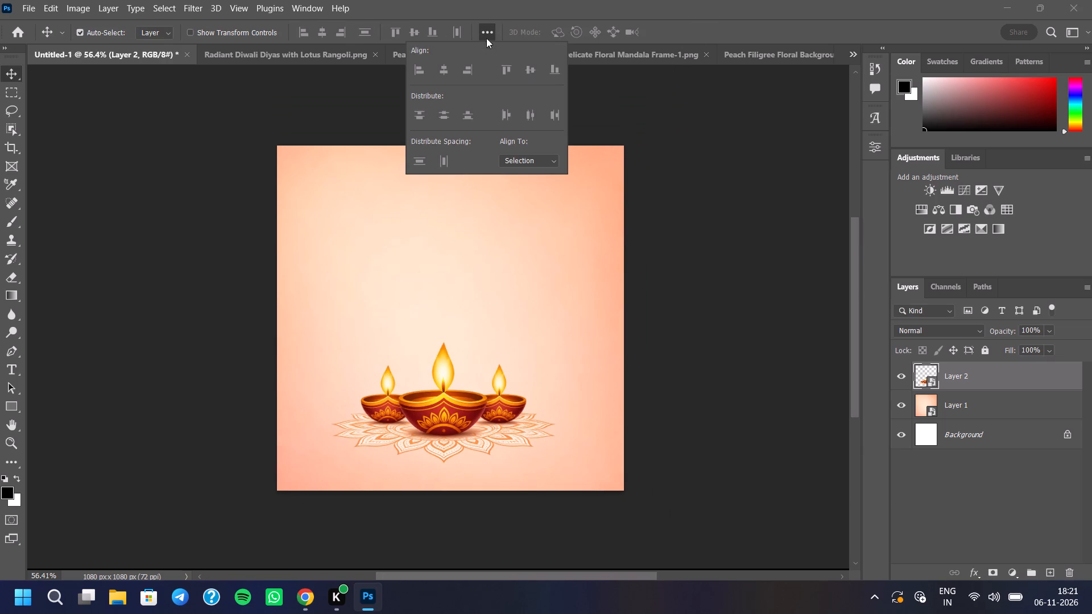
pyautogui.click(512, 159)
pyautogui.click(521, 183)
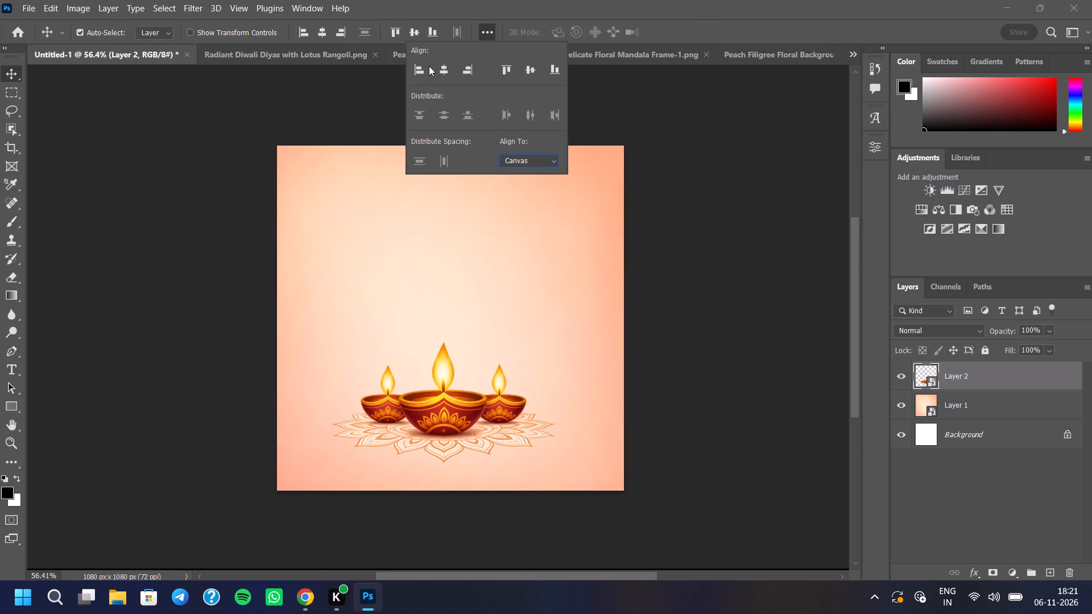
pyautogui.click(439, 71)
pyautogui.click(482, 28)
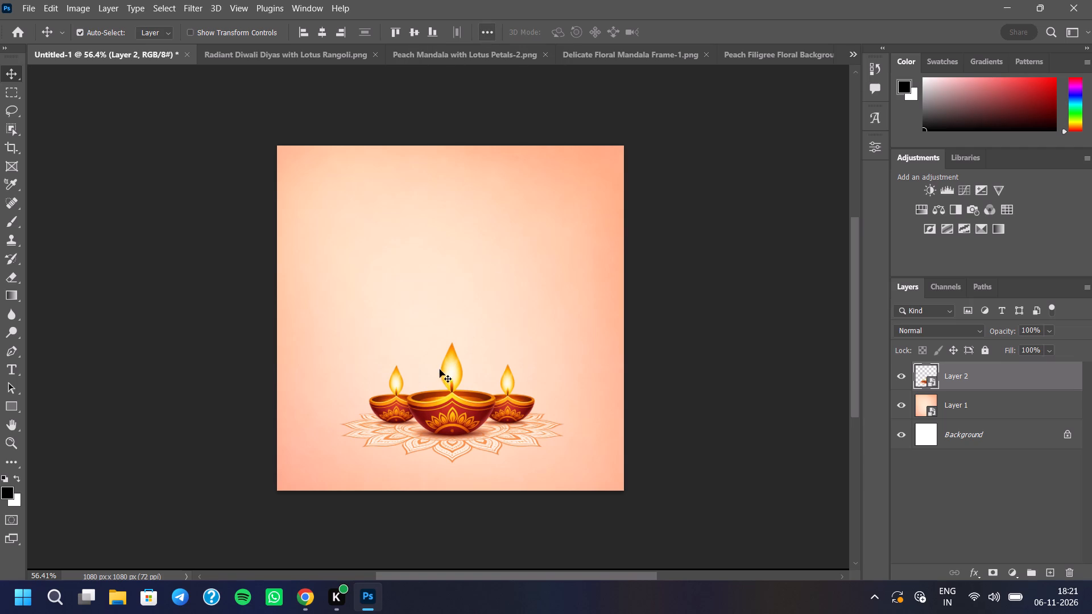
pyautogui.click(317, 611)
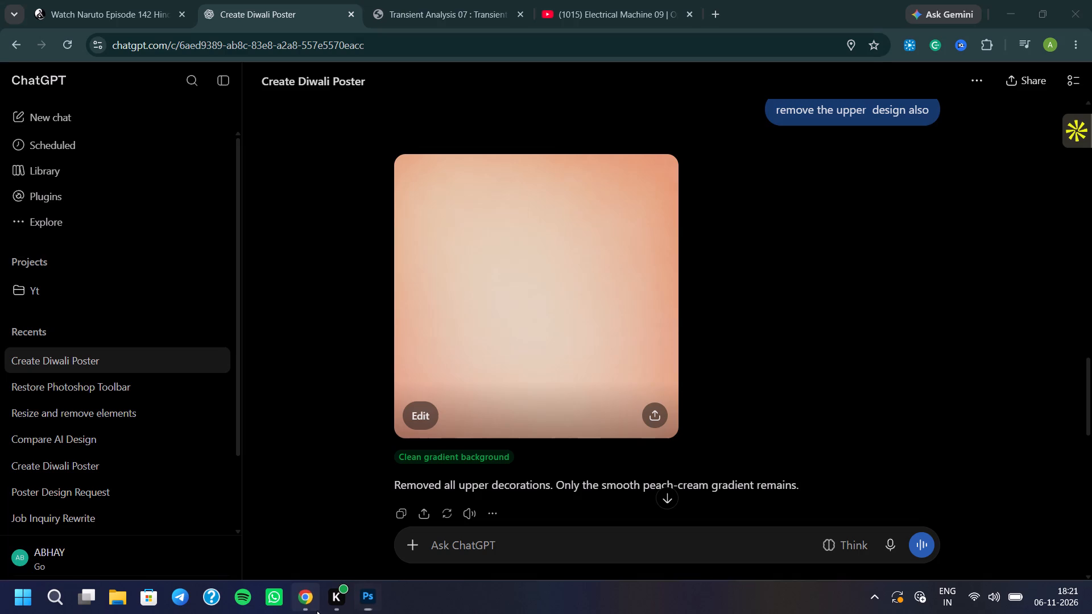
pyautogui.scroll(15, 609, 396)
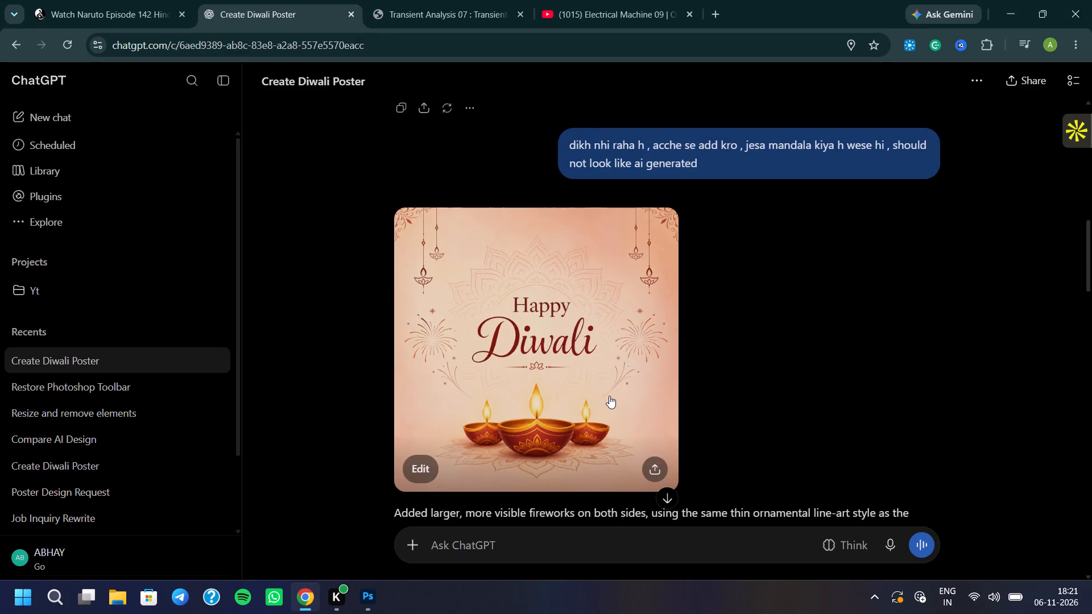
pyautogui.scroll(-4, 609, 396)
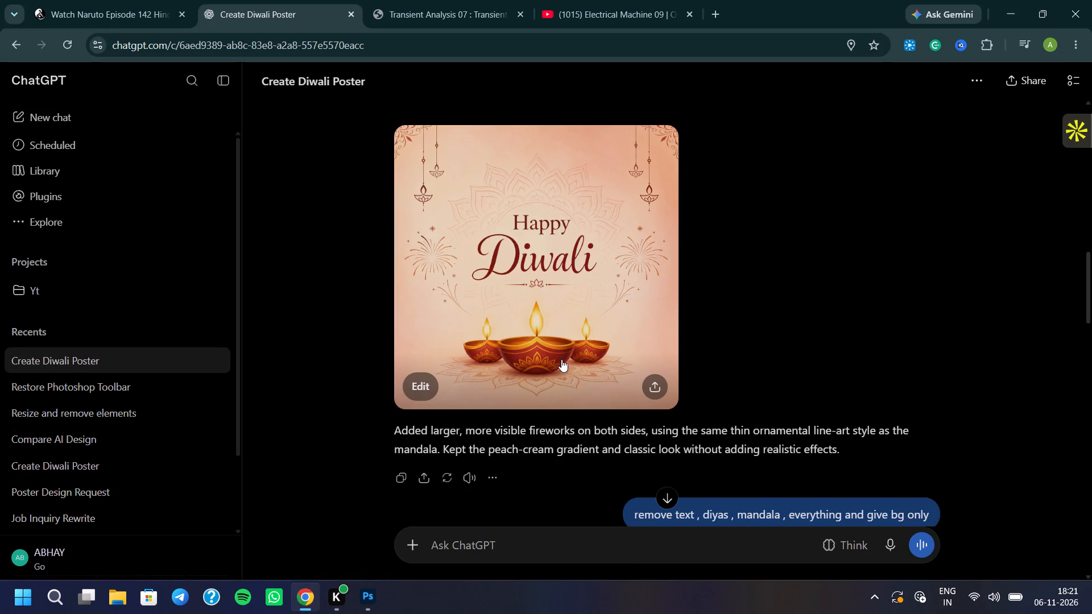
pyautogui.click(375, 596)
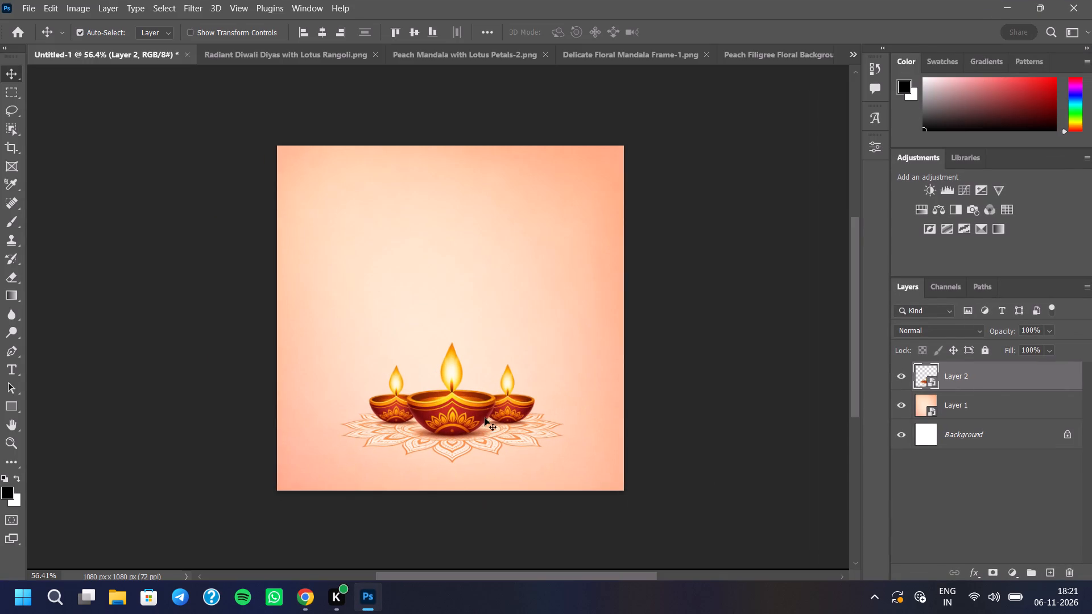
# Add a Brightness/Contrast adjustment clipped to the diyas layer, Layer 2, with brightness at -12 and the contrast reduced.
pyautogui.scroll(6, 475, 396)
pyautogui.scroll(-5, 470, 404)
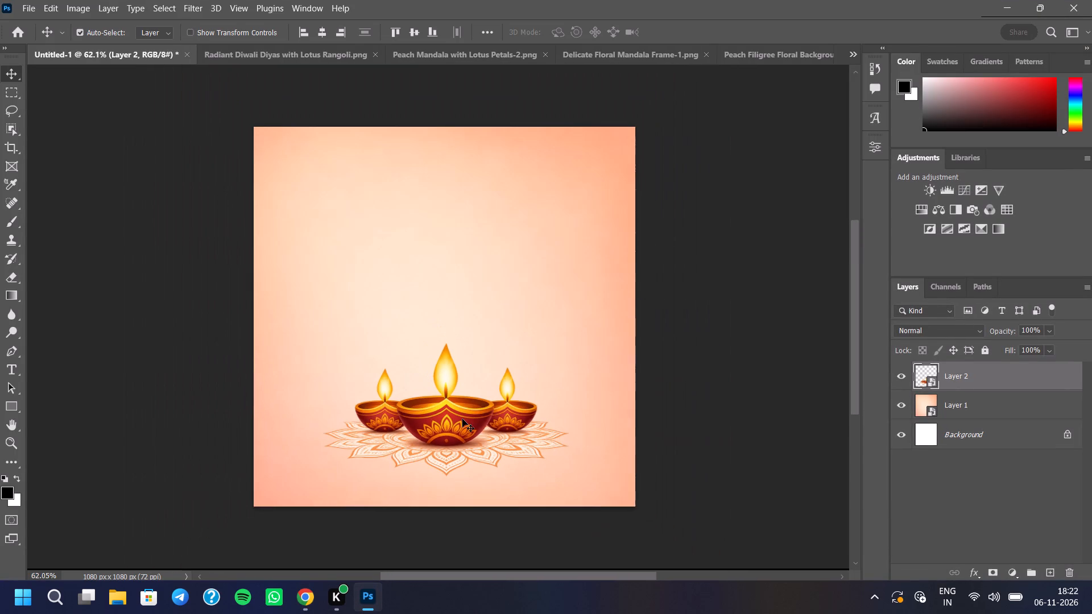
pyautogui.click(1014, 572)
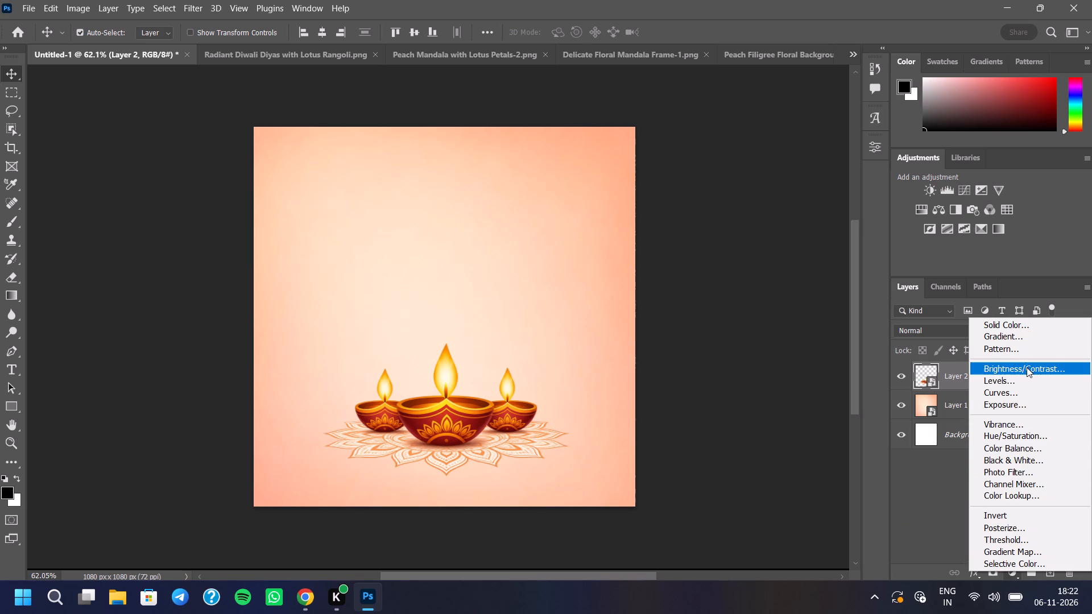
pyautogui.click(1024, 371)
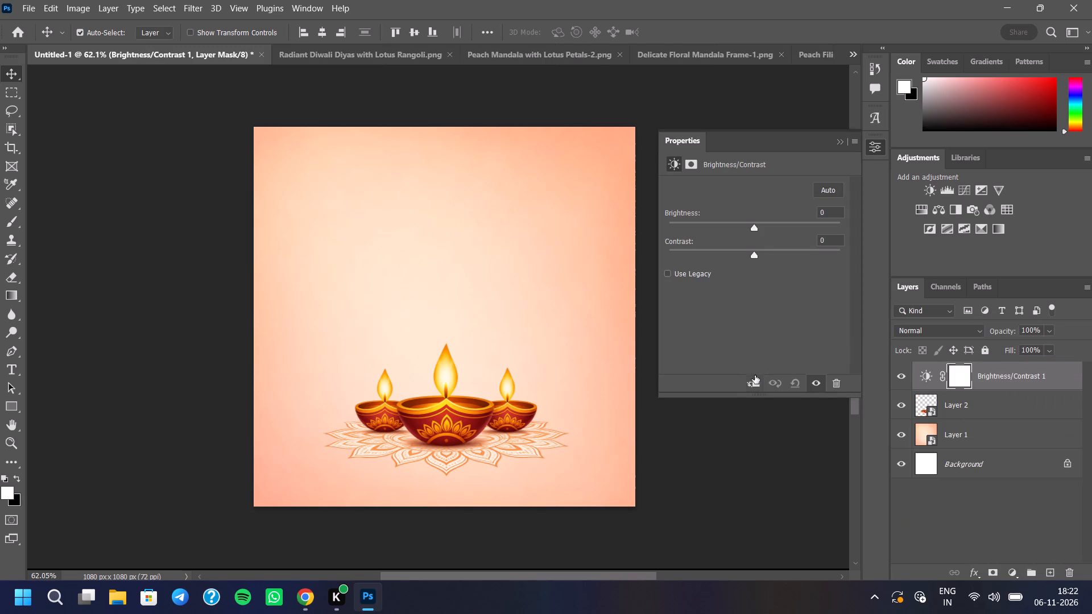
pyautogui.click(755, 375)
pyautogui.moveTo(752, 224); pyautogui.dragTo(734, 226)
pyautogui.moveTo(734, 226); pyautogui.dragTo(747, 224)
pyautogui.moveTo(755, 252); pyautogui.dragTo(693, 283)
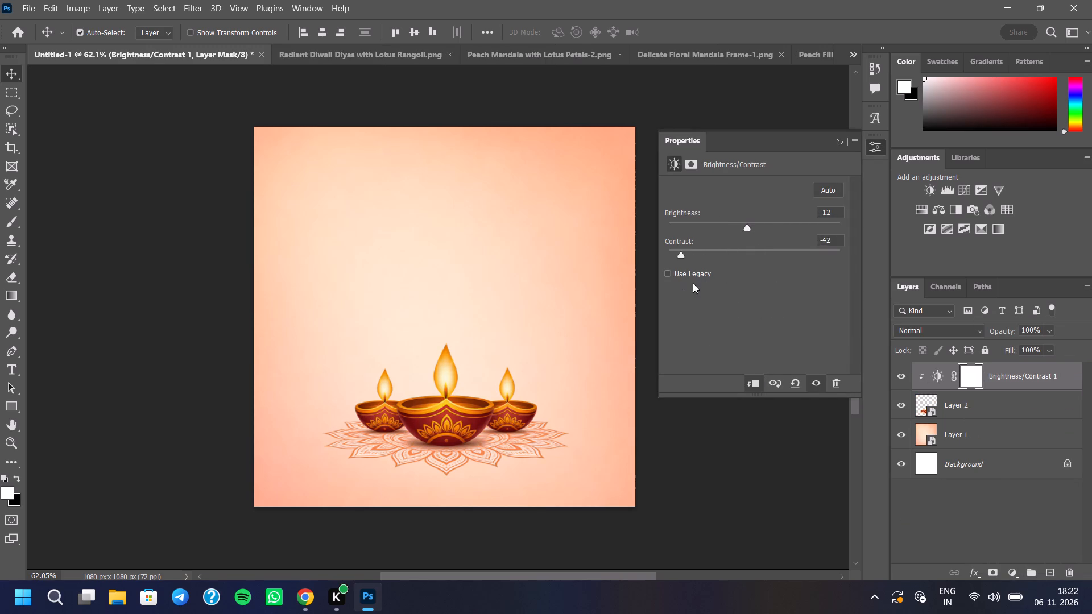
pyautogui.moveTo(693, 283); pyautogui.dragTo(712, 283)
pyautogui.click(836, 140)
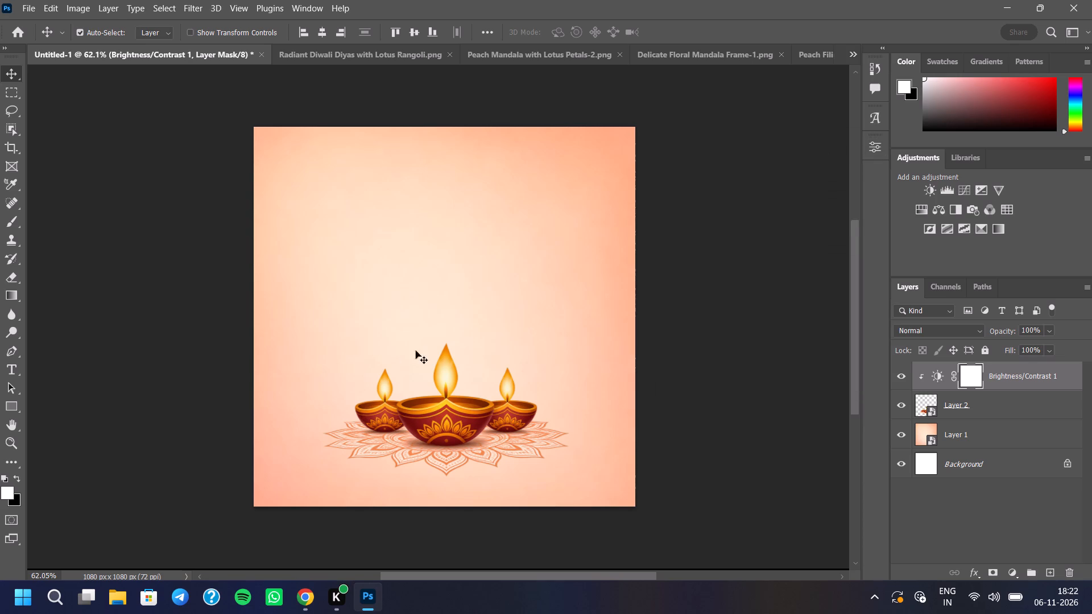
# Copy the mandala layer from Peach Mandala with Lotus Petals-2.png into the Untitled-1 poster.
pyautogui.scroll(2, 380, 351)
pyautogui.scroll(-1, 381, 349)
pyautogui.click(551, 54)
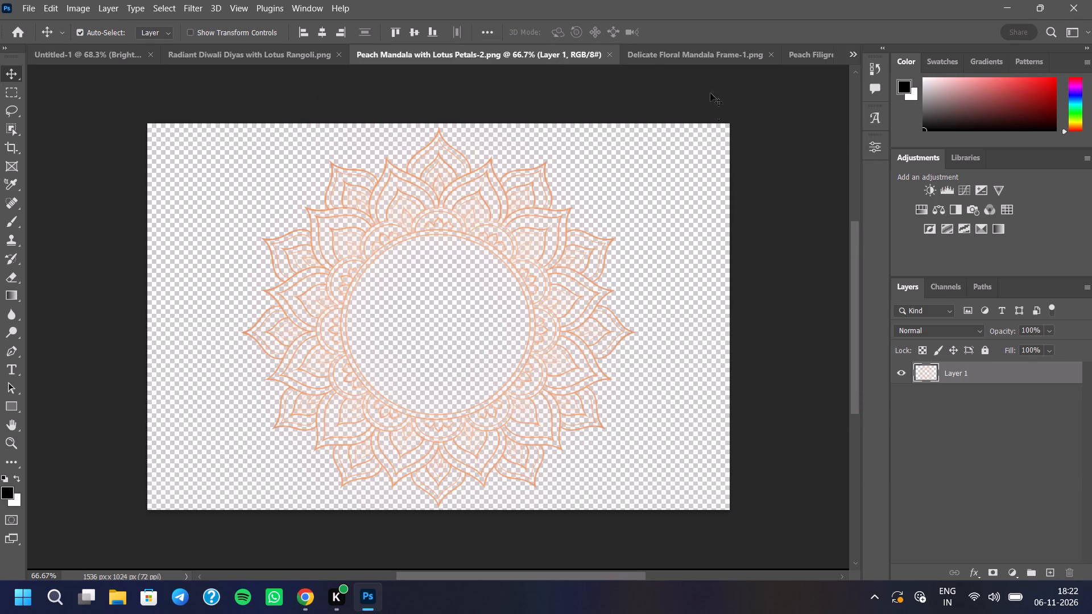
pyautogui.click(700, 53)
pyautogui.click(446, 54)
pyautogui.moveTo(940, 371); pyautogui.dragTo(70, 61)
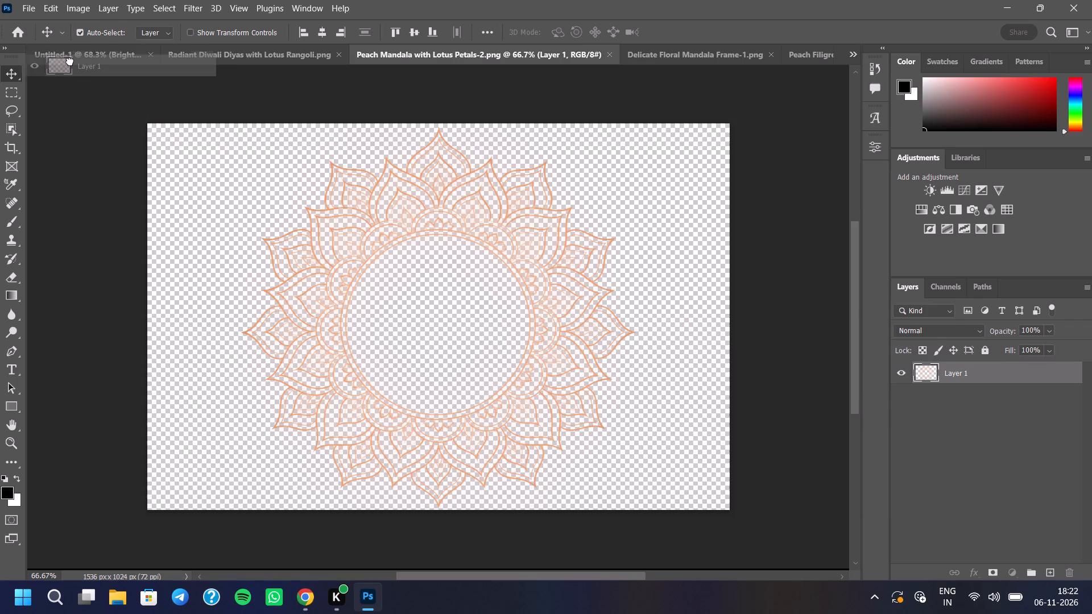
pyautogui.moveTo(70, 61); pyautogui.dragTo(435, 273)
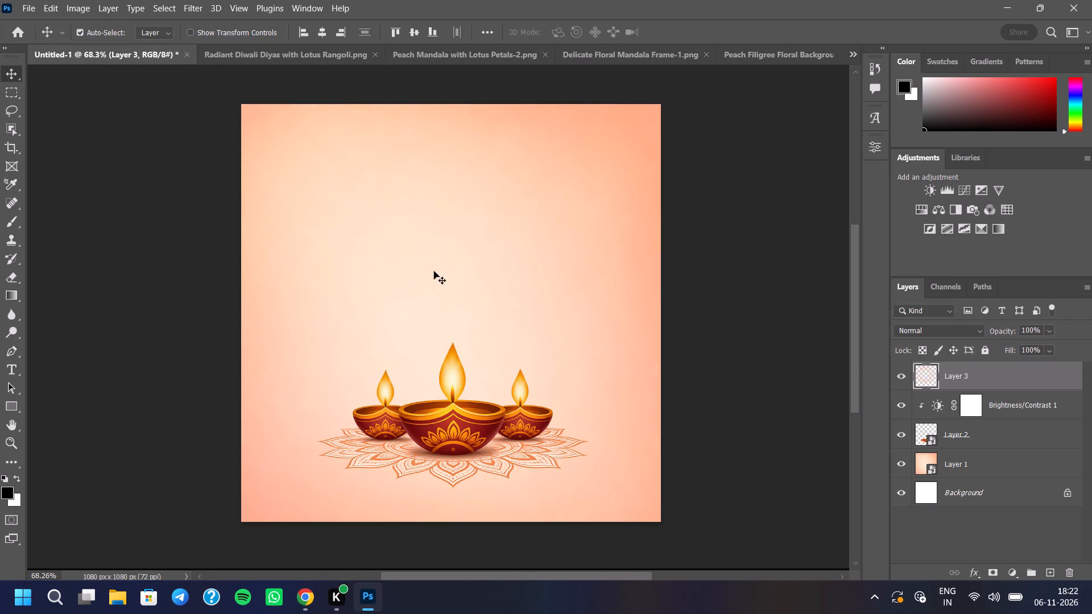
# Move the mandala layer, Layer 3, beneath the diyas layer and check the poster with and without the Brightness/Contrast adjustment.
pyautogui.moveTo(979, 372); pyautogui.dragTo(990, 439)
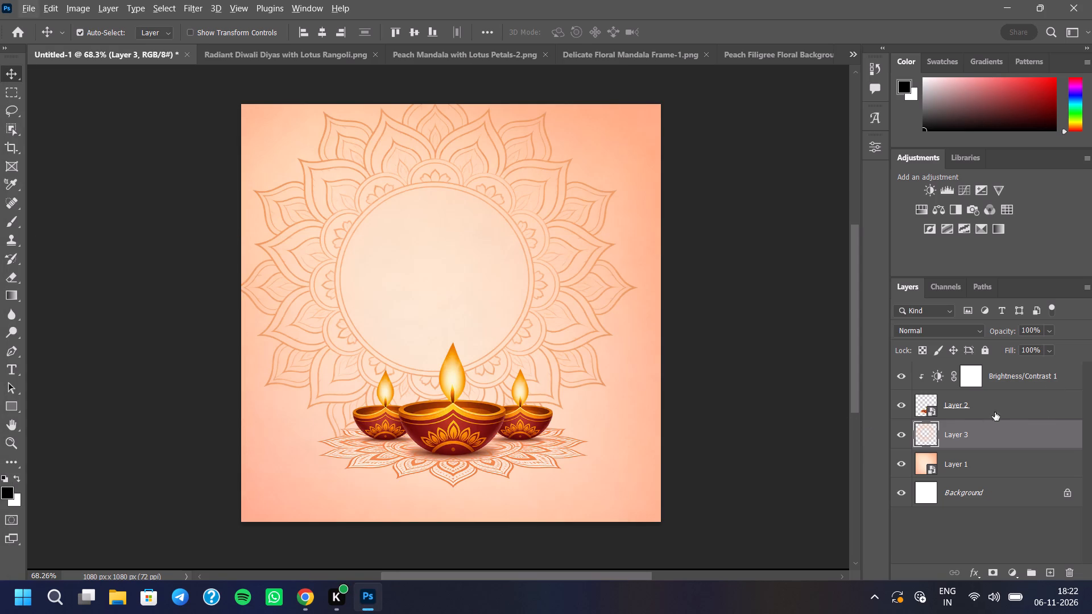
pyautogui.click(899, 370)
pyautogui.click(899, 370)
# Scale the mandala proportionally to about 70% and center it horizontally above the diyas, at about X 538, Y 434.5 px.
pyautogui.hotkey('ctrl', 't')
pyautogui.moveTo(137, 75); pyautogui.dragTo(193, 132)
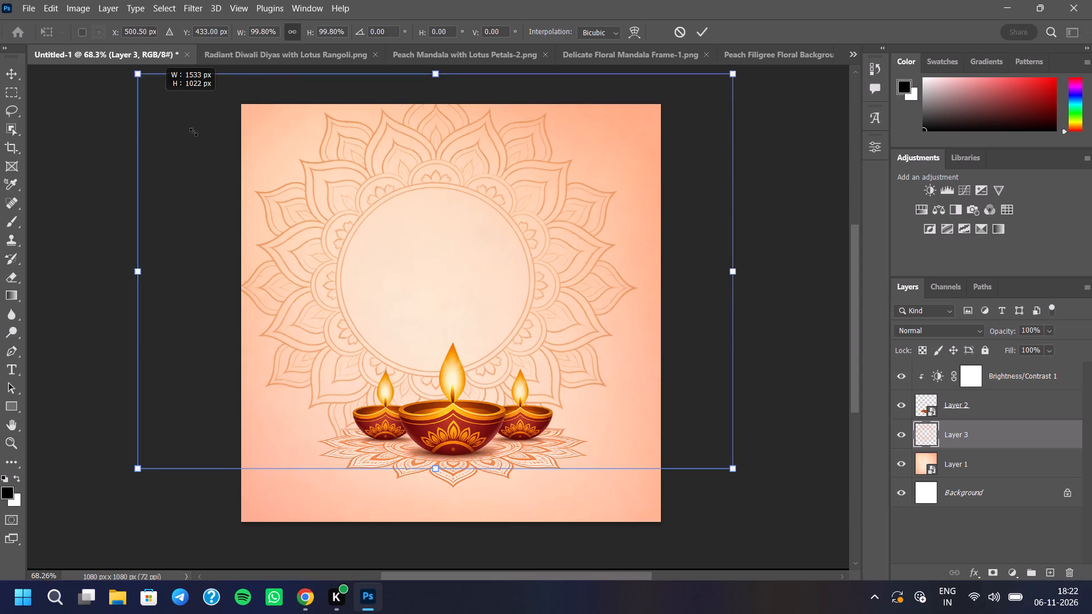
pyautogui.moveTo(193, 132); pyautogui.dragTo(327, 230)
pyautogui.moveTo(548, 275); pyautogui.dragTo(473, 218)
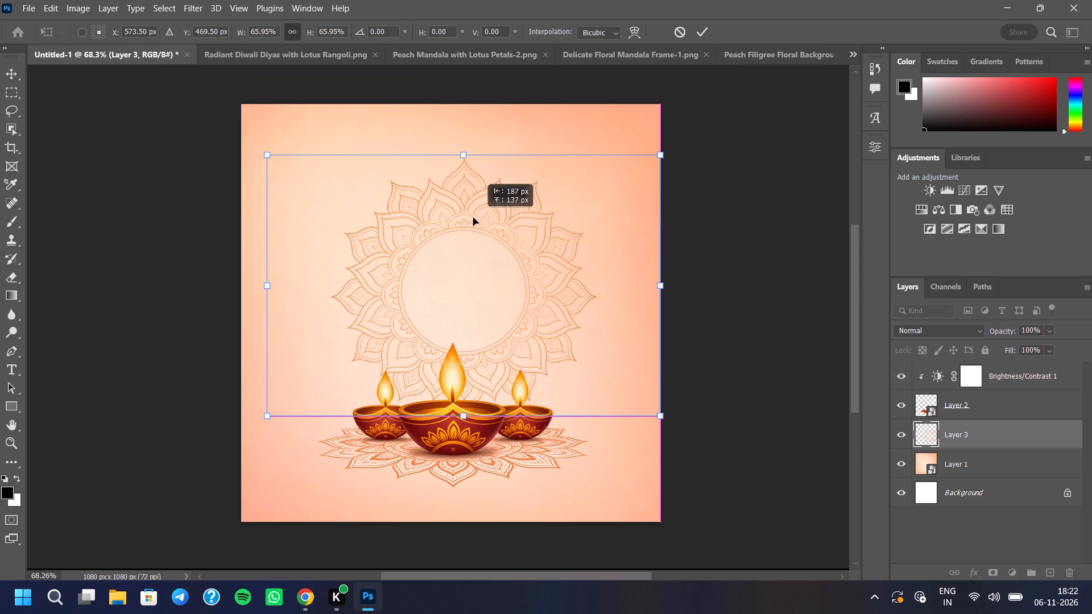
pyautogui.moveTo(473, 218); pyautogui.dragTo(463, 211)
pyautogui.moveTo(649, 143); pyautogui.dragTo(660, 134)
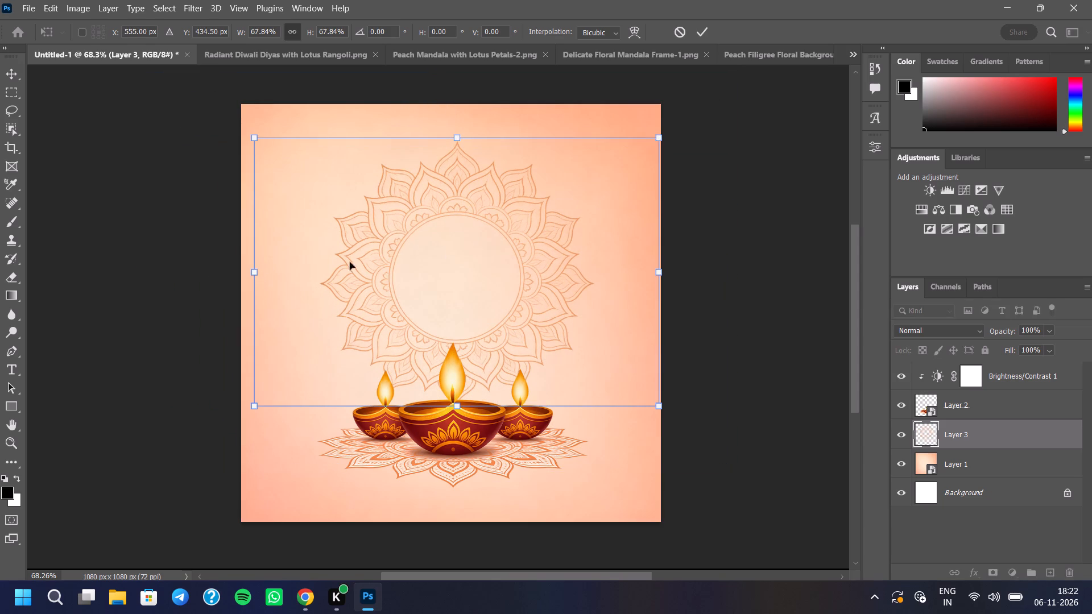
pyautogui.moveTo(250, 272); pyautogui.dragTo(236, 273)
pyautogui.click(486, 217)
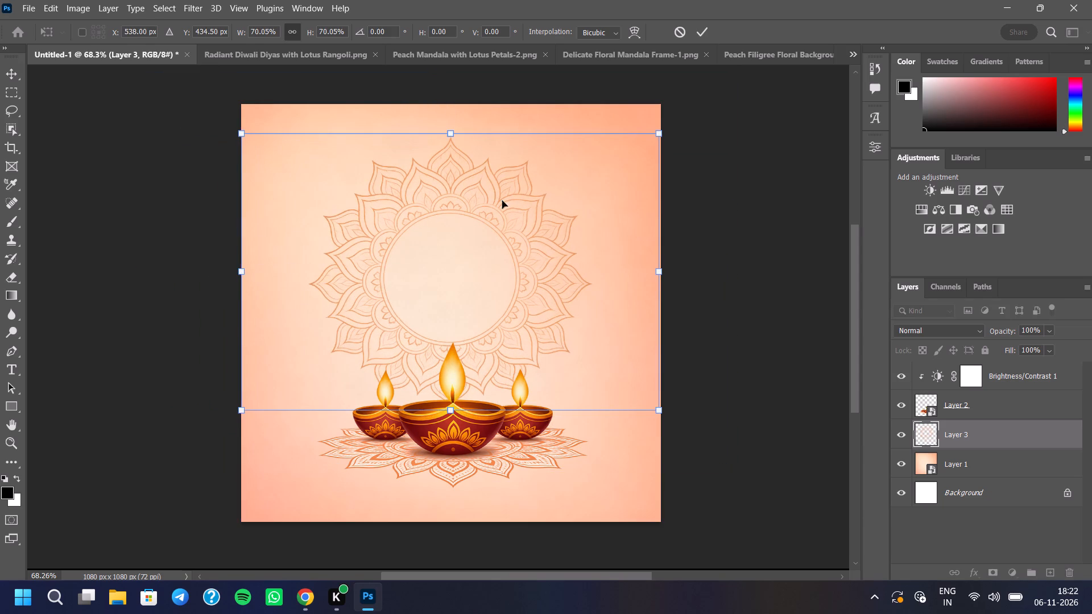
pyautogui.click(701, 27)
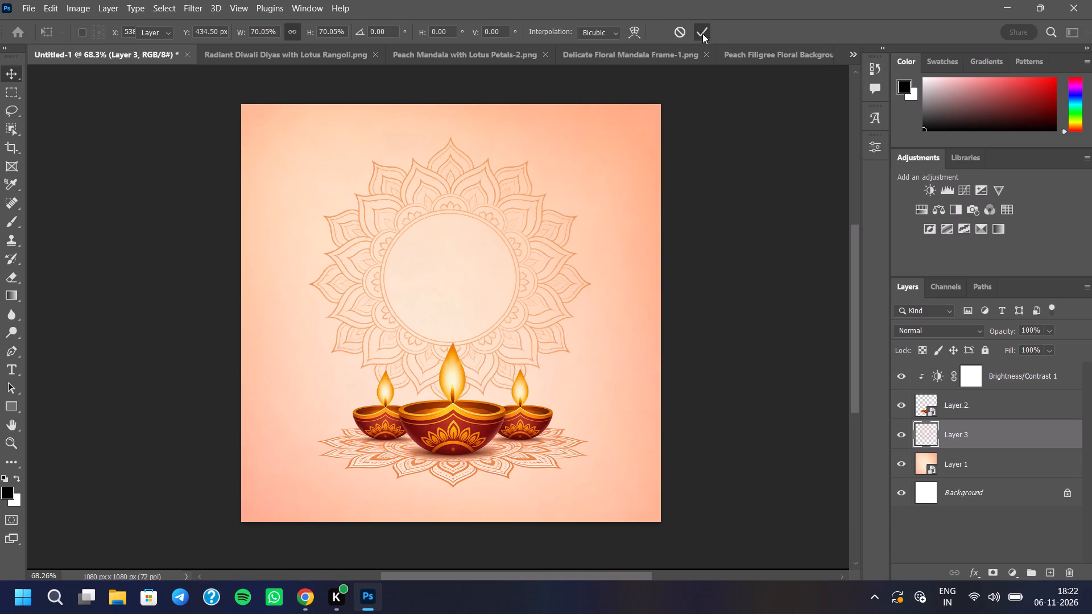
# Check the Happy Diwali reference in Chrome, return to Photoshop and lower the mandala layer's opacity to 63%.
pyautogui.click(304, 613)
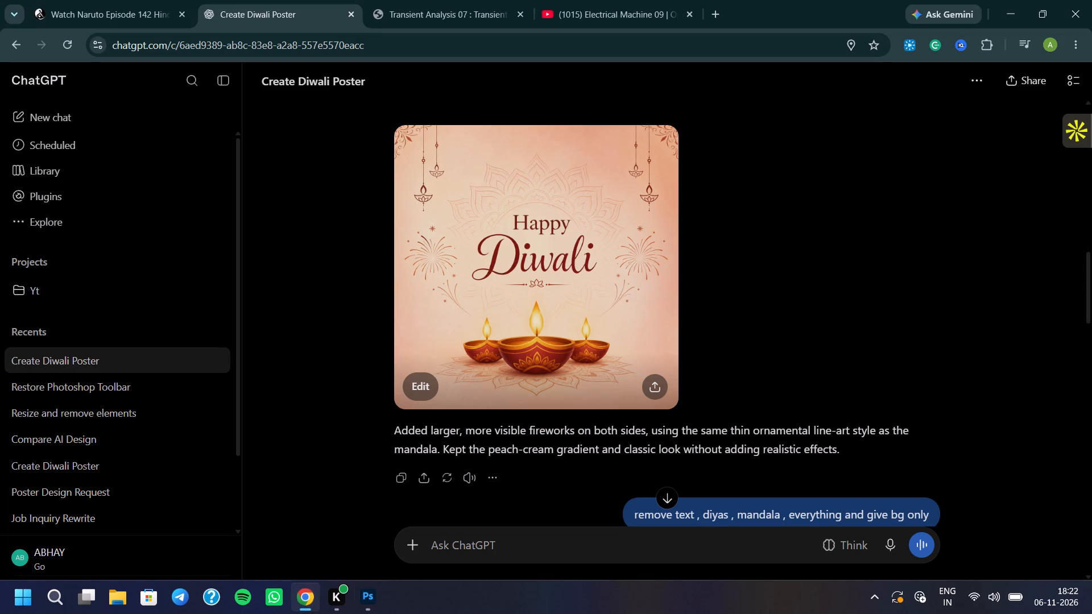
pyautogui.click(304, 613)
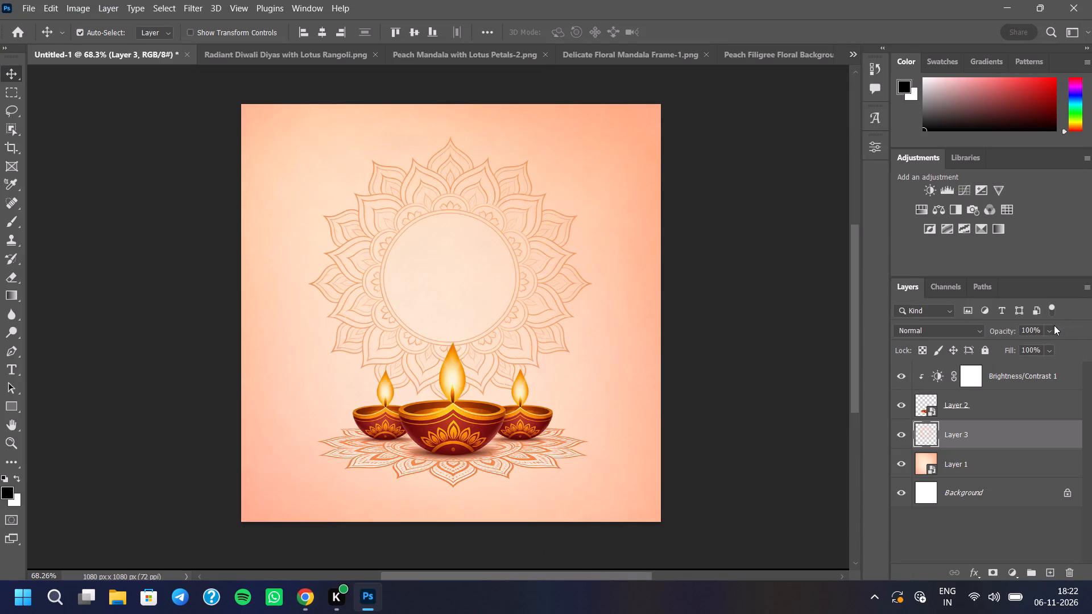
pyautogui.click(1054, 325)
pyautogui.click(1042, 346)
pyautogui.click(1042, 346)
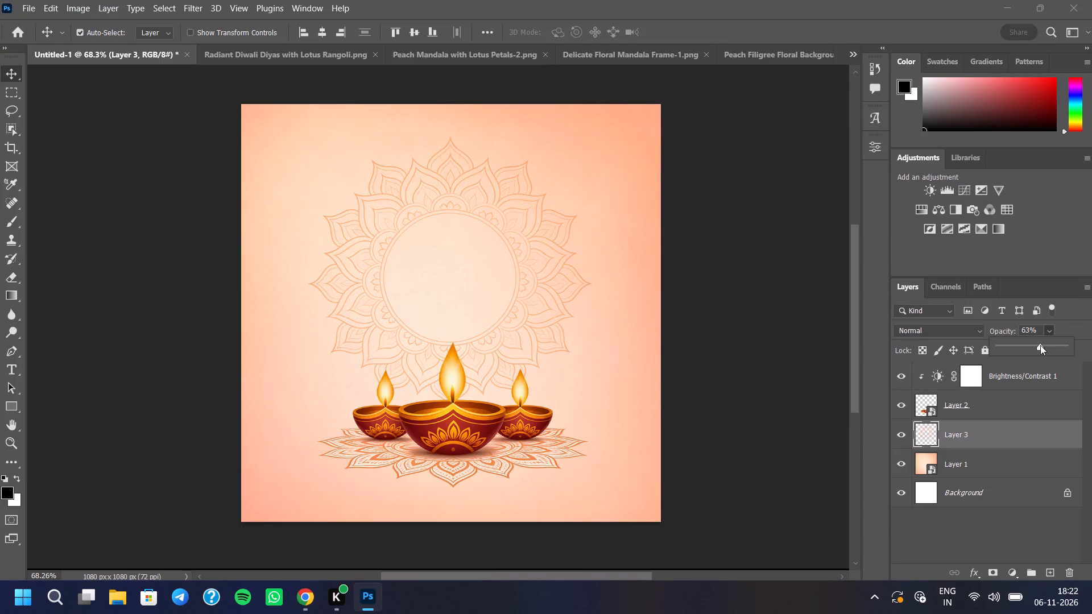
pyautogui.click(1053, 329)
pyautogui.scroll(5, 446, 330)
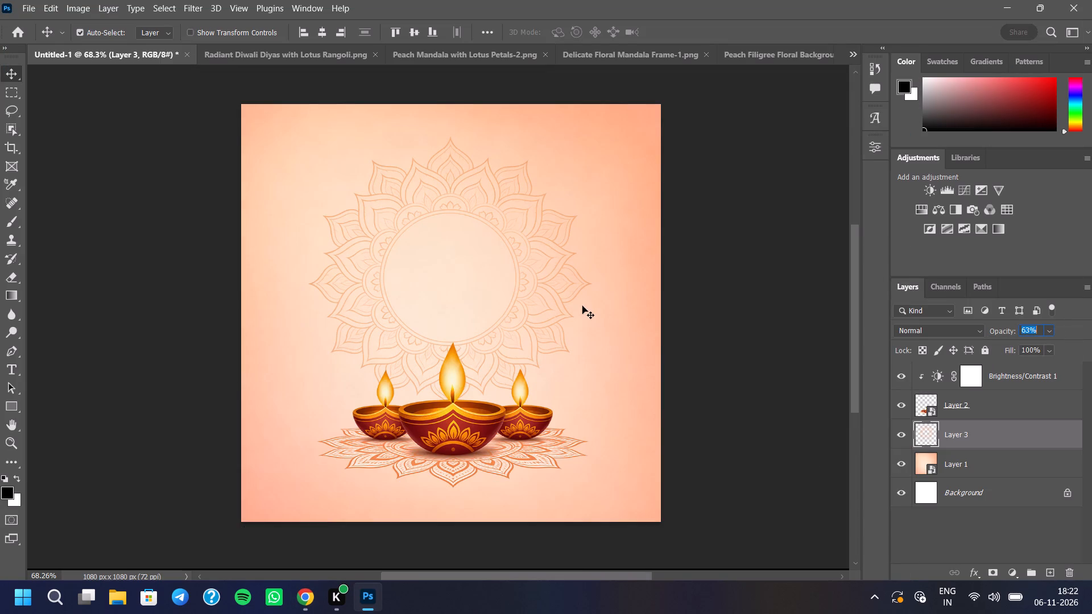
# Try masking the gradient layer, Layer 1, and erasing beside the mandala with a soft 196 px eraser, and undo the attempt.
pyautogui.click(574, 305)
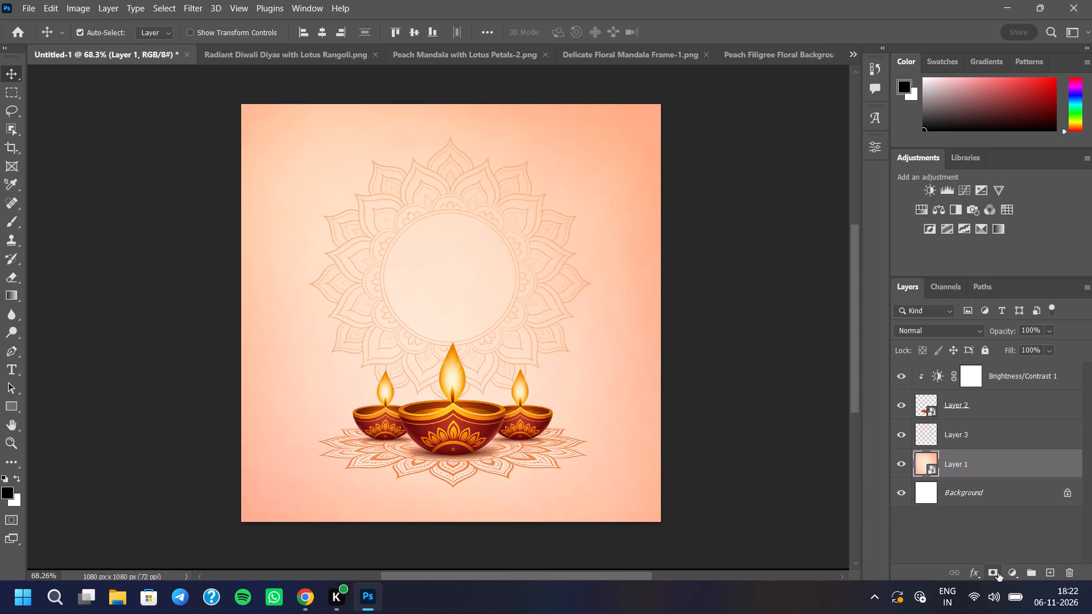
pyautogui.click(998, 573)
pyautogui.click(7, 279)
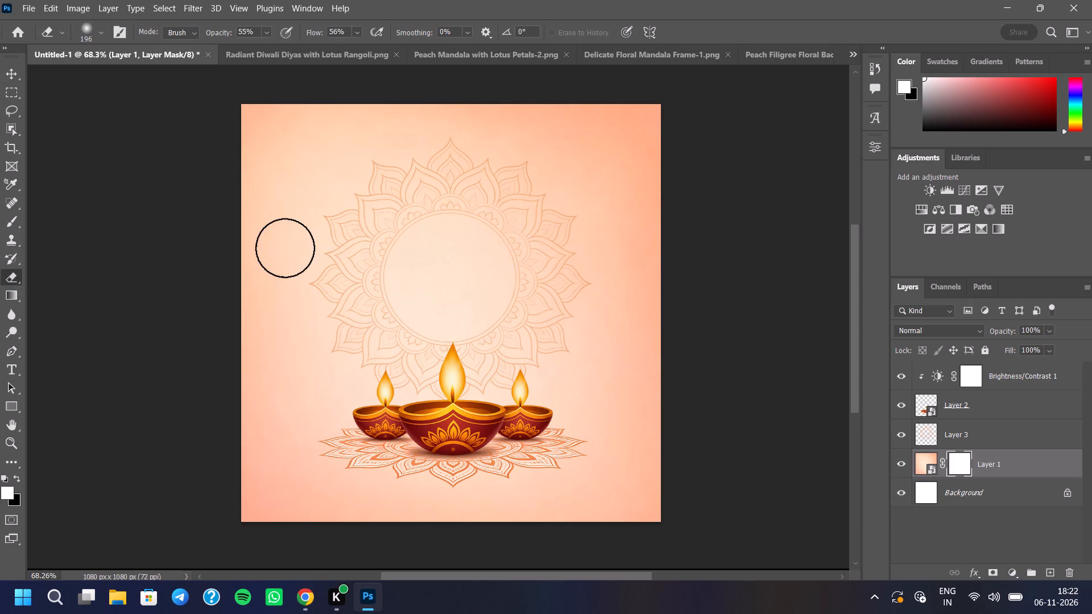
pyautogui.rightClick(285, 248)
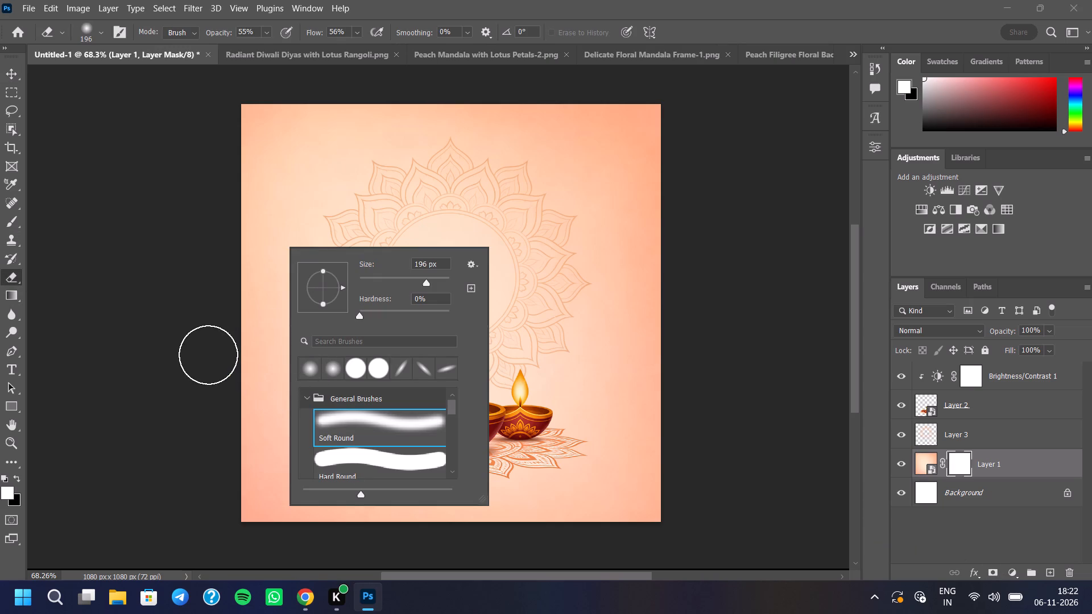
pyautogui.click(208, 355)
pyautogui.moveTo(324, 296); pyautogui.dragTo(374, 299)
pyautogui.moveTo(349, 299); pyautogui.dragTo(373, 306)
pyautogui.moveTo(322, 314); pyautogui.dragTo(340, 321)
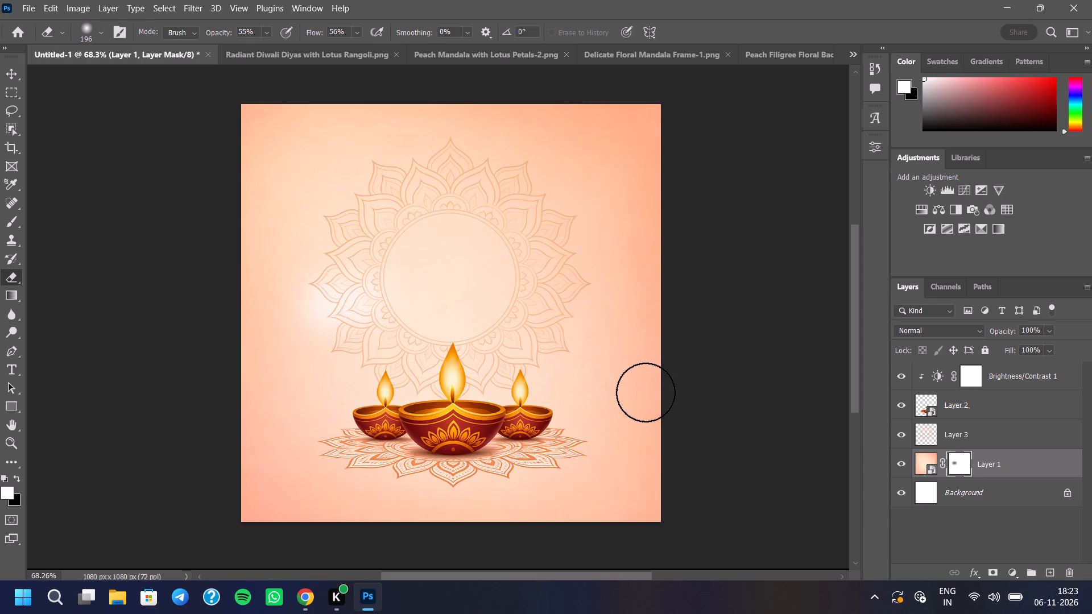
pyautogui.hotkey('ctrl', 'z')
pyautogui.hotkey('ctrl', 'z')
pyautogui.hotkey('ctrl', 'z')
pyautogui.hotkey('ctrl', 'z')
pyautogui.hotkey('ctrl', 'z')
pyautogui.click(982, 439)
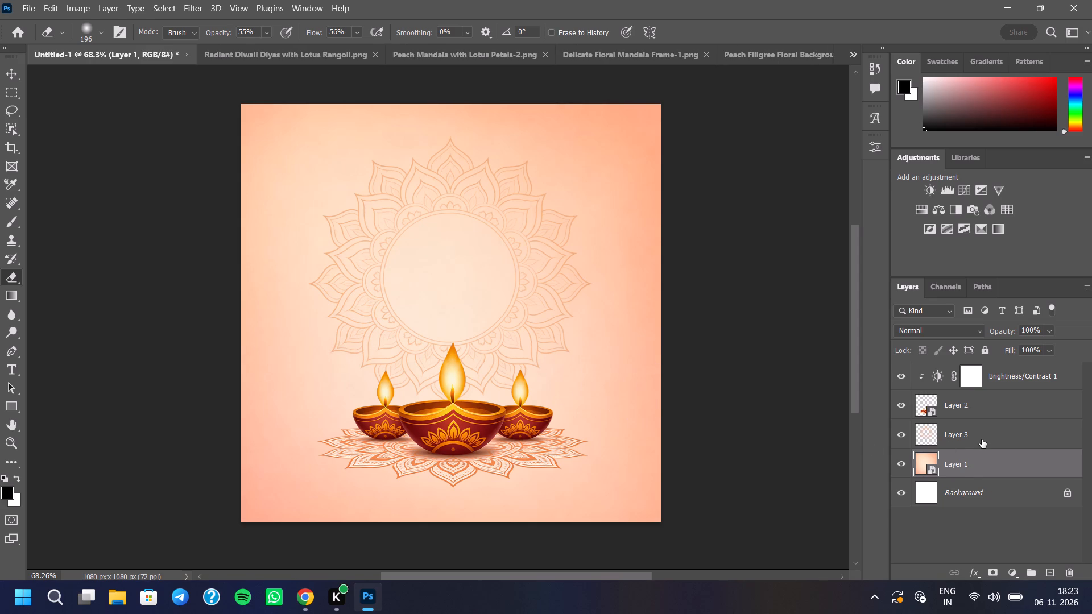
pyautogui.click(992, 570)
pyautogui.moveTo(296, 272); pyautogui.dragTo(402, 299)
pyautogui.moveTo(325, 287); pyautogui.dragTo(465, 352)
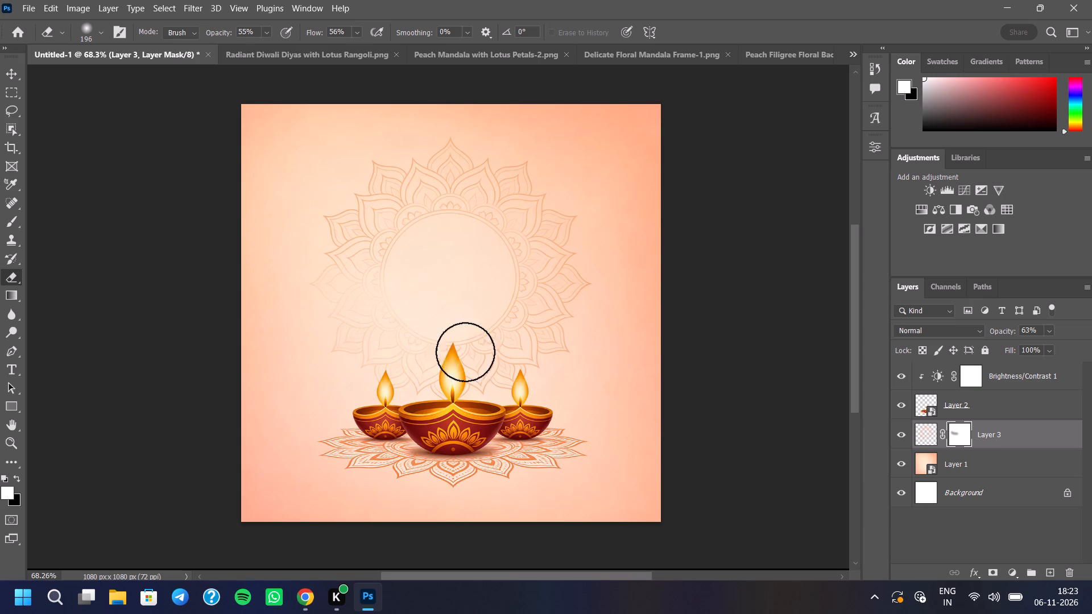
pyautogui.moveTo(465, 352); pyautogui.dragTo(590, 375)
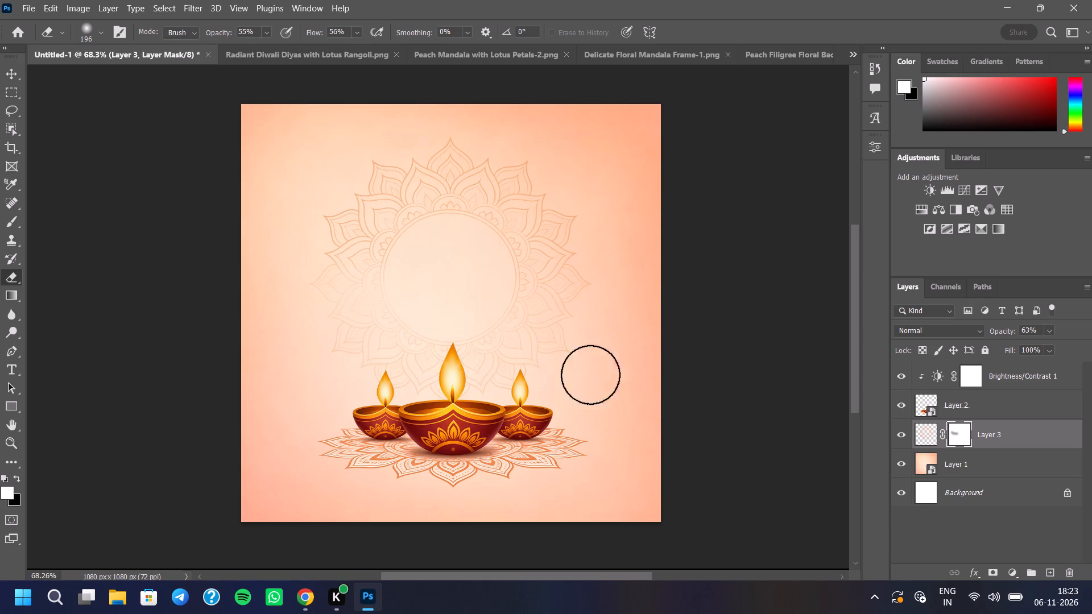
pyautogui.moveTo(590, 375); pyautogui.dragTo(373, 363)
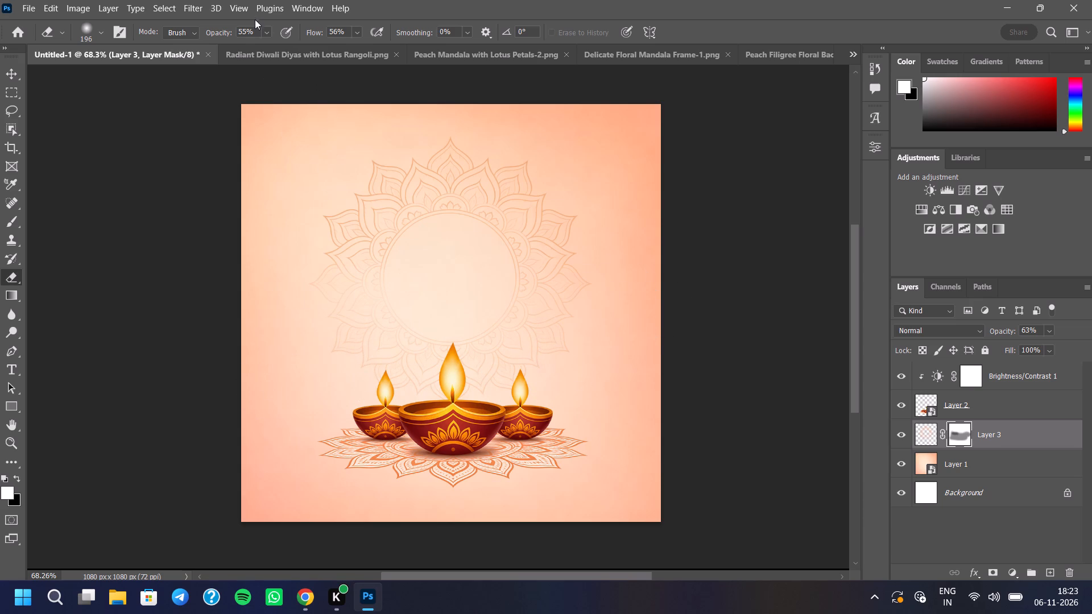
pyautogui.click(263, 27)
pyautogui.click(291, 46)
pyautogui.moveTo(354, 330); pyautogui.dragTo(355, 343)
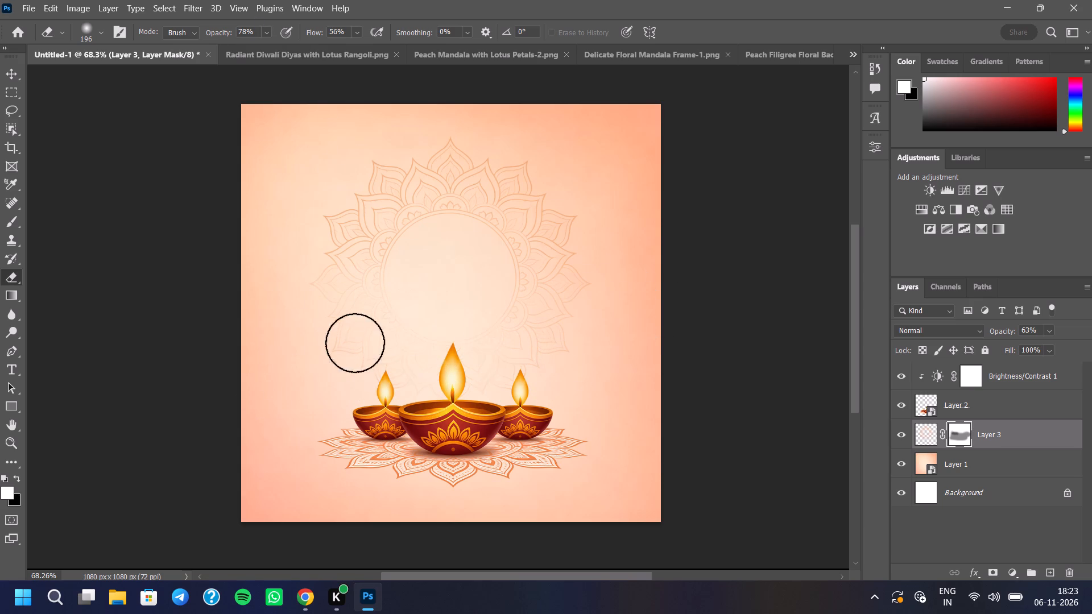
pyautogui.moveTo(355, 343); pyautogui.dragTo(544, 329)
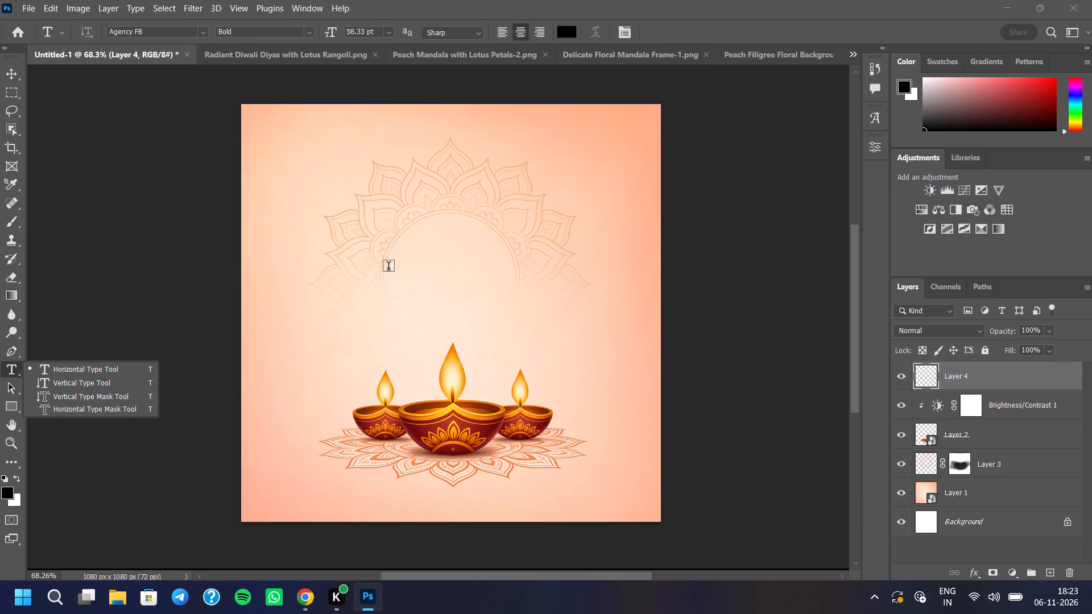
pyautogui.click(390, 277)
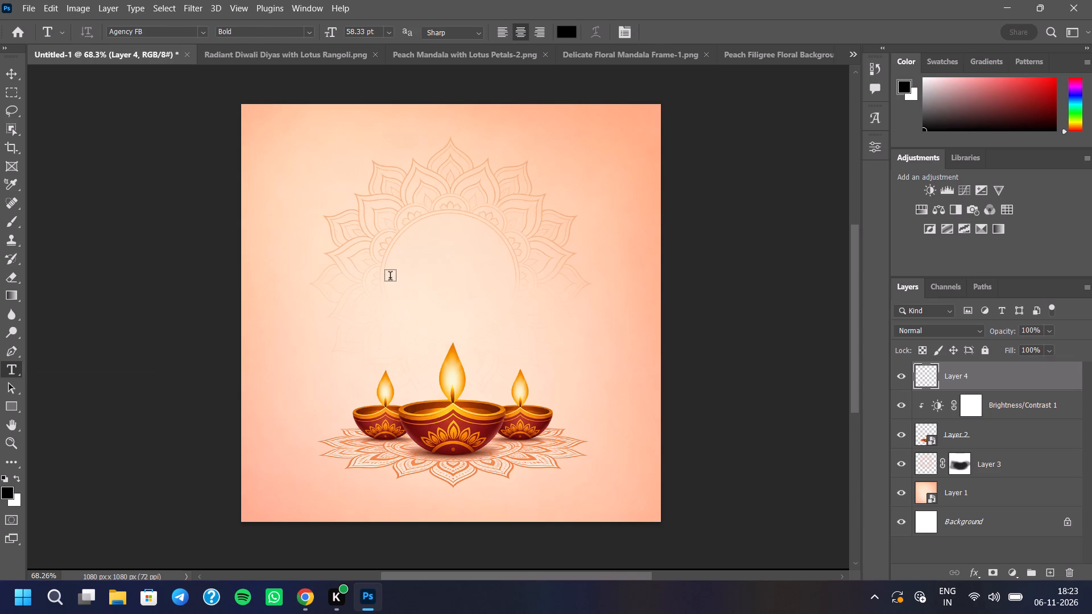
pyautogui.press('h')
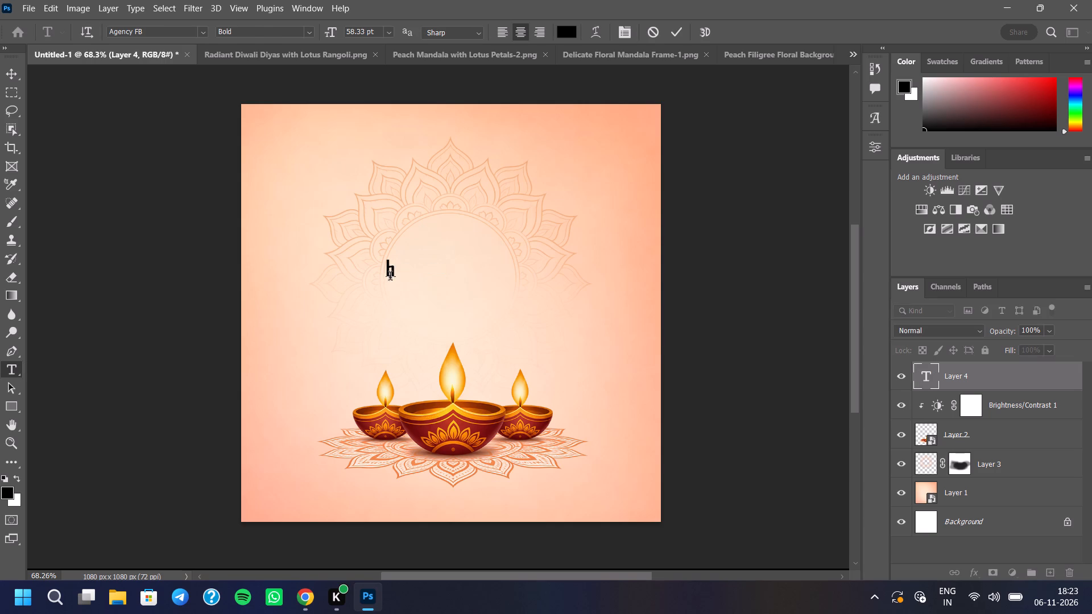
pyautogui.press('BackSpace')
pyautogui.write('HA')
pyautogui.write('PP')
pyautogui.press('y')
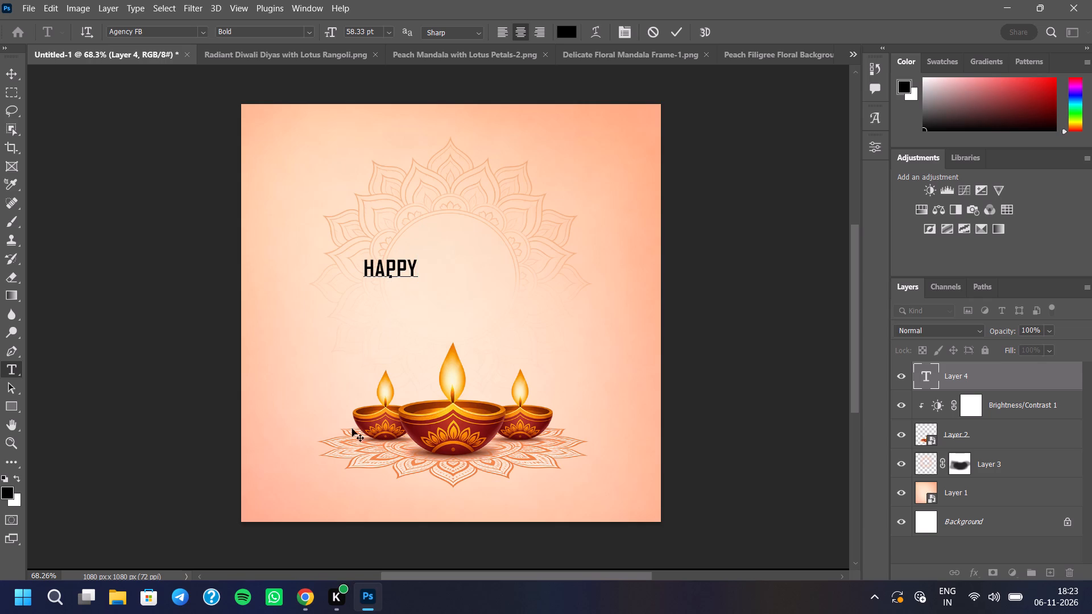
# Recolour the HAPPY text dark brown by sampling orange from the central diya and darkening it, checking the Chrome reference, and commit the text.
pyautogui.click(291, 601)
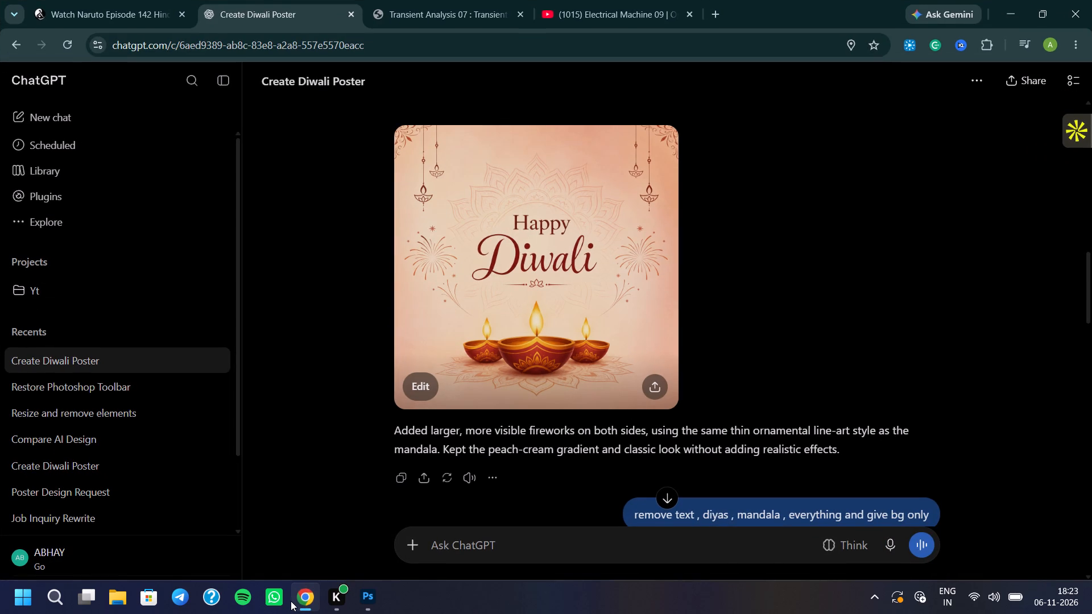
pyautogui.click(291, 601)
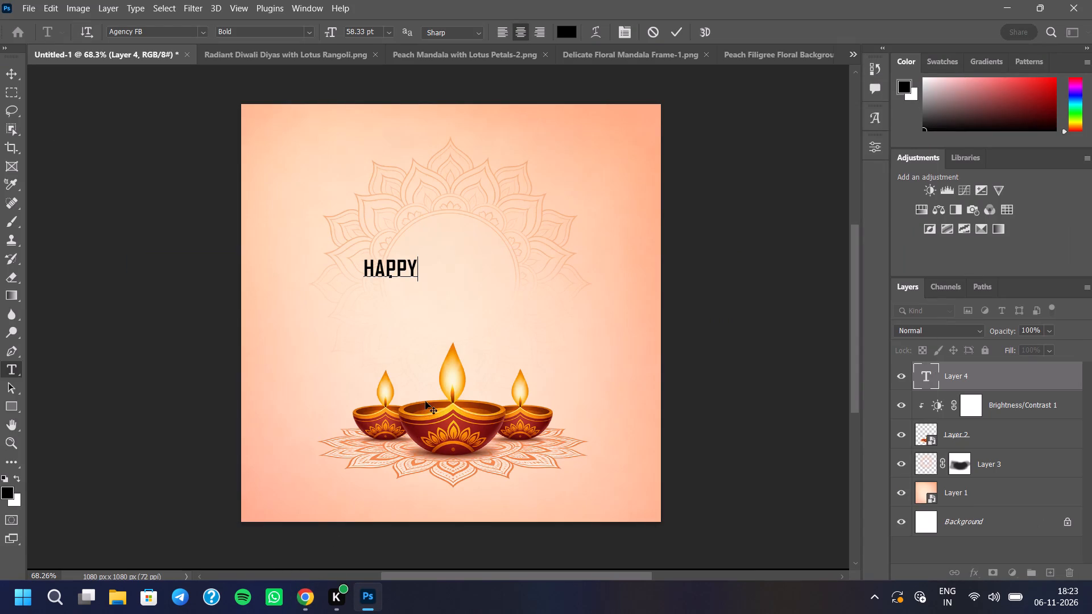
pyautogui.moveTo(420, 269); pyautogui.dragTo(322, 269)
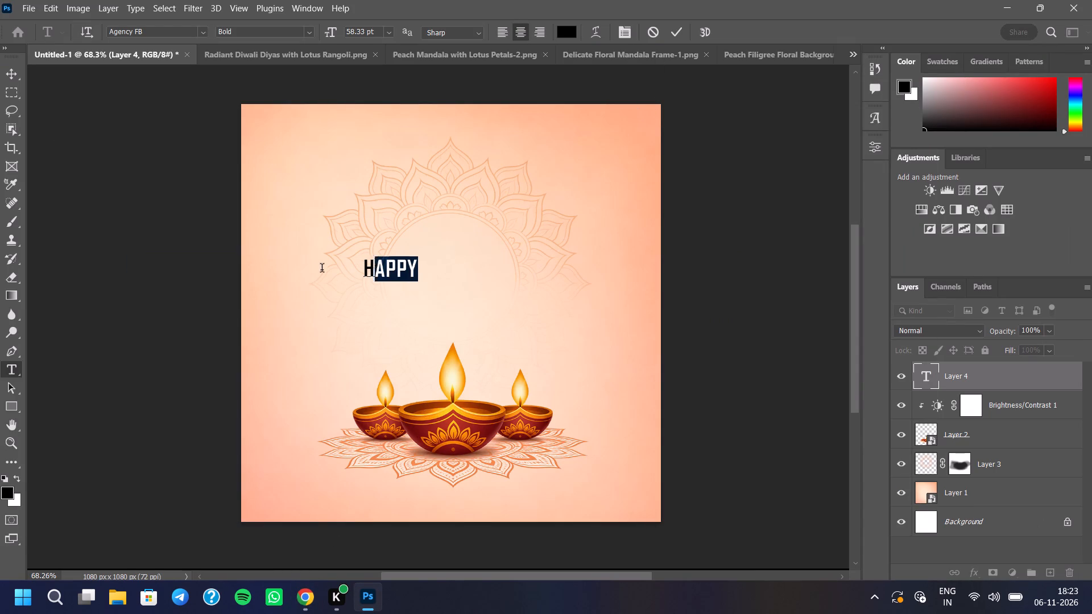
pyautogui.moveTo(322, 269); pyautogui.dragTo(313, 271)
pyautogui.click(567, 32)
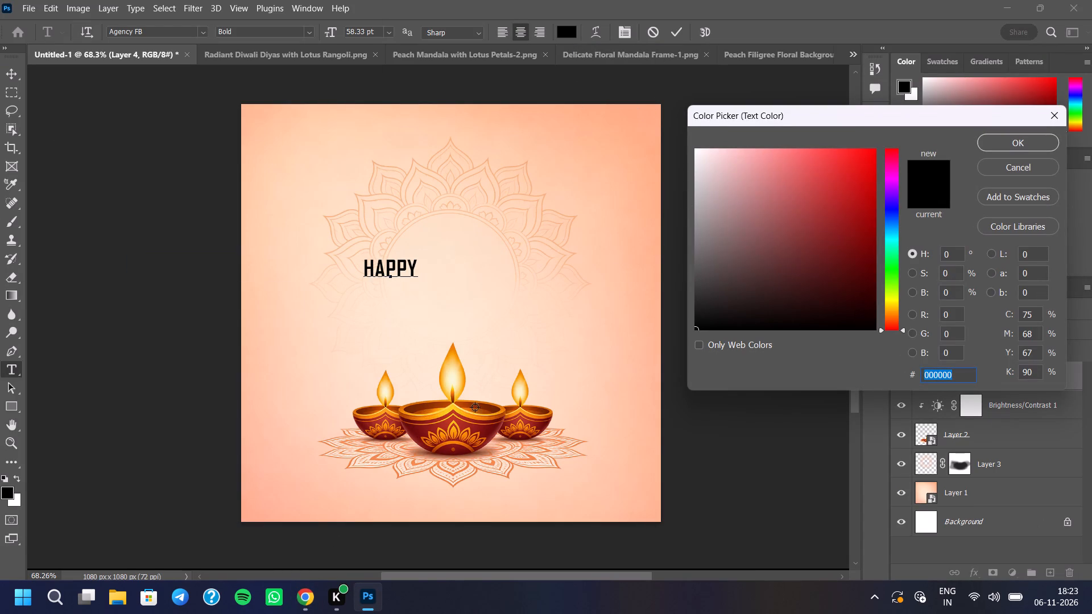
pyautogui.click(313, 594)
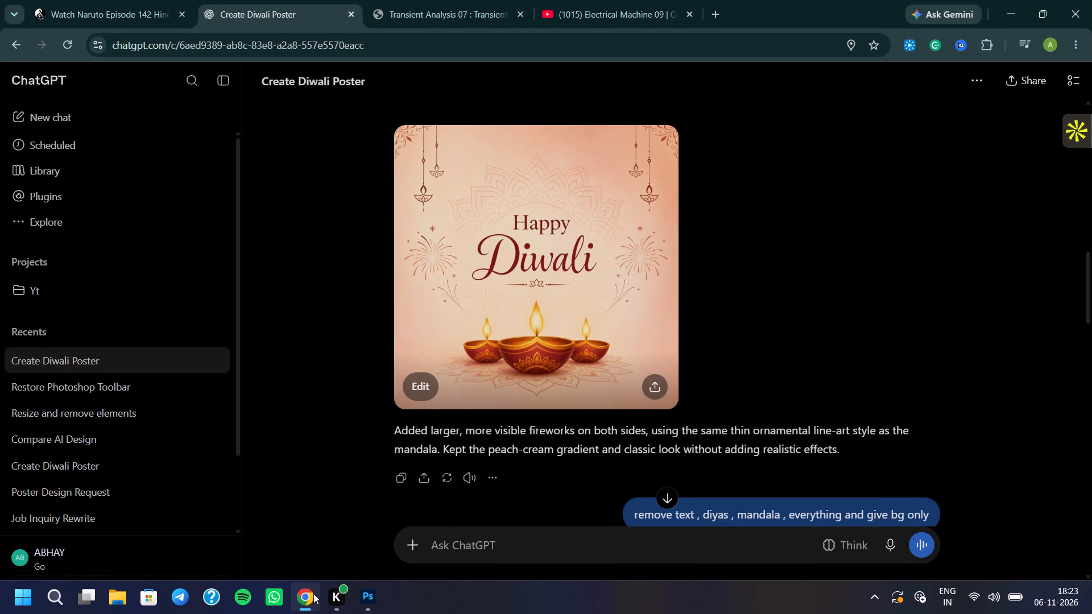
pyautogui.click(313, 594)
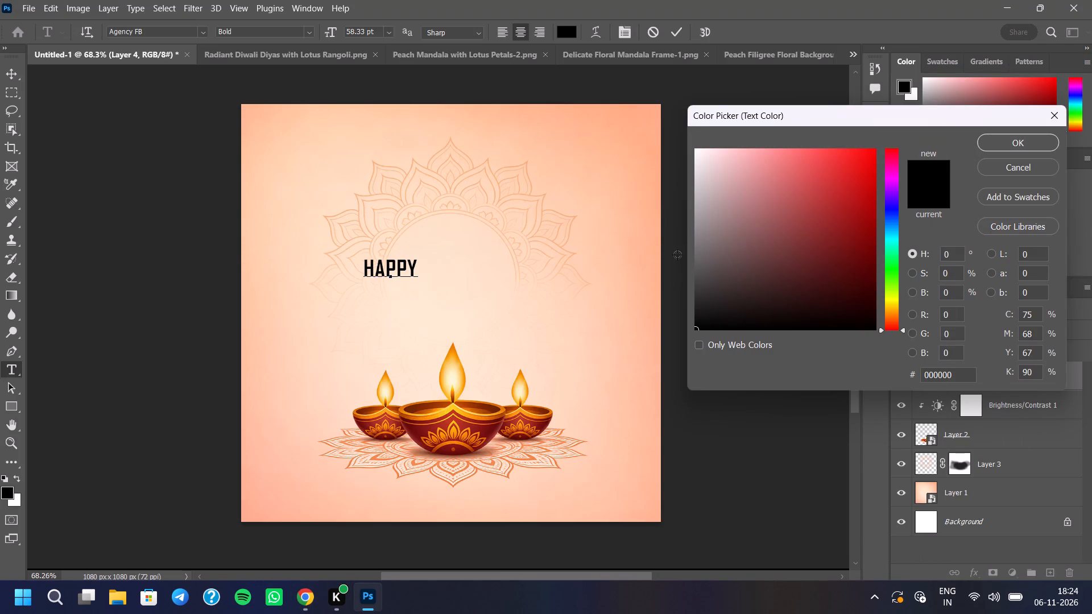
pyautogui.scroll(18, 544, 152)
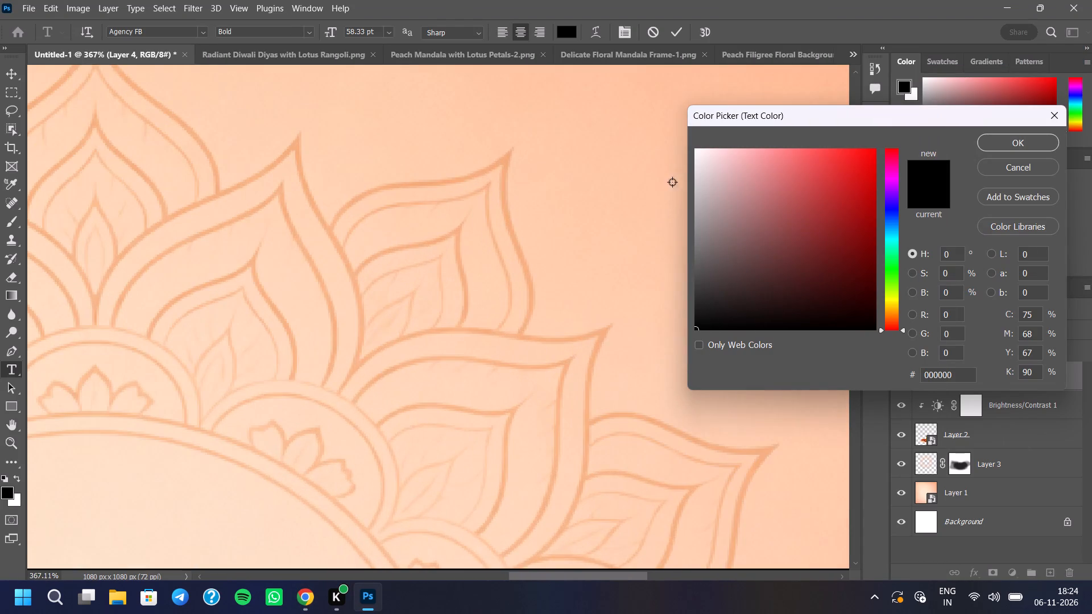
pyautogui.scroll(-6, 732, 187)
pyautogui.scroll(1, 719, 224)
pyautogui.scroll(-10, 716, 233)
pyautogui.scroll(-2, 532, 468)
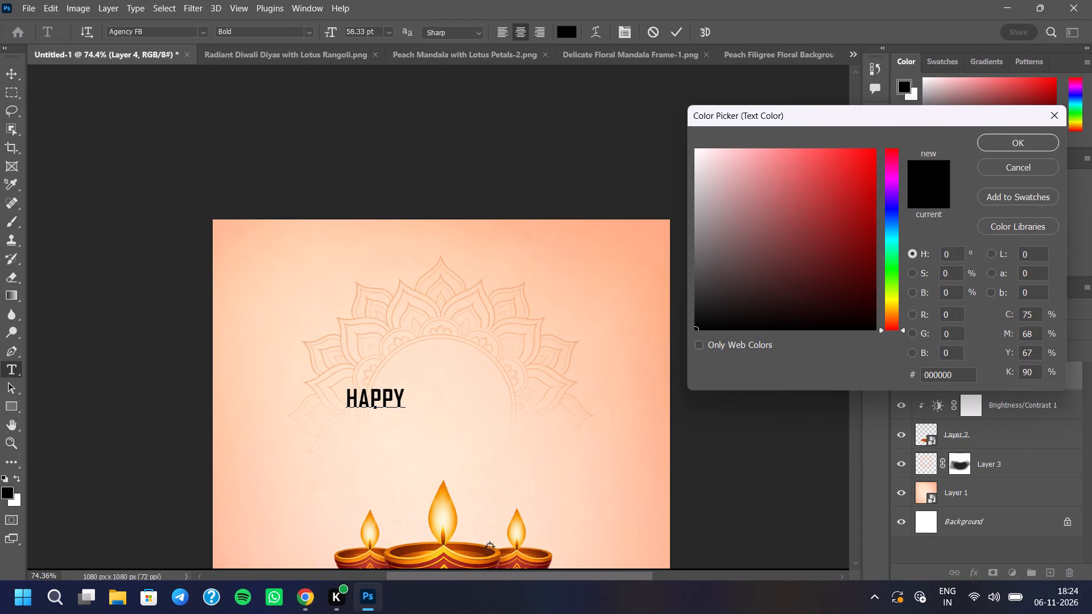
pyautogui.click(474, 546)
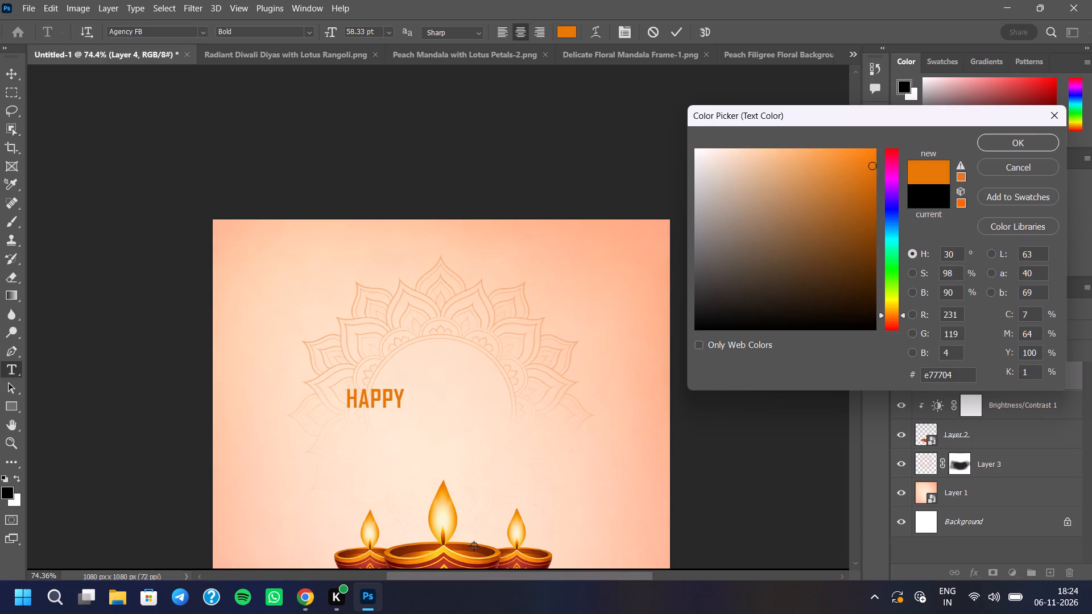
pyautogui.scroll(-5, 522, 130)
pyautogui.moveTo(868, 204); pyautogui.dragTo(884, 239)
pyautogui.moveTo(867, 242); pyautogui.dragTo(884, 251)
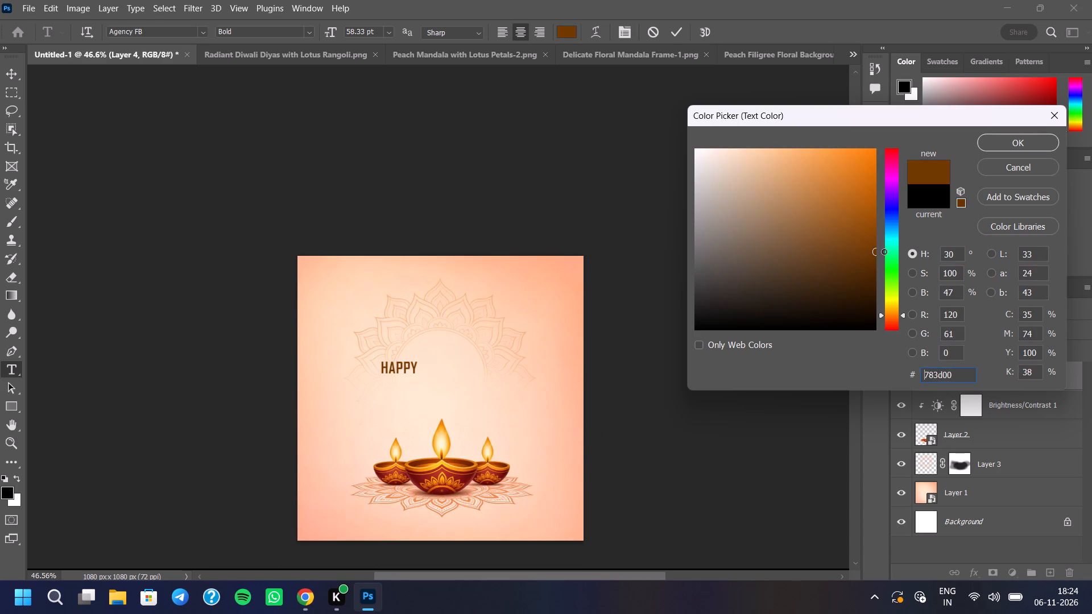
pyautogui.moveTo(884, 251); pyautogui.dragTo(887, 244)
pyautogui.click(991, 140)
pyautogui.scroll(5, 433, 396)
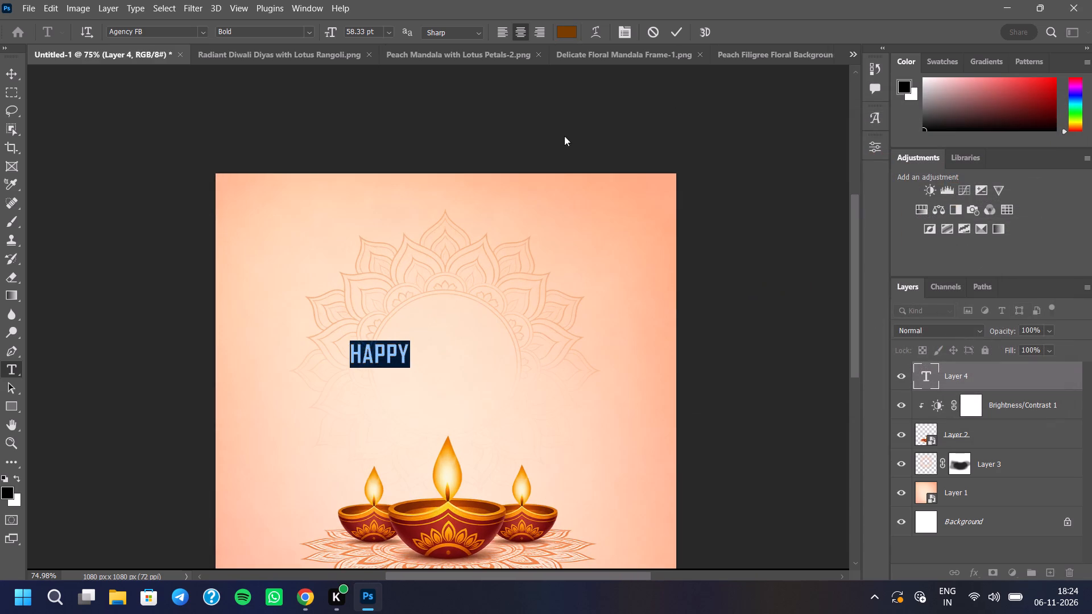
pyautogui.click(677, 29)
# Enlarge the HAPPY text to about 170% and center it within the mandala arch, at about X 538, Y 381 px.
pyautogui.scroll(-4, 556, 164)
pyautogui.scroll(3, 512, 394)
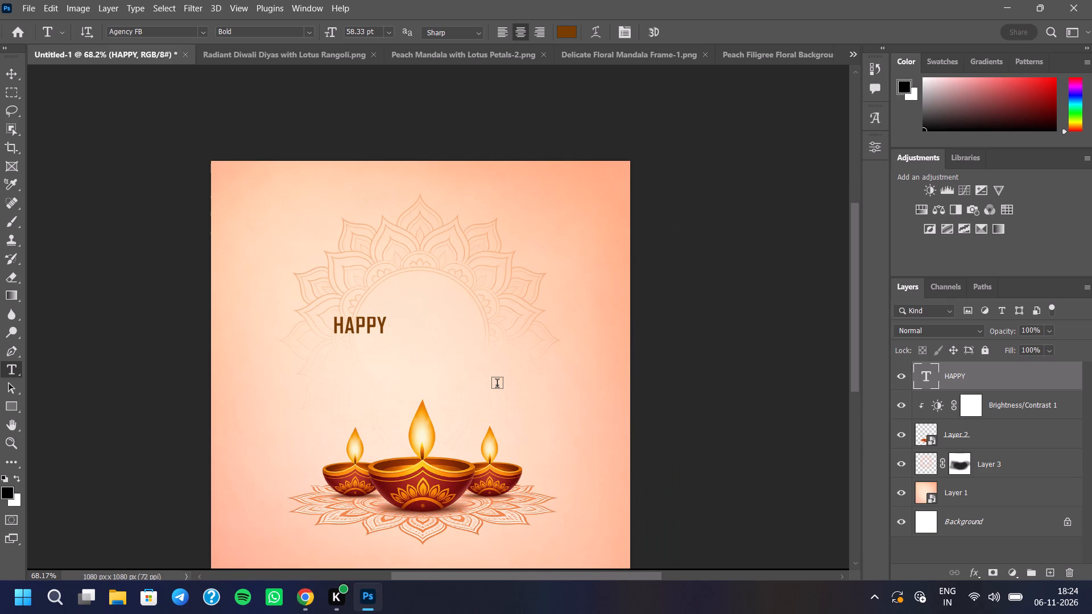
pyautogui.hotkey('ctrl', 't')
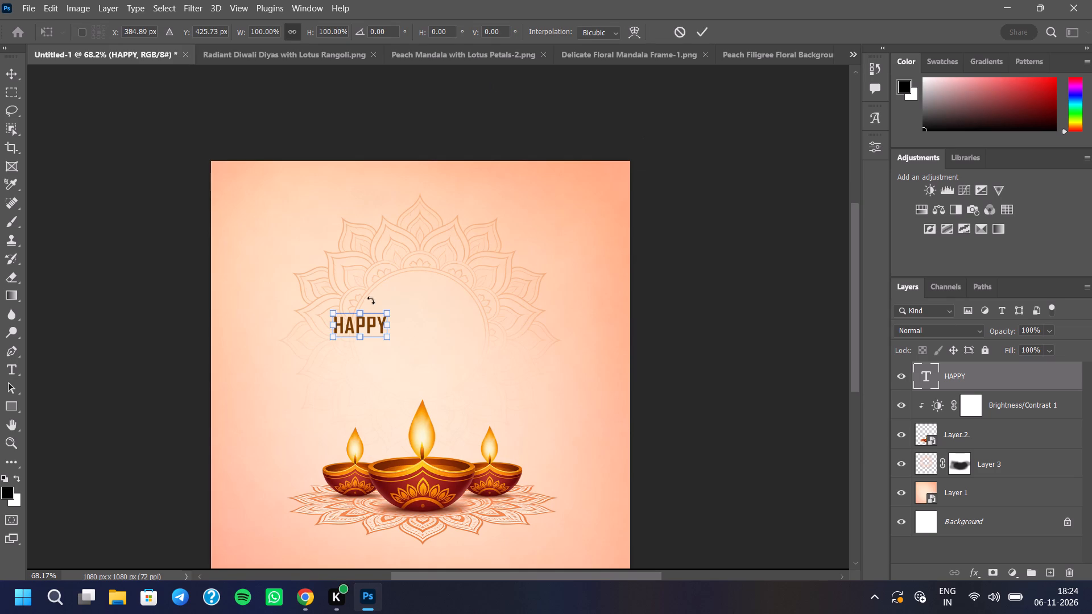
pyautogui.moveTo(366, 324); pyautogui.dragTo(419, 316)
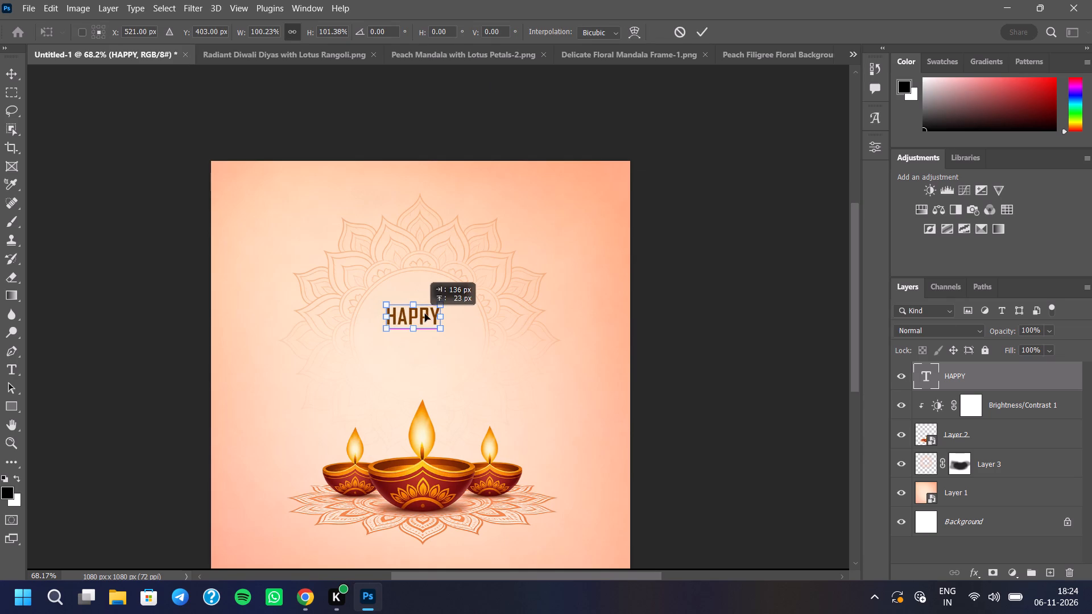
pyautogui.moveTo(444, 302); pyautogui.dragTo(486, 296)
pyautogui.moveTo(440, 308); pyautogui.dragTo(428, 318)
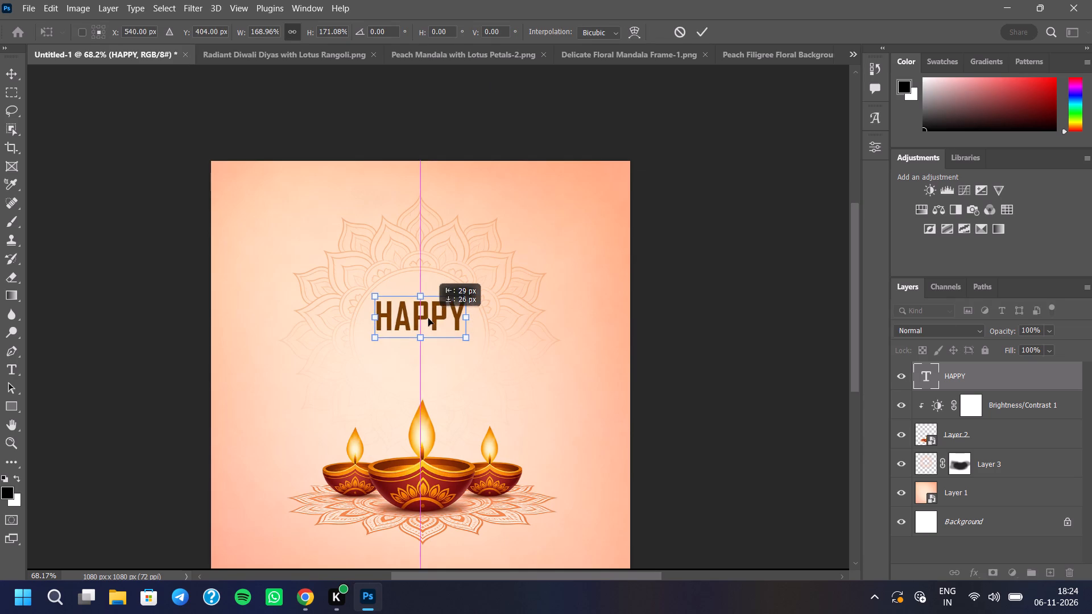
pyautogui.moveTo(428, 318); pyautogui.dragTo(427, 313)
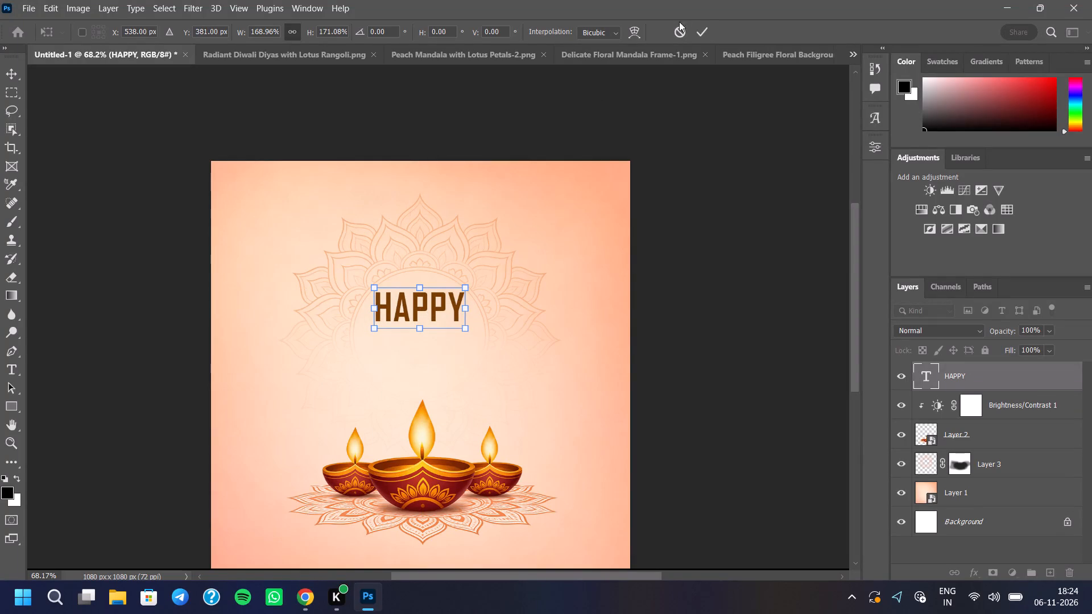
pyautogui.click(705, 27)
# Add a separate horizontal text layer reading DIWALI below HAPPY in the same brown Agency FB Bold.
pyautogui.scroll(-4, 456, 155)
pyautogui.scroll(5, 452, 367)
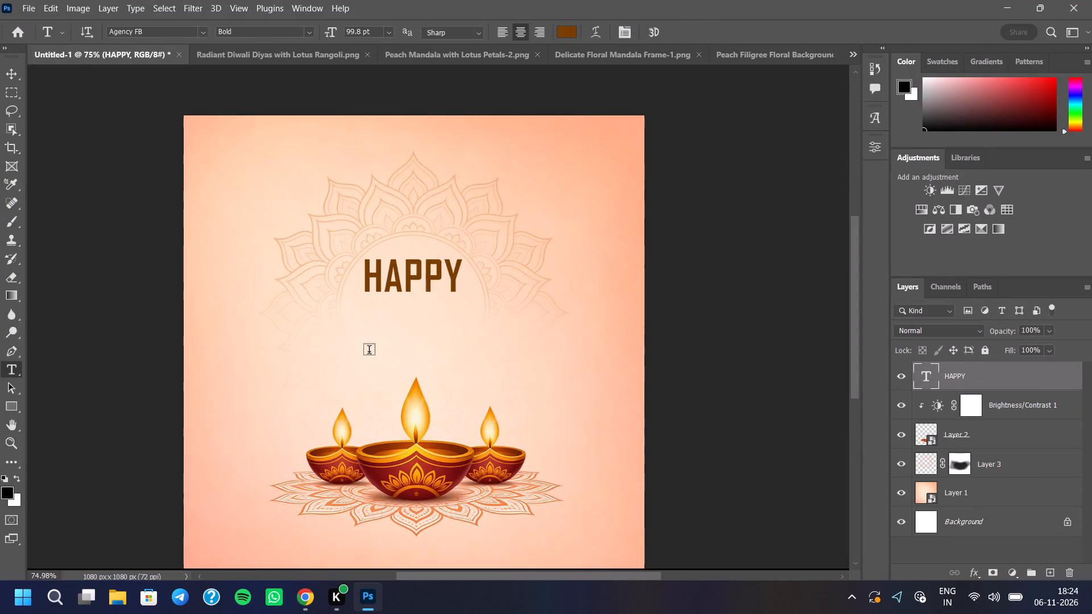
pyautogui.click(324, 336)
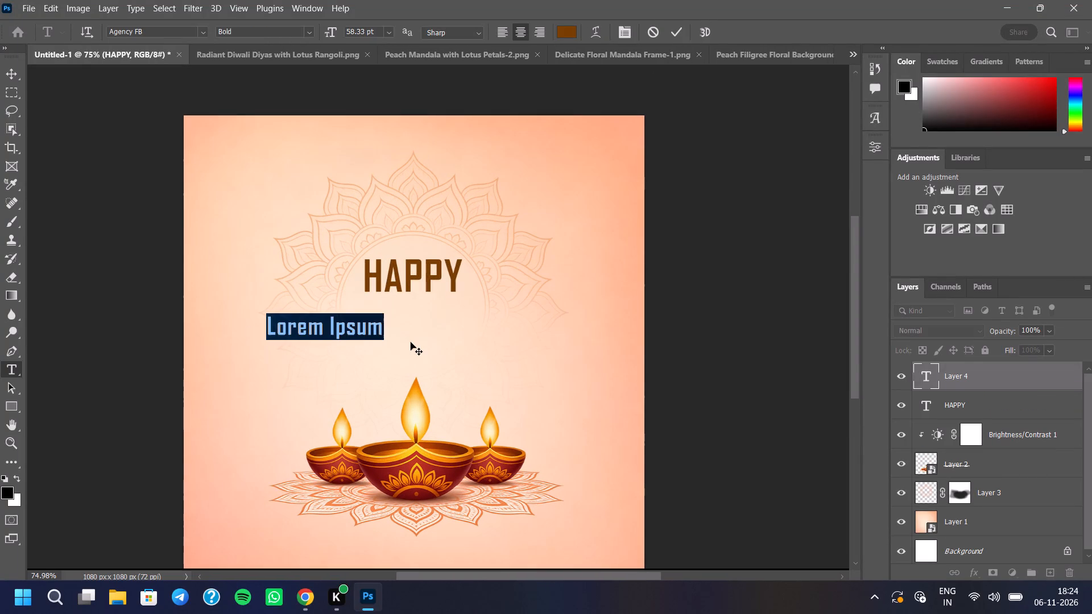
pyautogui.write('DIWA')
pyautogui.write('LI')
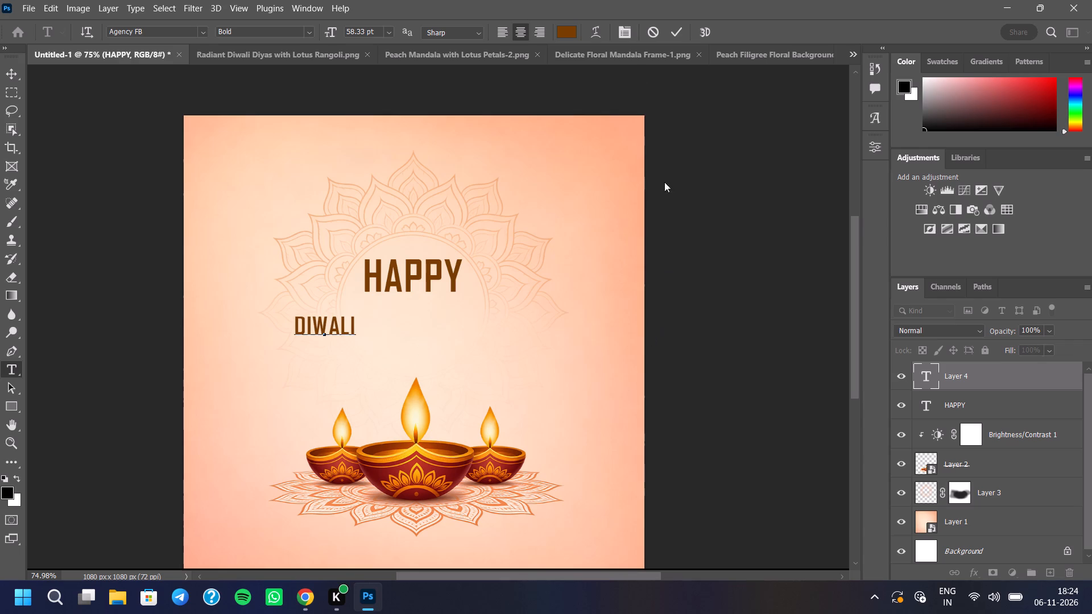
pyautogui.click(673, 35)
# Scale the DIWALI text proportionally to about 339% and place it centrally between HAPPY and the middle diya's flame.
pyautogui.hotkey('ctrl', 't')
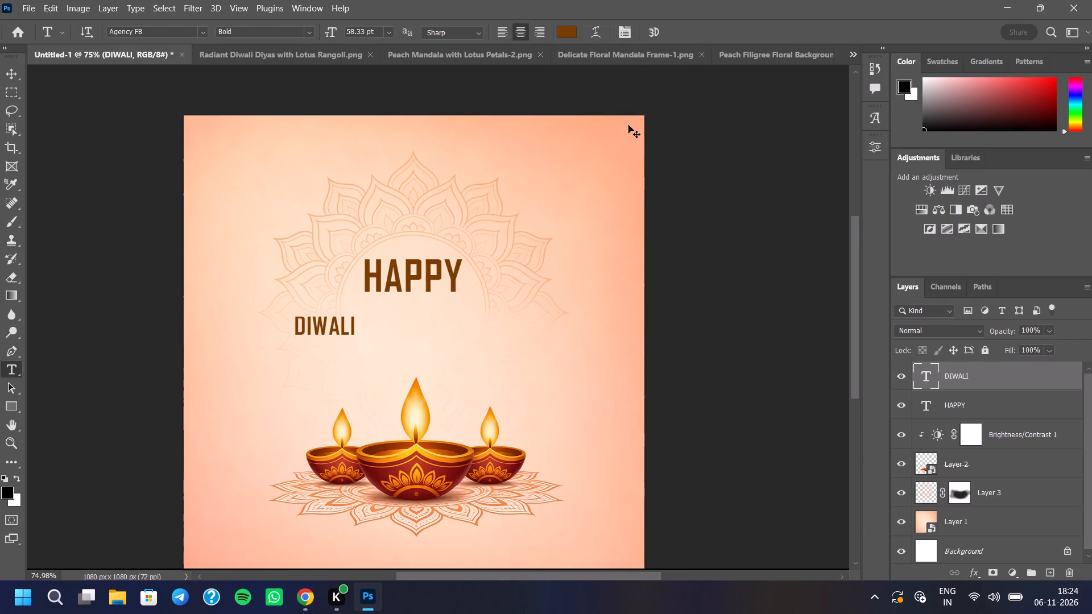
pyautogui.moveTo(356, 341); pyautogui.dragTo(387, 348)
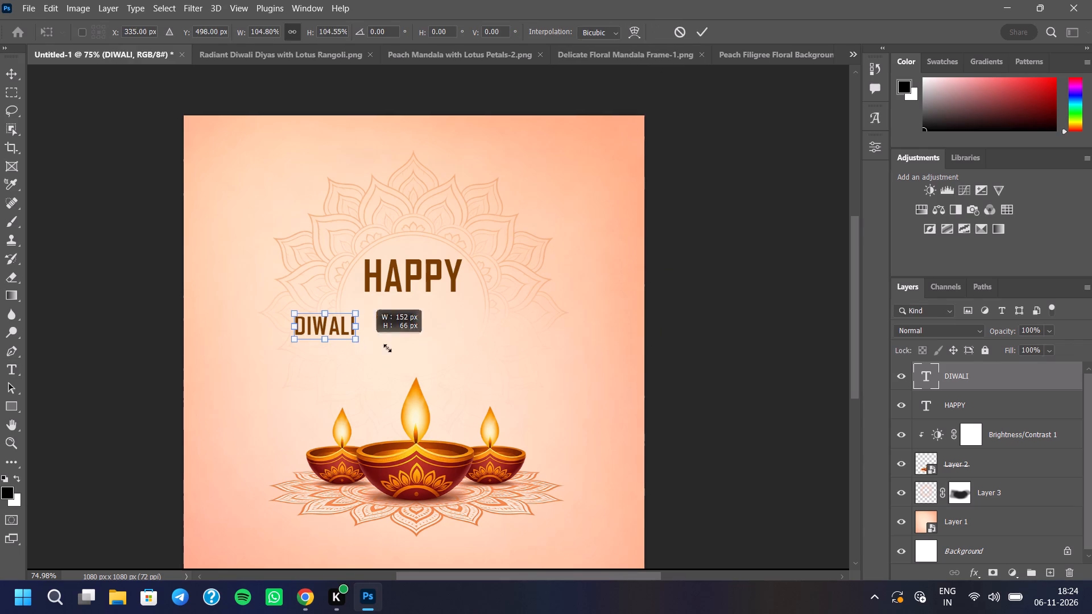
pyautogui.moveTo(387, 348); pyautogui.dragTo(522, 363)
pyautogui.moveTo(436, 356); pyautogui.dragTo(443, 330)
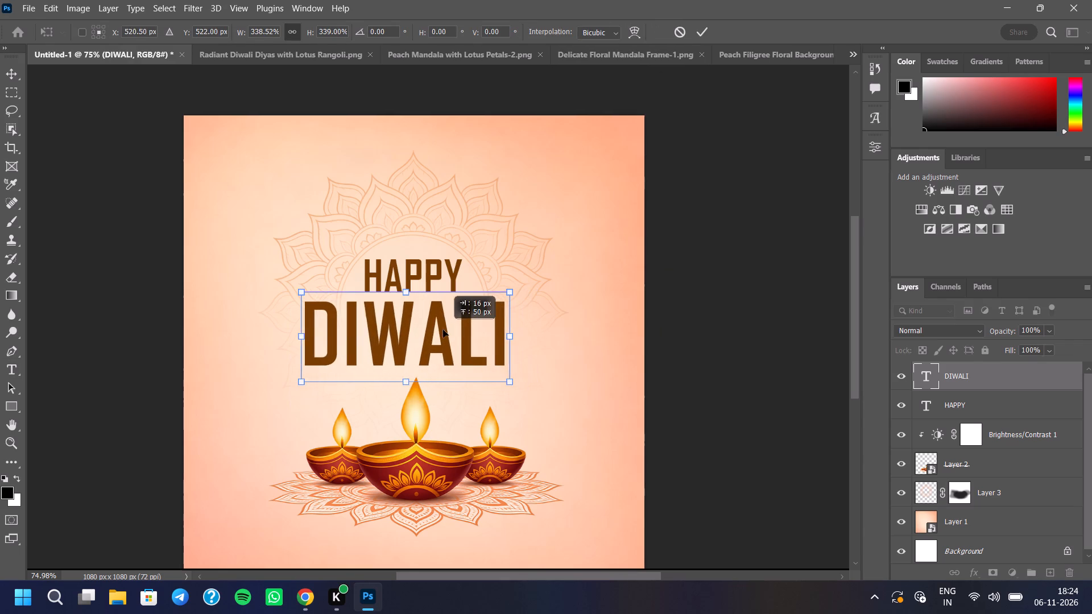
pyautogui.moveTo(443, 330); pyautogui.dragTo(453, 330)
pyautogui.click(705, 26)
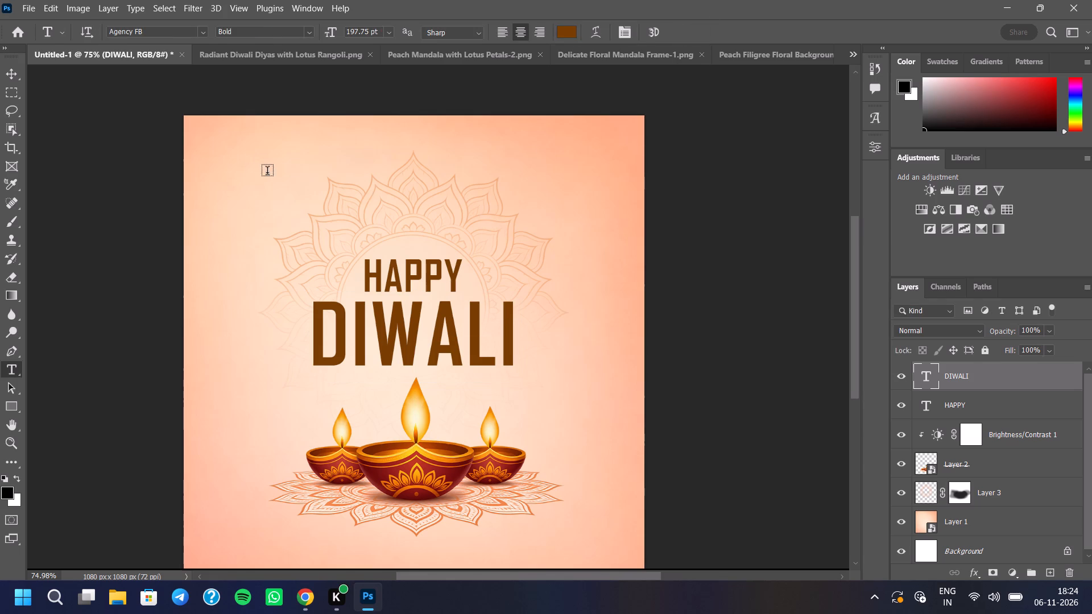
# Align the DIWALI text and the HAPPY text to the horizontal center of the canvas.
pyautogui.click(5, 73)
pyautogui.click(322, 31)
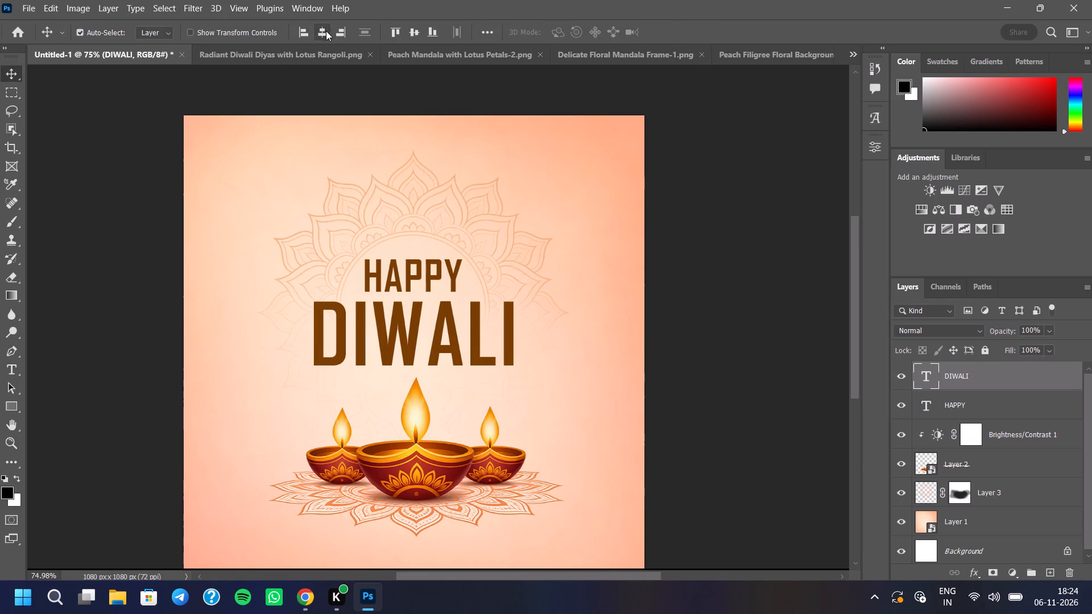
pyautogui.click(948, 399)
pyautogui.click(971, 405)
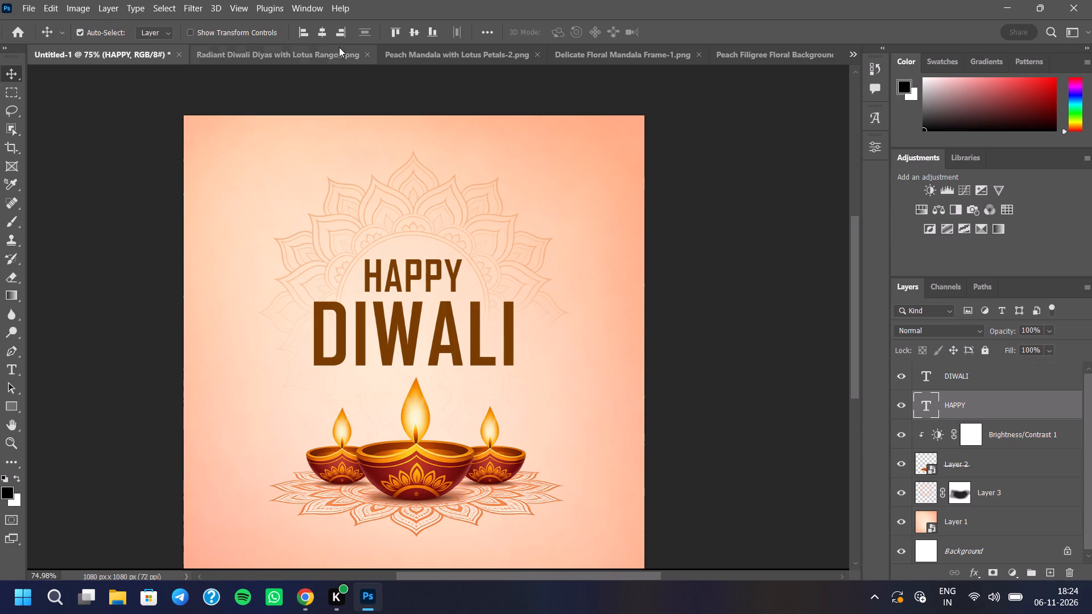
pyautogui.click(324, 34)
pyautogui.scroll(-4, 390, 145)
pyautogui.scroll(3, 432, 309)
pyautogui.scroll(-4, 572, 500)
pyautogui.scroll(5, 416, 286)
pyautogui.scroll(-2, 454, 409)
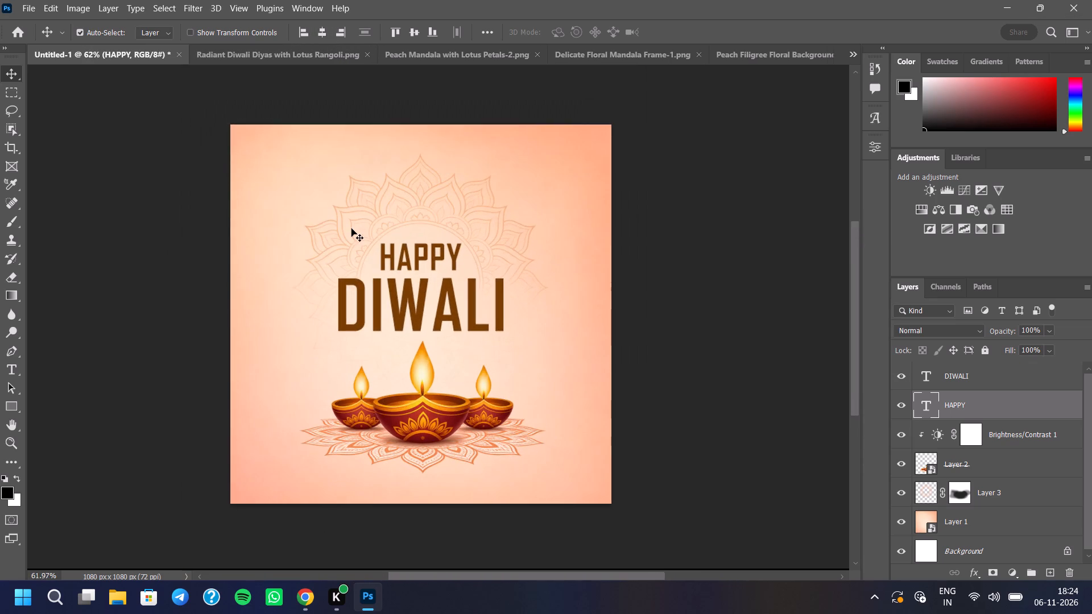
pyautogui.scroll(3, 351, 229)
pyautogui.scroll(-1, 522, 288)
# Align the faded mandala on Layer 3 to the canvas's horizontal center.
pyautogui.click(1003, 492)
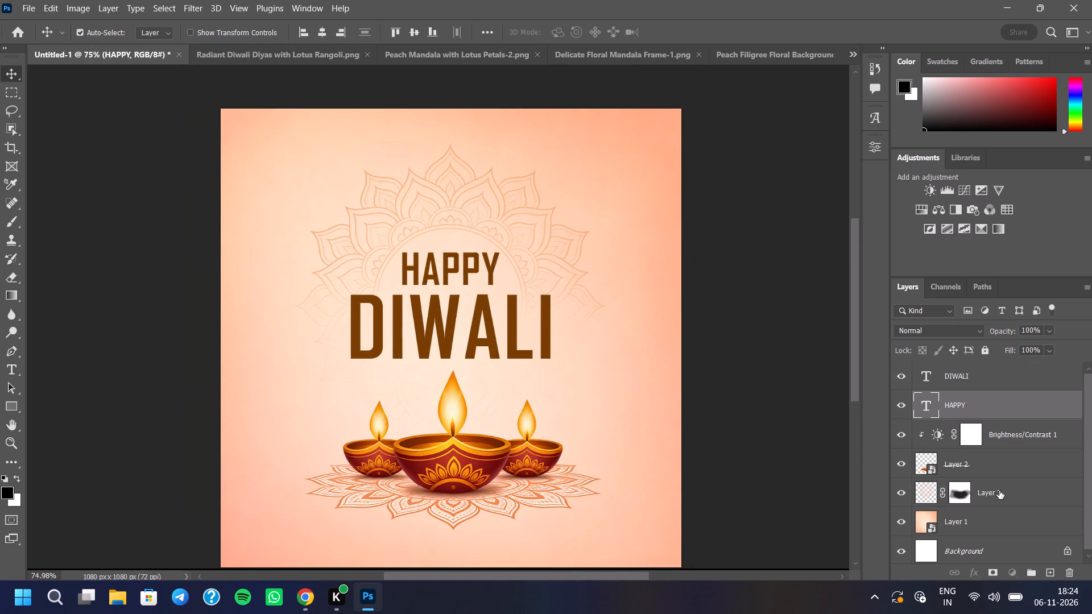
pyautogui.click(324, 36)
pyautogui.scroll(-3, 384, 213)
pyautogui.scroll(3, 412, 239)
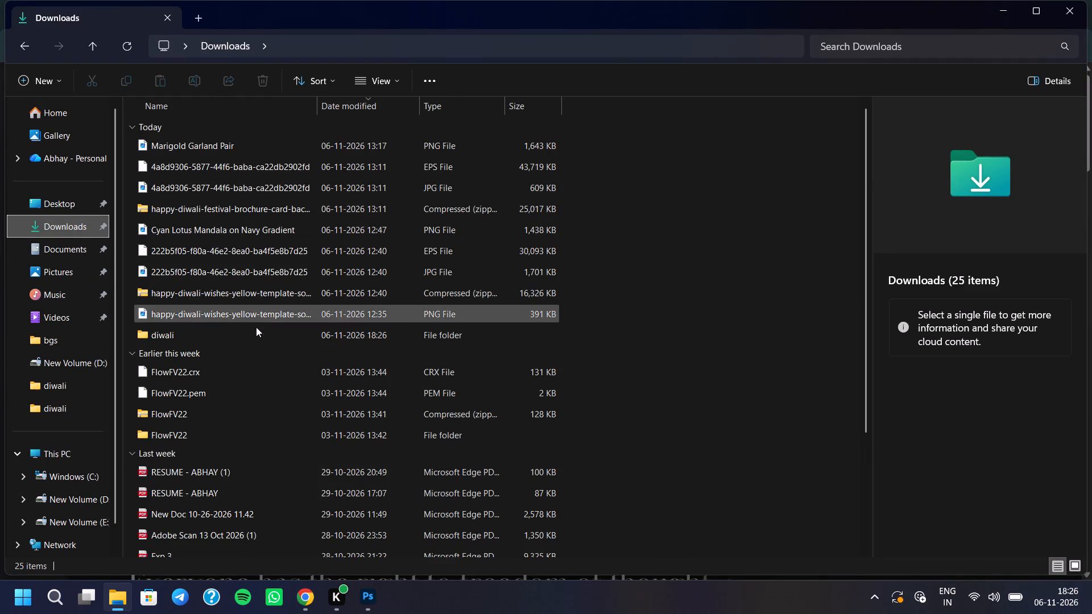
pyautogui.doubleClick(255, 335)
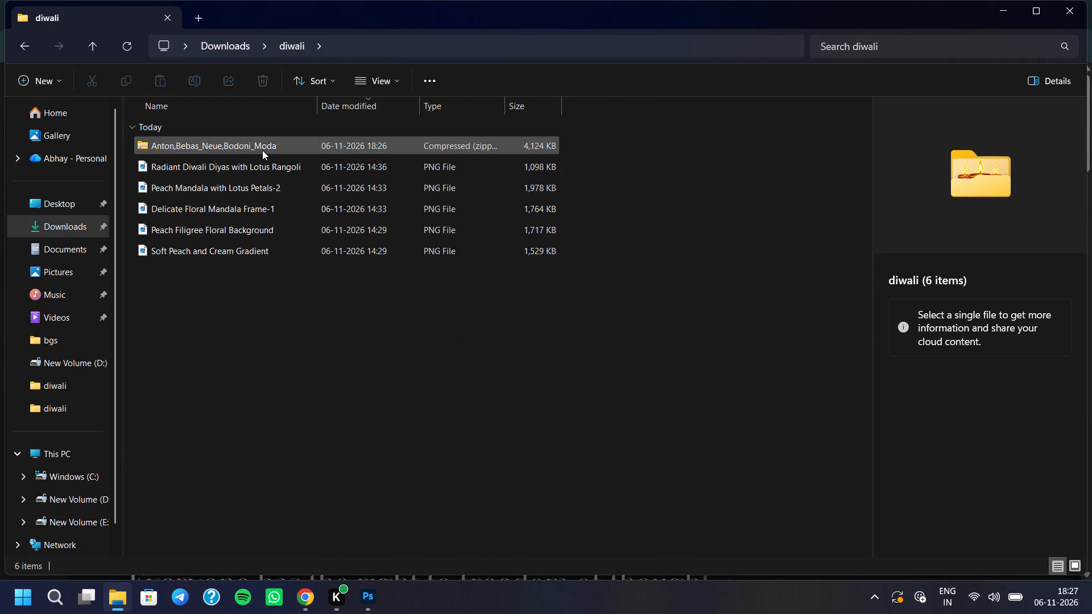
pyautogui.doubleClick(262, 149)
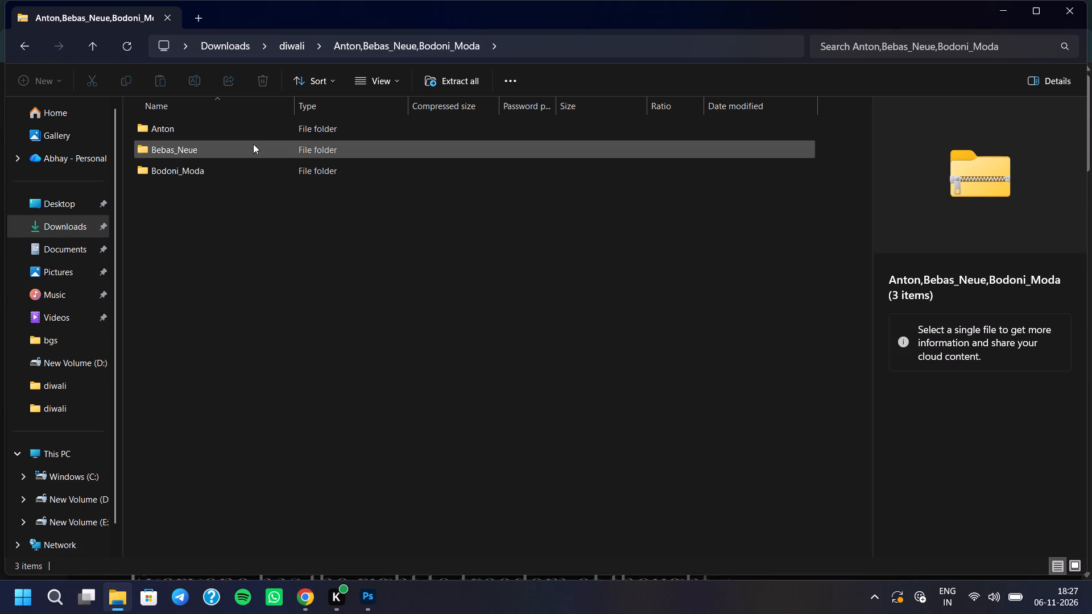
pyautogui.doubleClick(253, 132)
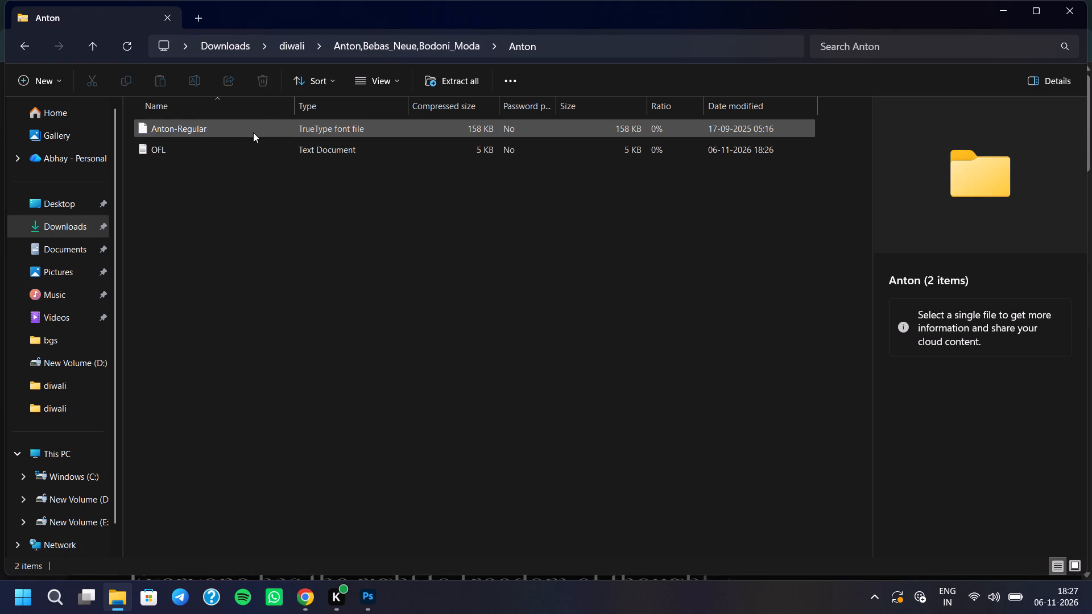
pyautogui.click(378, 42)
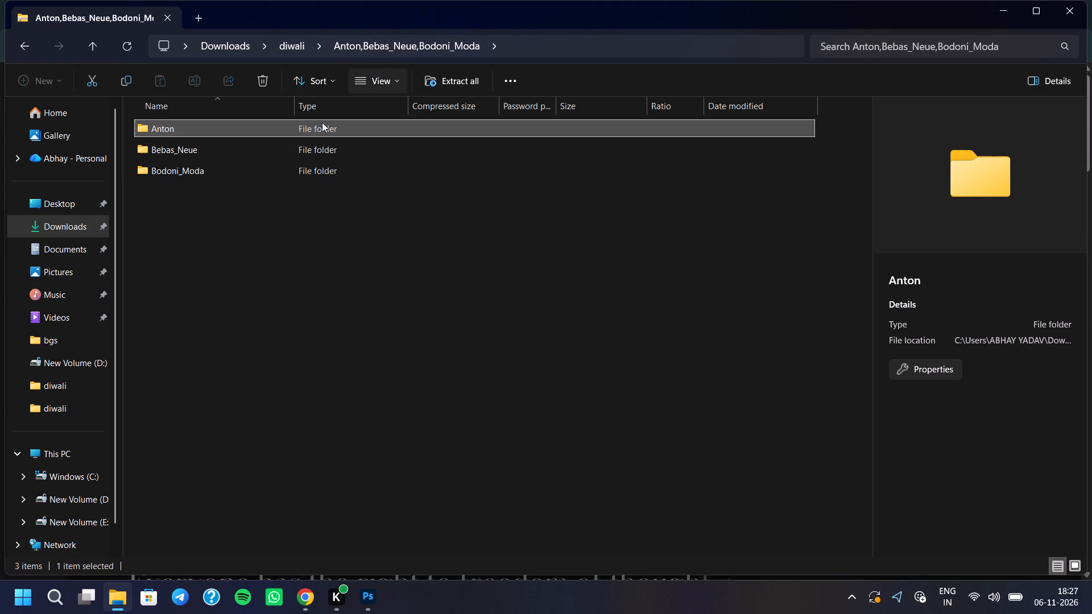
pyautogui.doubleClick(289, 167)
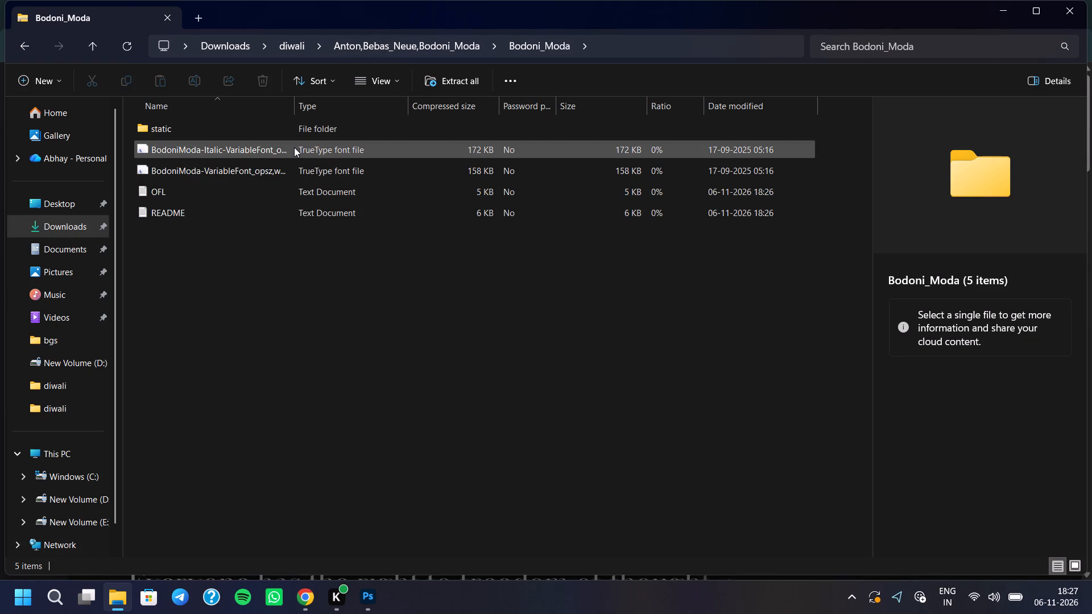
# Preview the BodoniModa-Italic variable font file and close the preview.
pyautogui.doubleClick(294, 147)
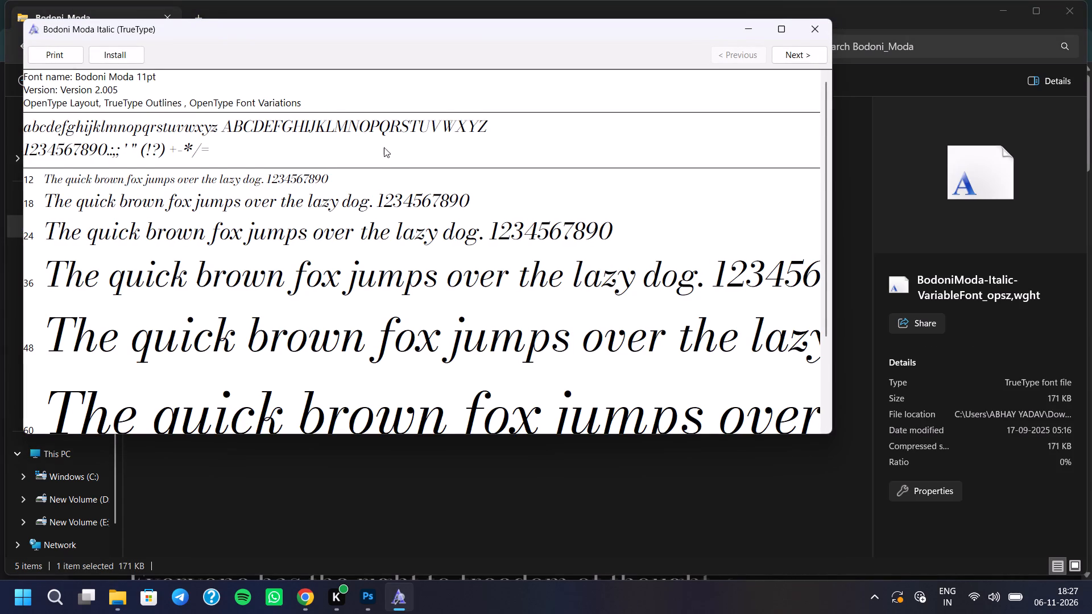
pyautogui.scroll(-6, 391, 157)
pyautogui.scroll(-2, 399, 209)
pyautogui.scroll(7, 399, 208)
pyautogui.click(835, 26)
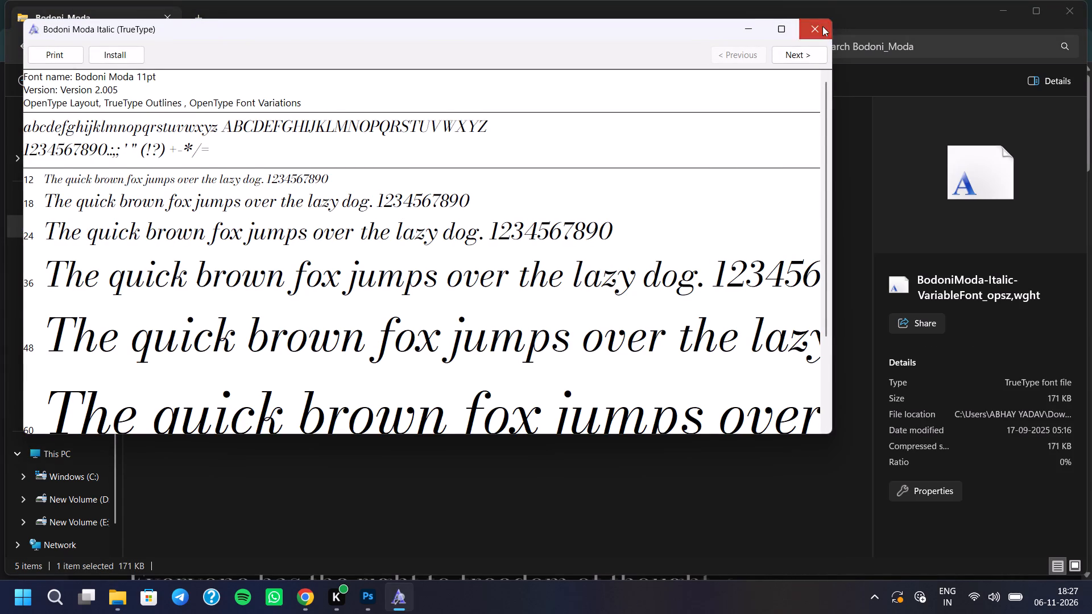
pyautogui.click(822, 26)
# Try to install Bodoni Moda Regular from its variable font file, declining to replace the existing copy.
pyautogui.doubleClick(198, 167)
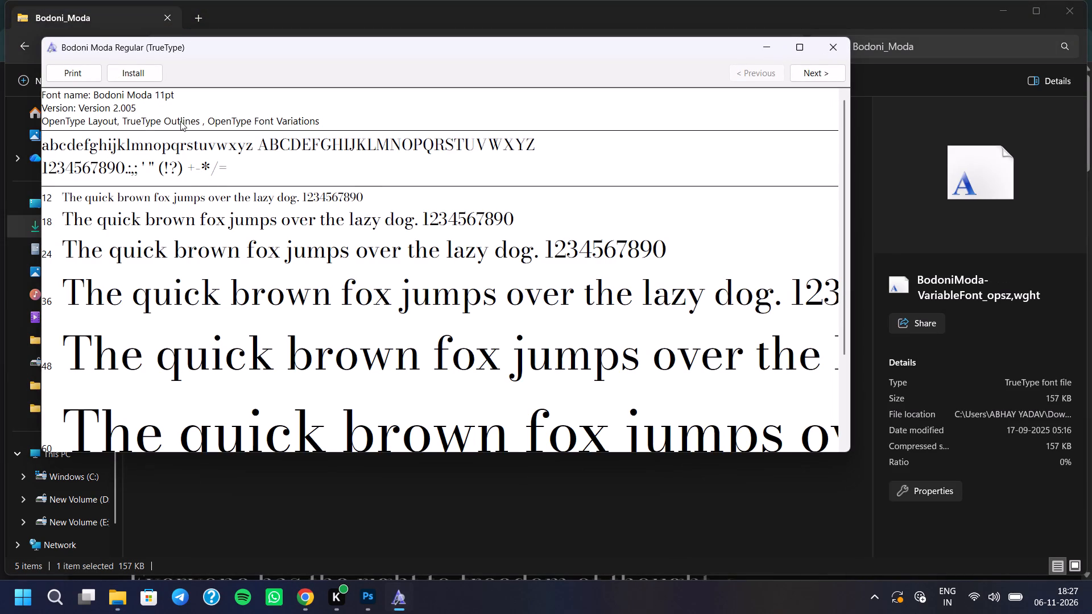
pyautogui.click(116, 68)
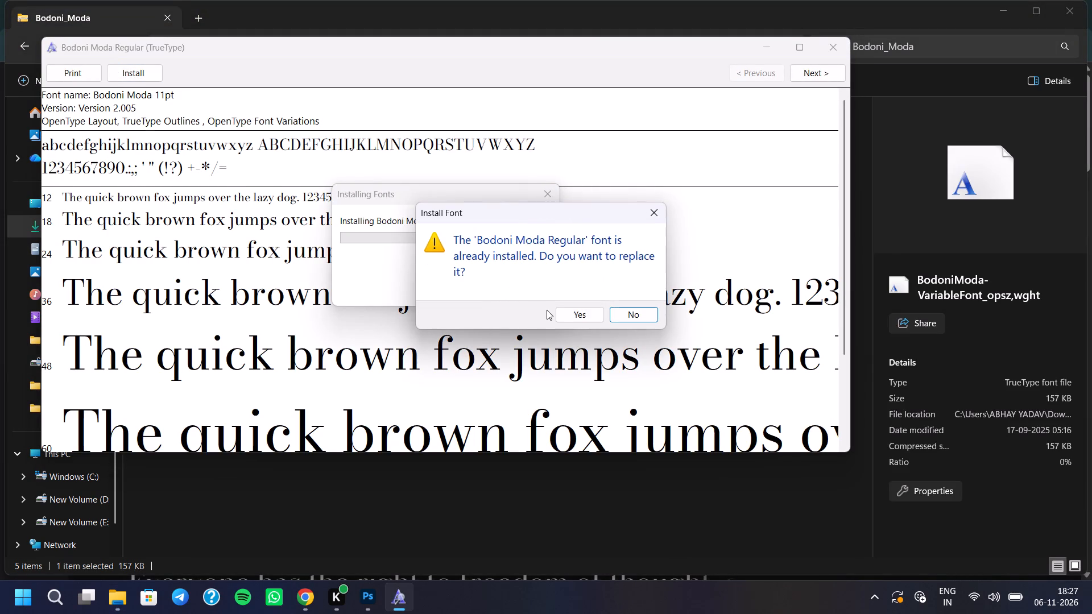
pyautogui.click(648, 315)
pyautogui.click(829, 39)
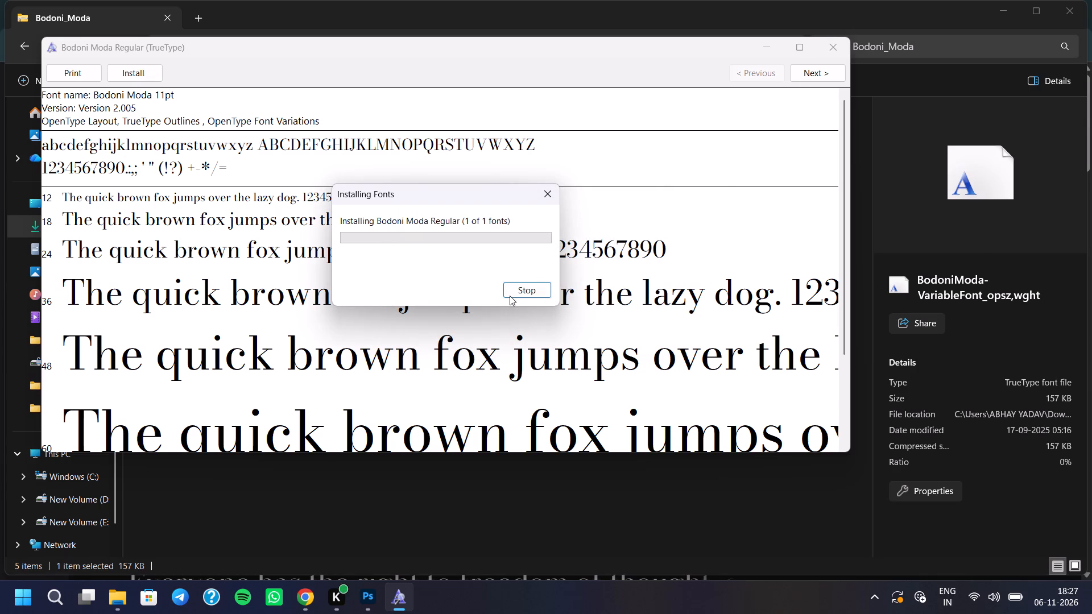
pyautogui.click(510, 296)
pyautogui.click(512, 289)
# Switch to Photoshop and set the HAPPY text layer's font to Bodoni Moda SemiBold.
pyautogui.click(363, 608)
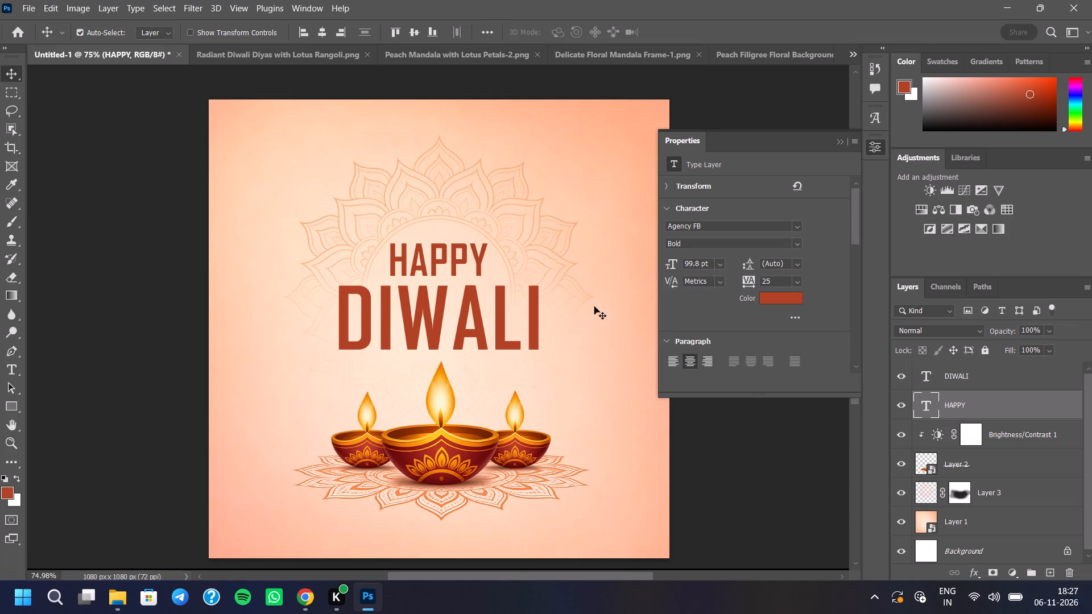
pyautogui.scroll(1, 796, 226)
pyautogui.click(796, 226)
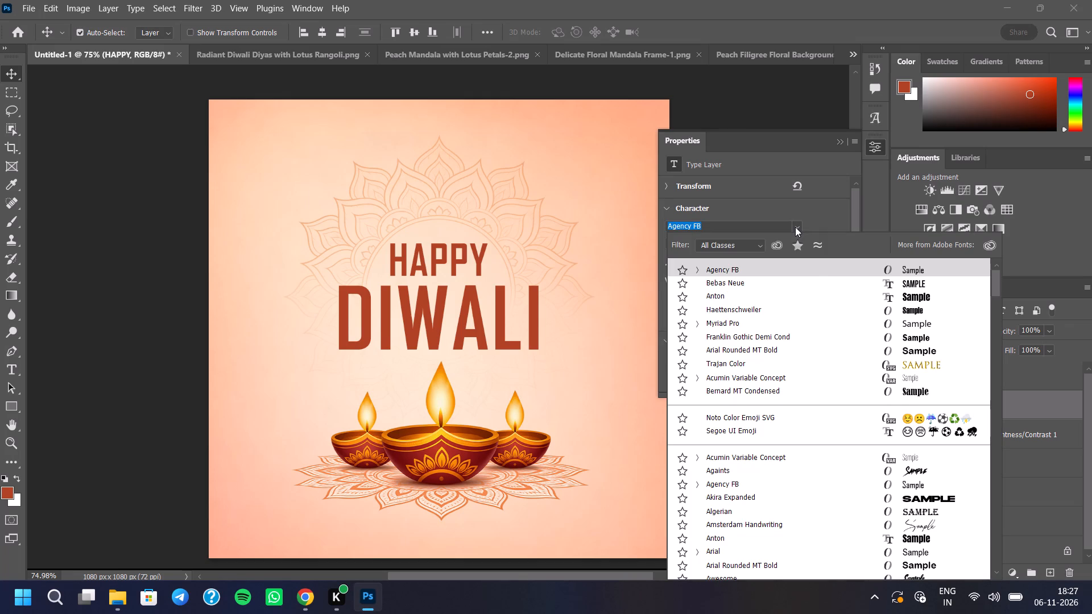
pyautogui.write('bo')
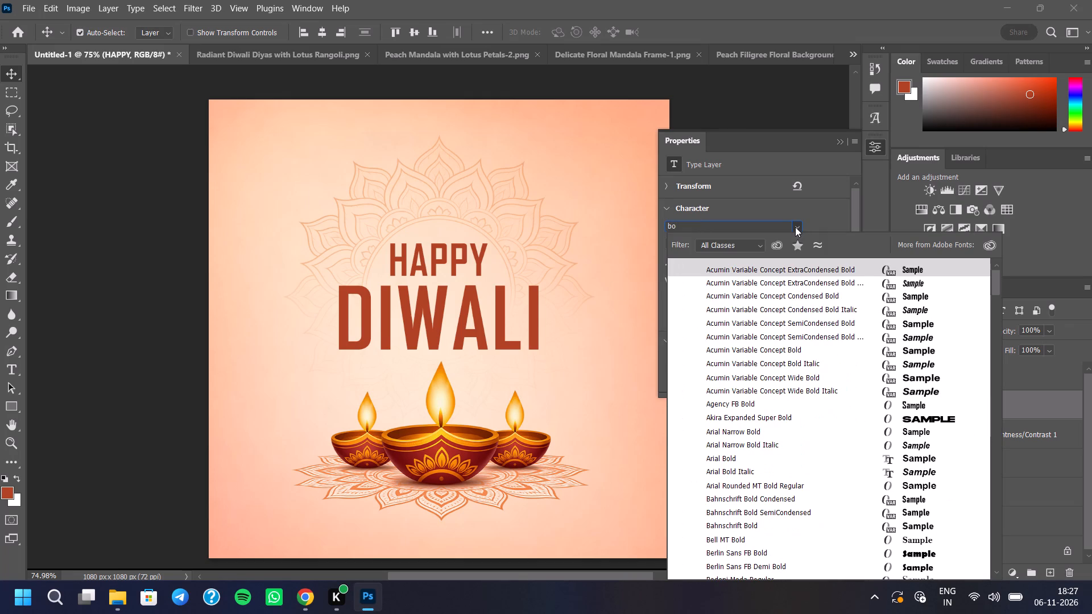
pyautogui.press('d')
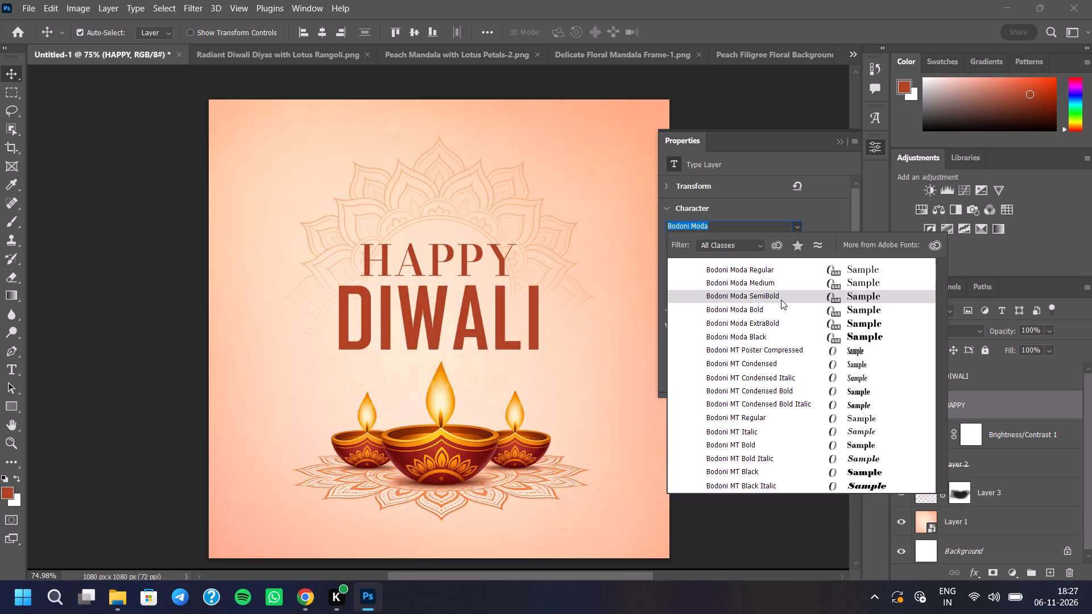
pyautogui.click(781, 300)
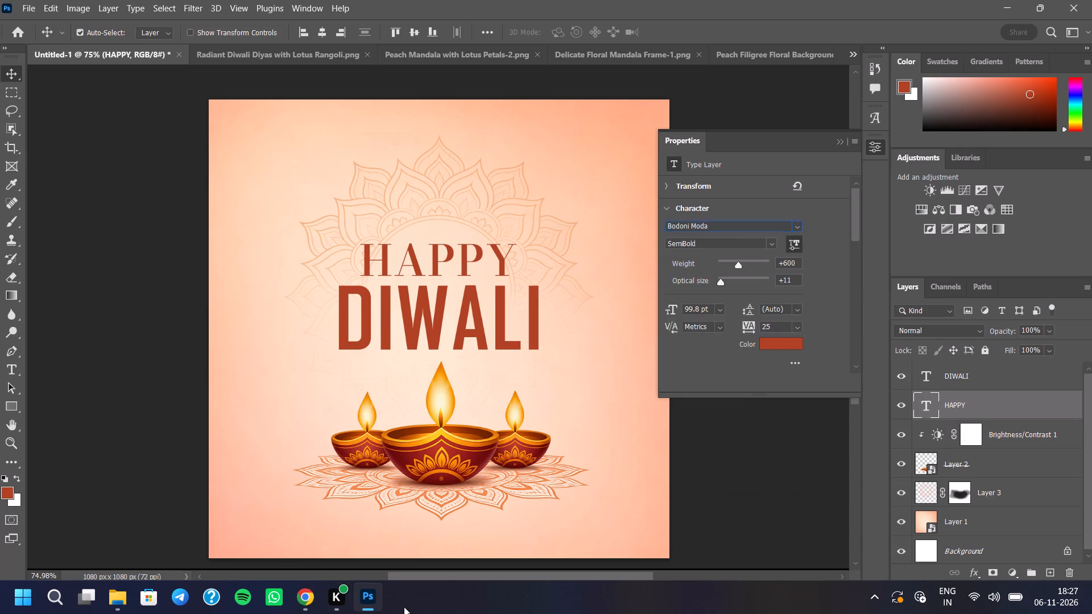
# Switch to Chrome, return to the Bodoni 72 font search results and open the Befonts page for Bodoni Moda 72pt Regular.
pyautogui.click(312, 593)
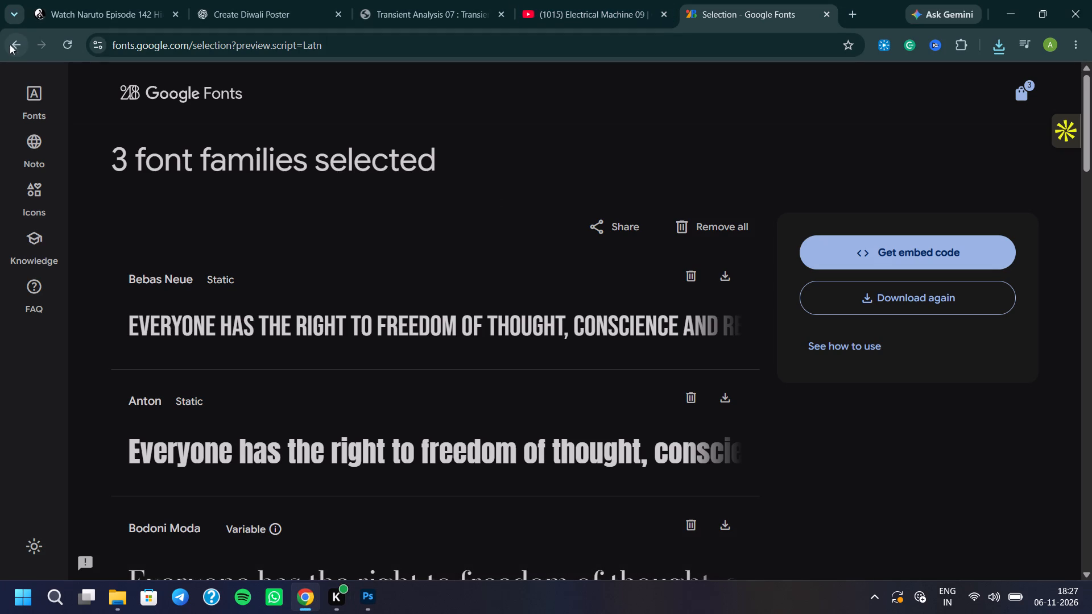
pyautogui.click(10, 44)
pyautogui.click(2, 34)
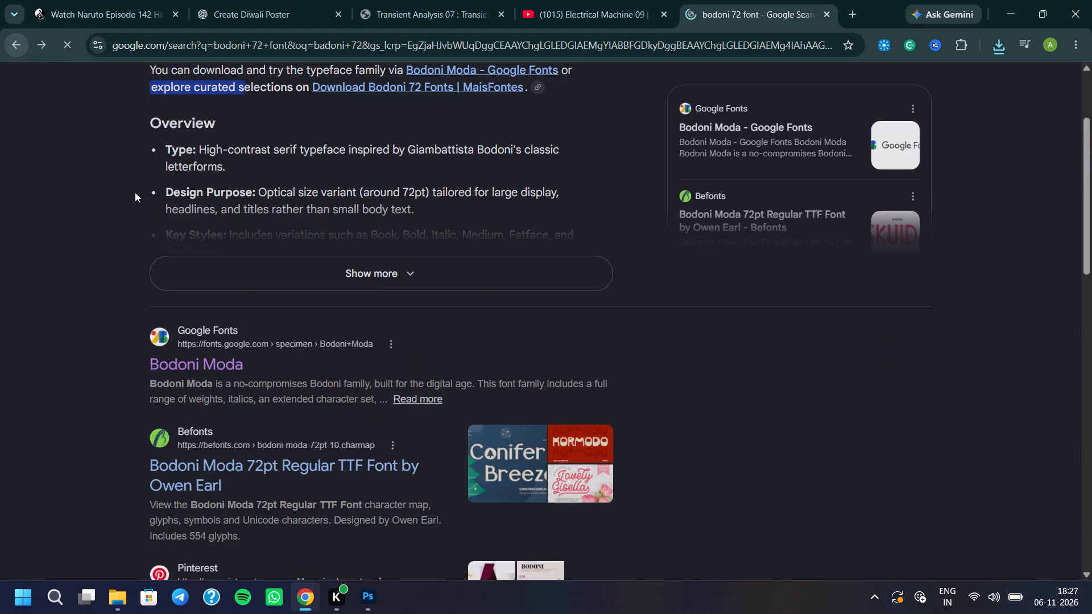
pyautogui.scroll(-2, 136, 215)
pyautogui.click(178, 316)
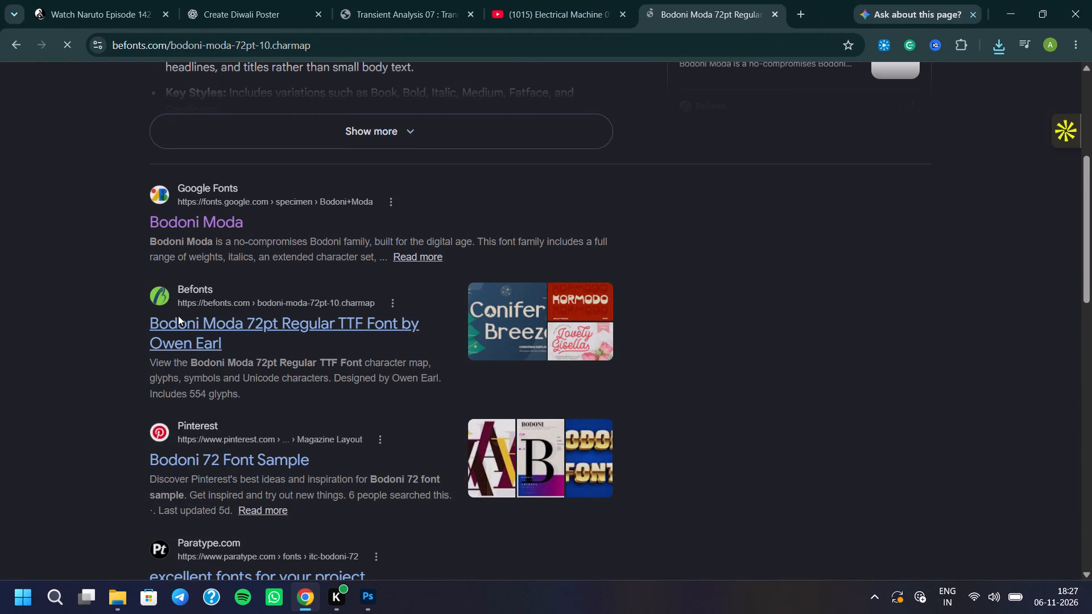
# Download the Bodoni Moda font family from the Befonts page and save it in Downloads\diwali.
pyautogui.scroll(-4, 252, 312)
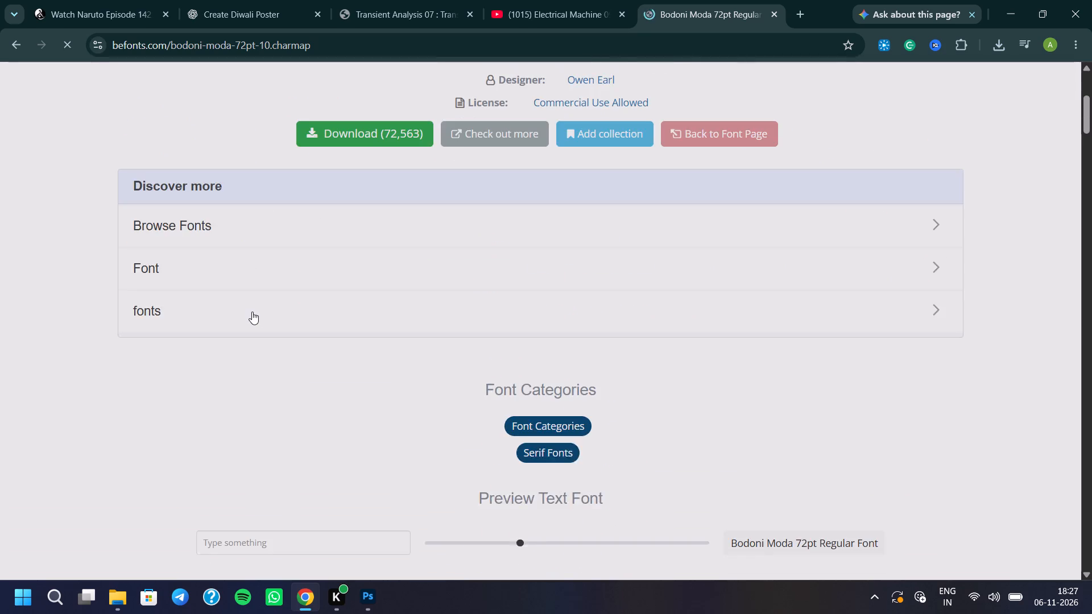
pyautogui.scroll(3, 252, 312)
pyautogui.scroll(-2, 340, 462)
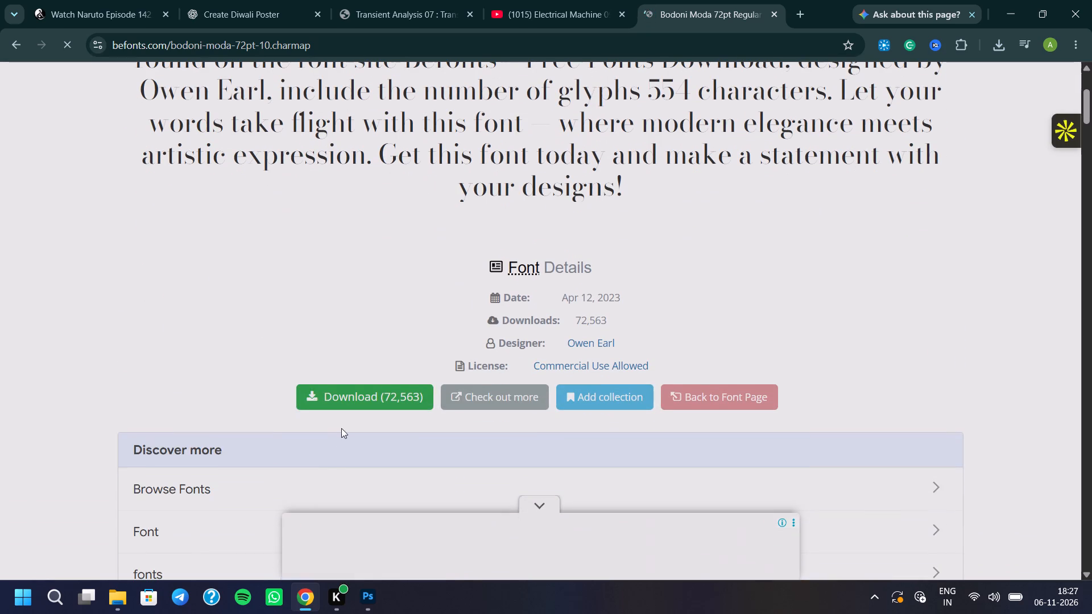
pyautogui.click(359, 400)
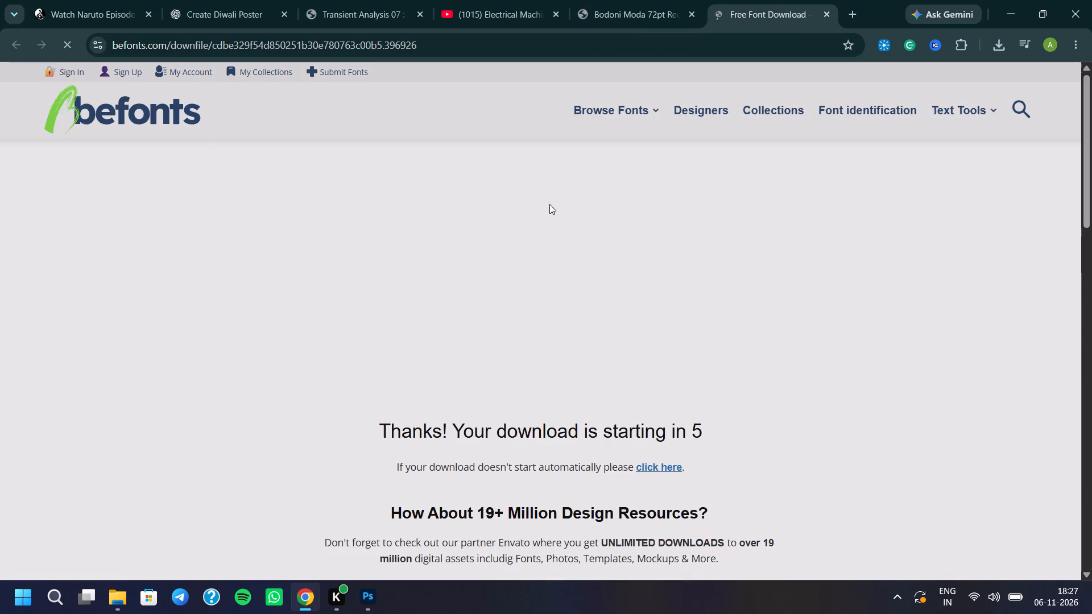
pyautogui.scroll(-3, 548, 256)
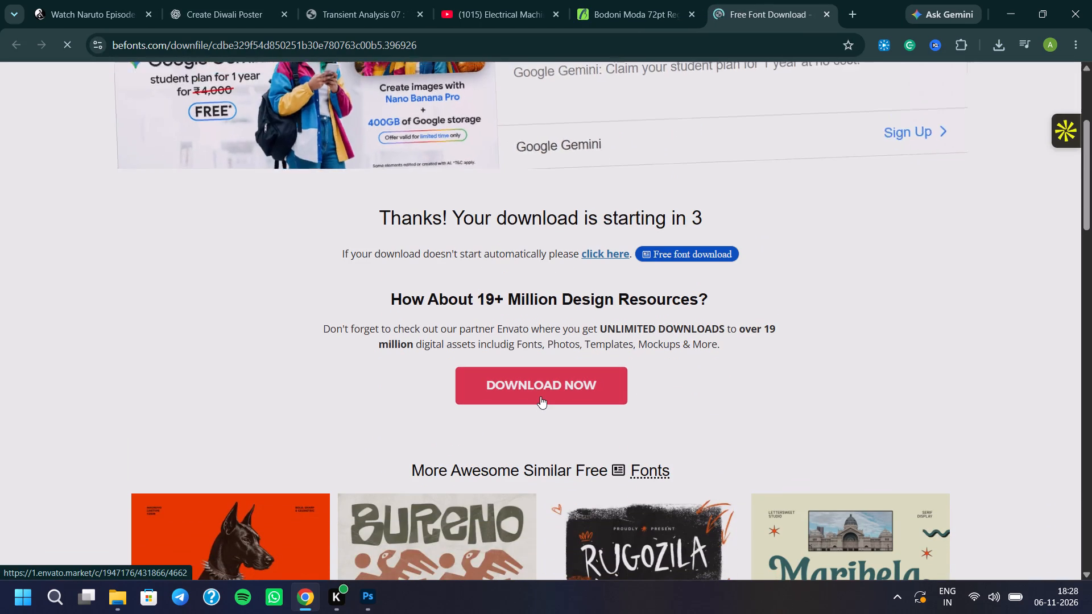
pyautogui.scroll(2, 540, 395)
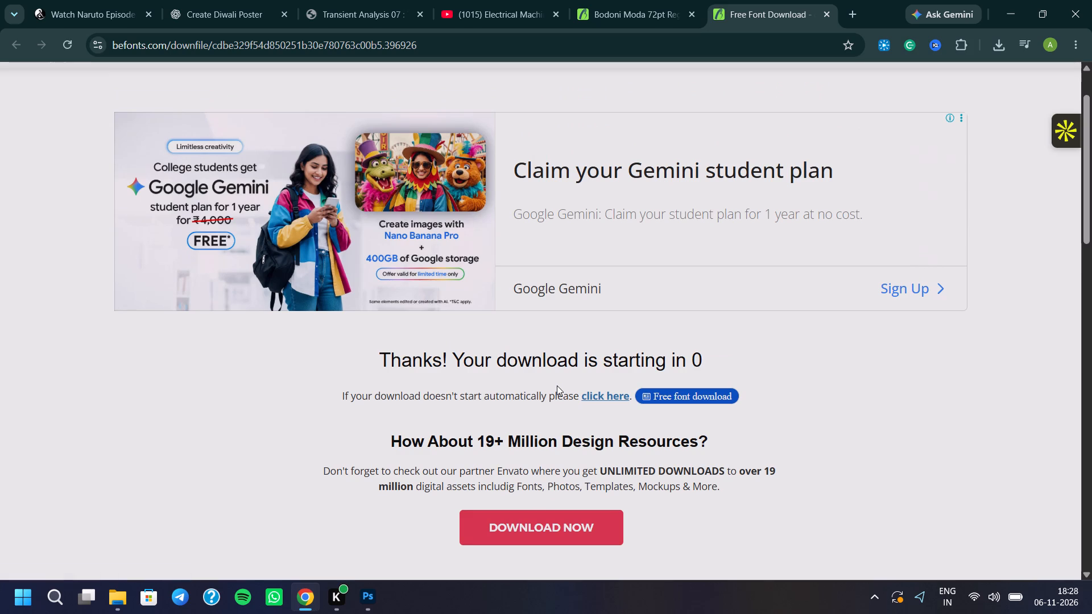
pyautogui.click(535, 429)
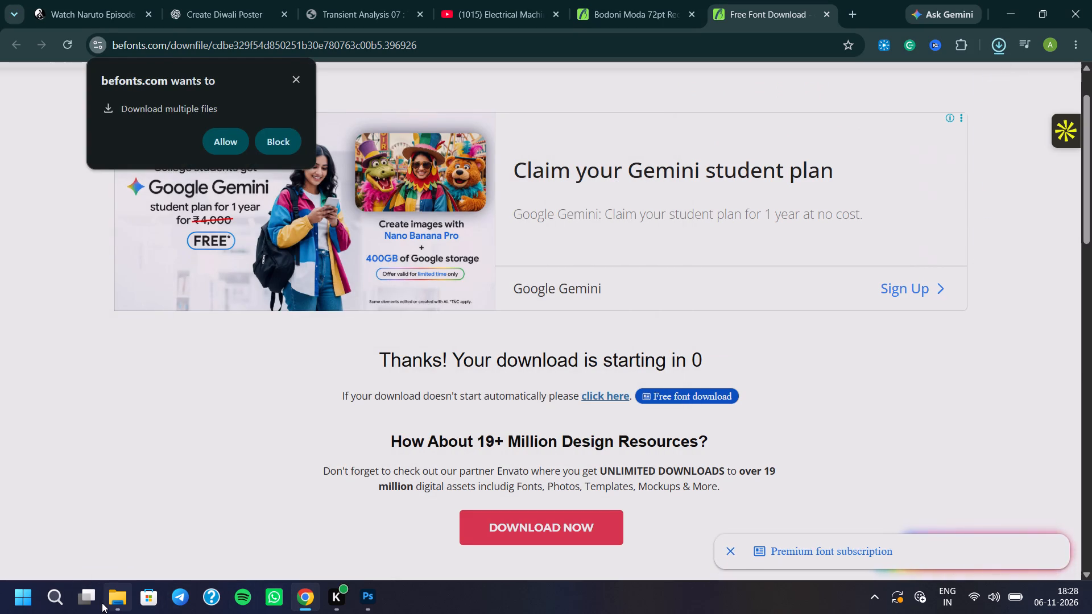
# In File Explorer, open the bodoni-moda-font-family archive in Downloads\diwali.
pyautogui.click(102, 603)
pyautogui.click(307, 43)
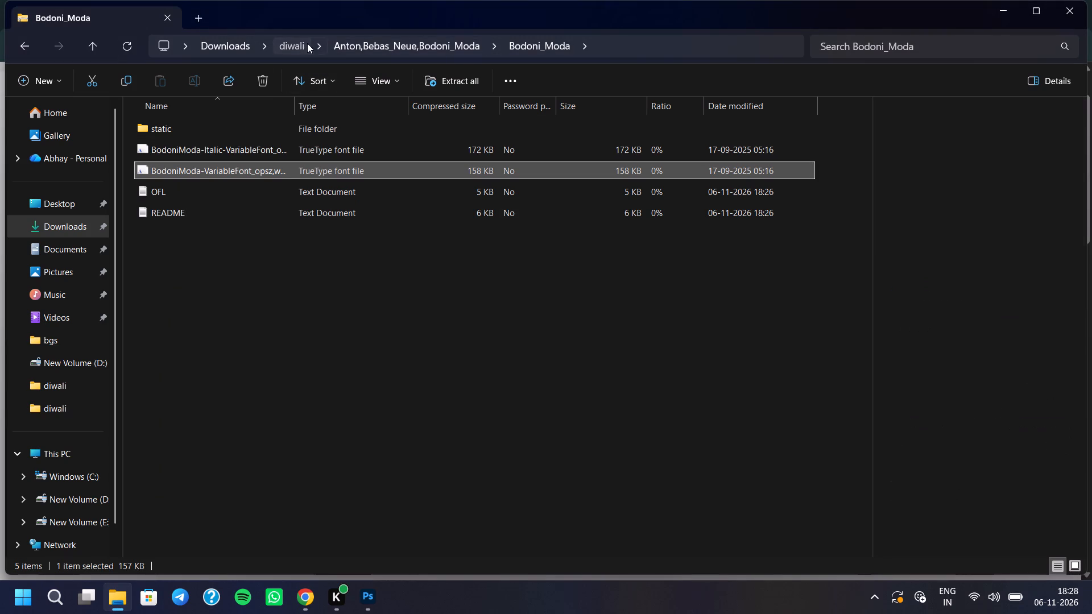
pyautogui.click(242, 132)
pyautogui.doubleClick(242, 144)
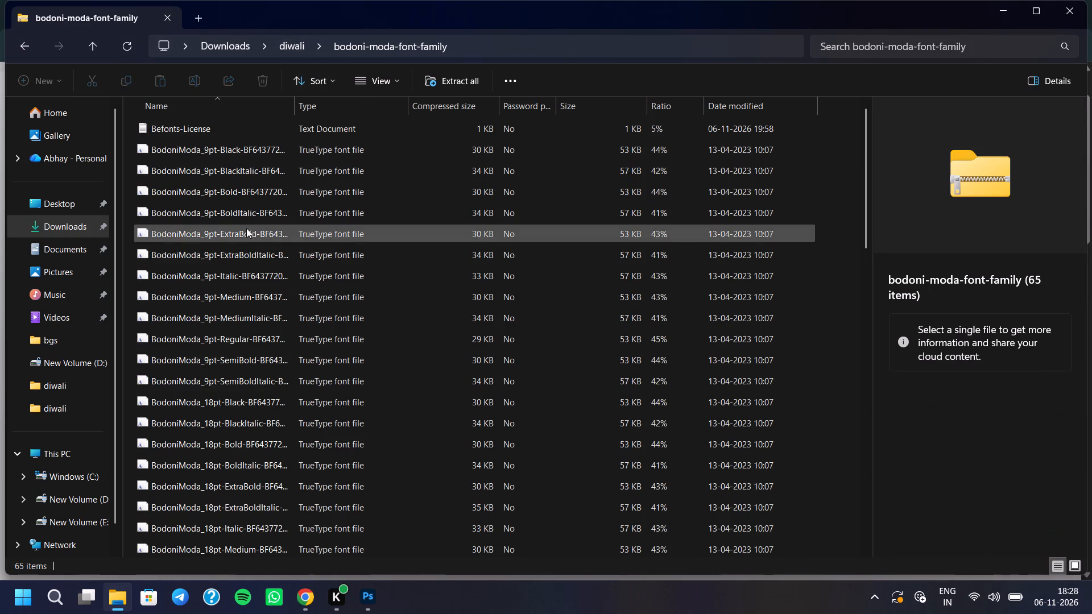
# Open the BodoniModa_9pt-Black font file, install Bodoni Moda 9pt Black and close its preview.
pyautogui.doubleClick(175, 157)
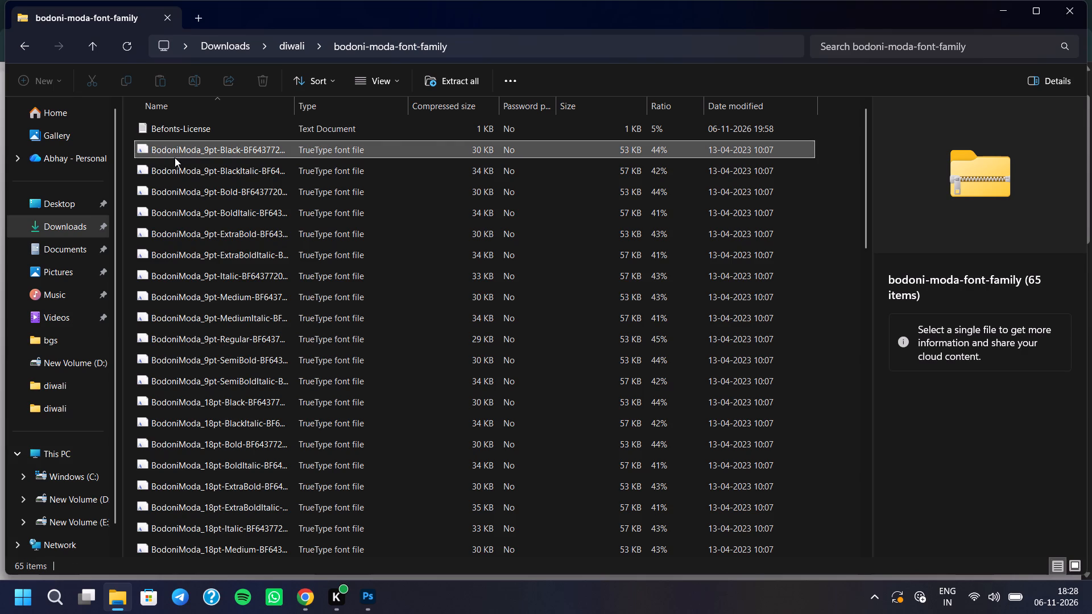
pyautogui.scroll(-5, 278, 209)
pyautogui.scroll(5, 280, 211)
pyautogui.click(177, 95)
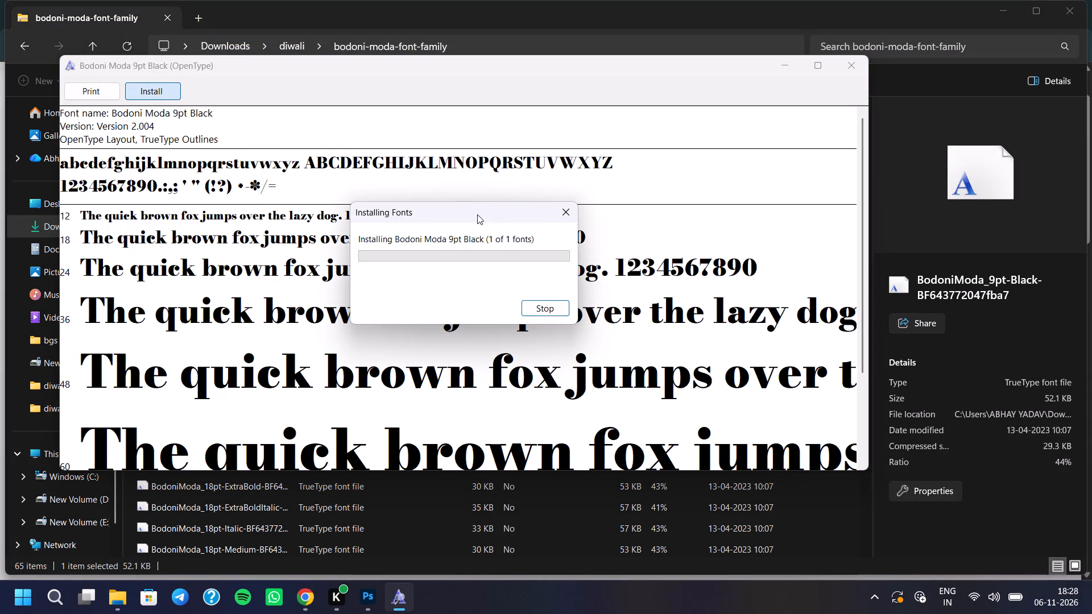
pyautogui.click(862, 61)
# Preview the Bodoni Moda 72pt Black, Bold and SemiBold Italic font files to compare their styles.
pyautogui.scroll(-16, 362, 297)
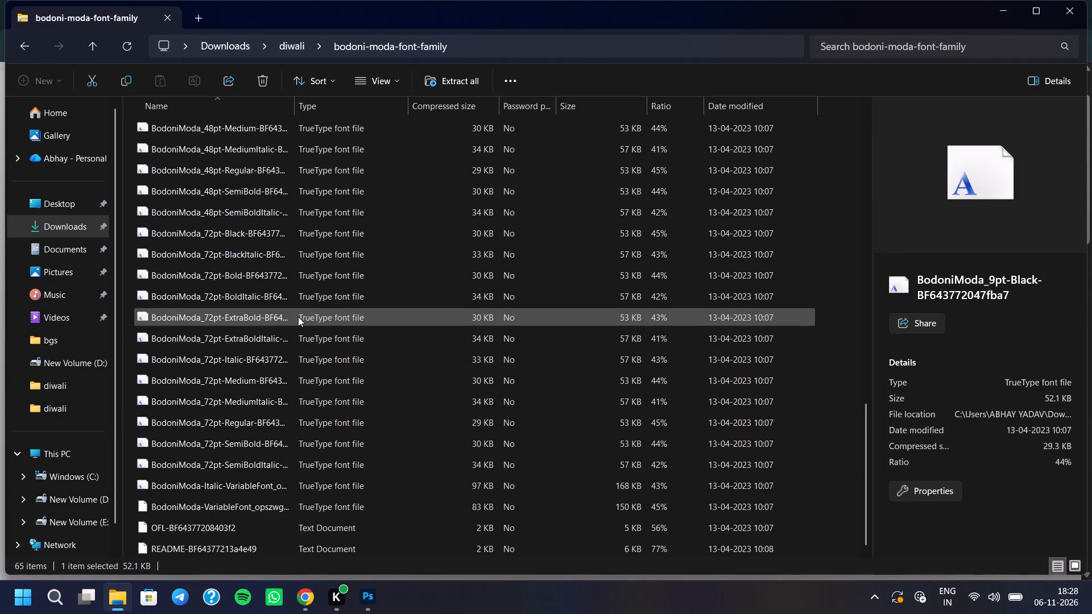
pyautogui.scroll(1, 203, 330)
pyautogui.doubleClick(208, 302)
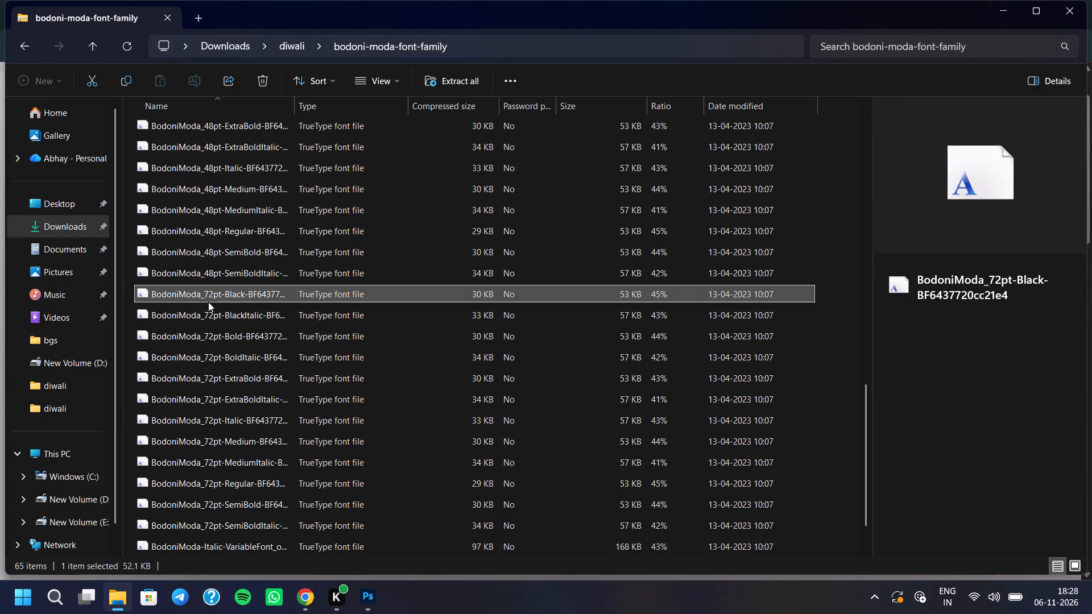
pyautogui.click(876, 67)
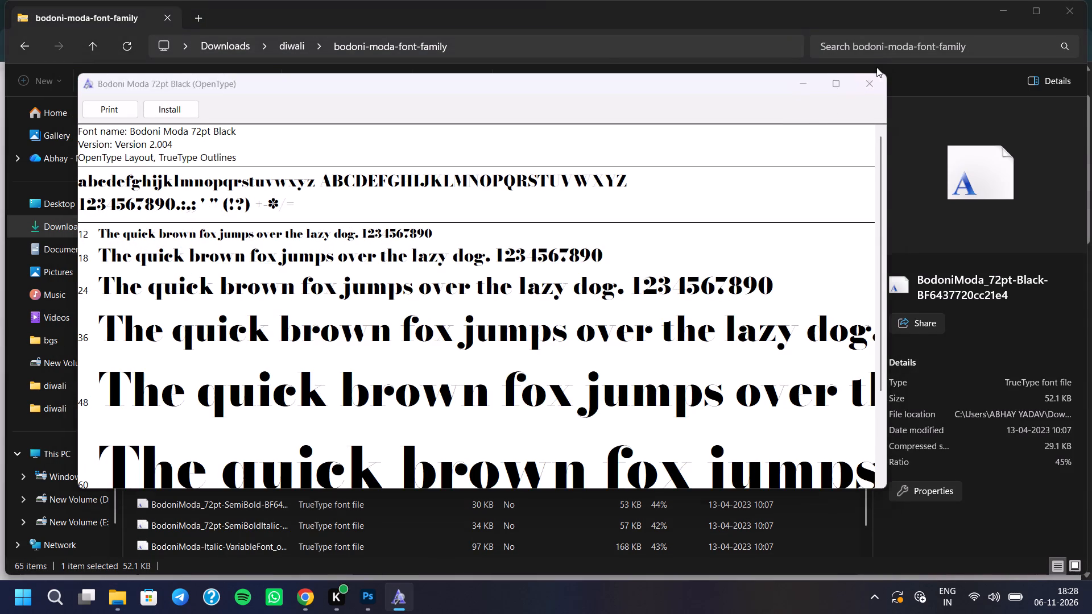
pyautogui.doubleClick(420, 324)
pyautogui.tripleClick(369, 329)
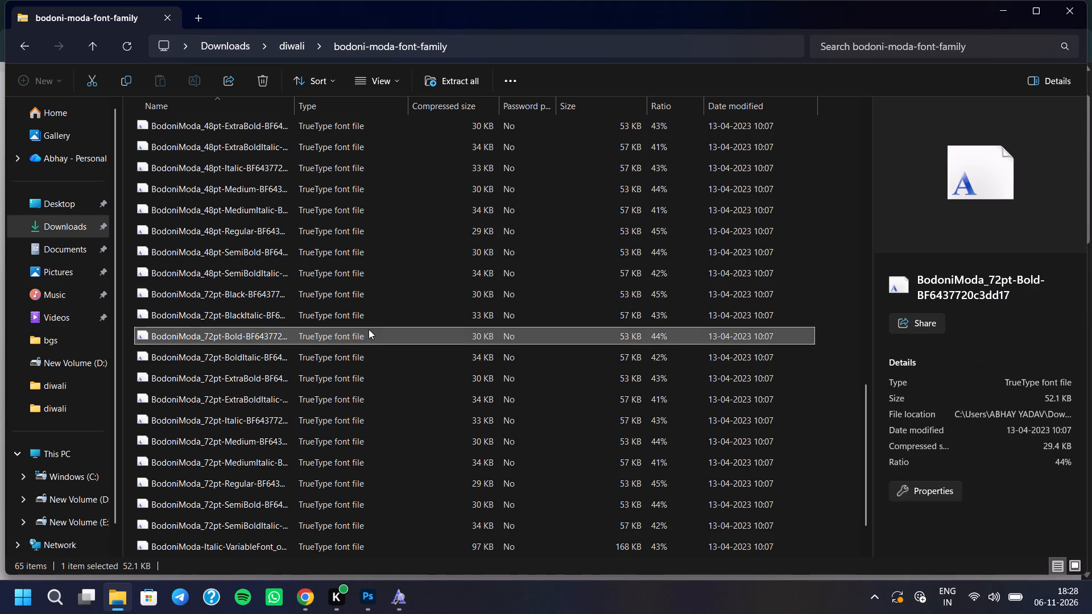
pyautogui.click(888, 99)
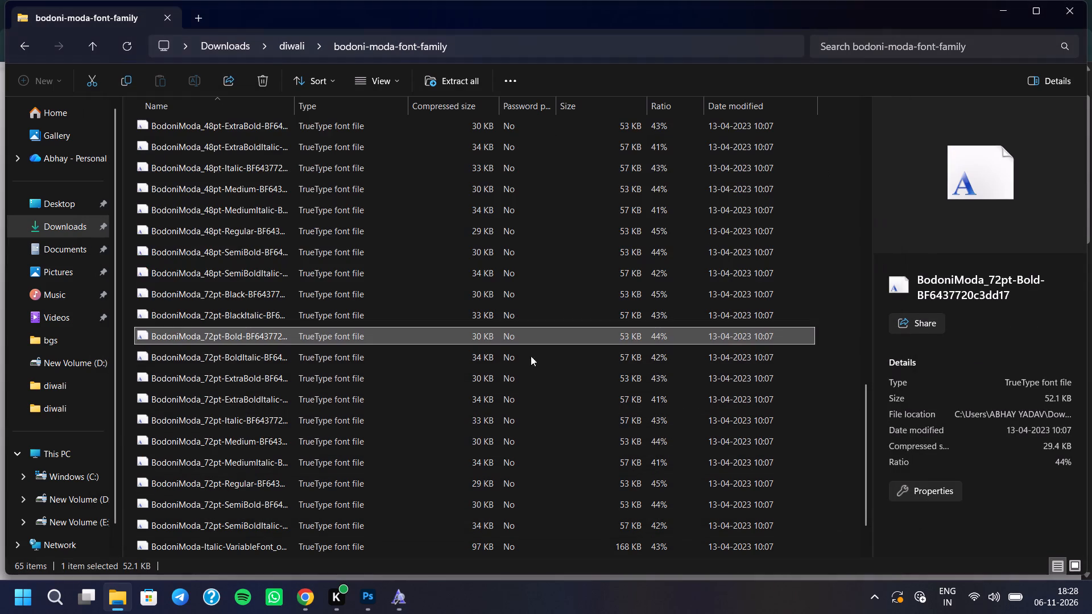
pyautogui.tripleClick(233, 527)
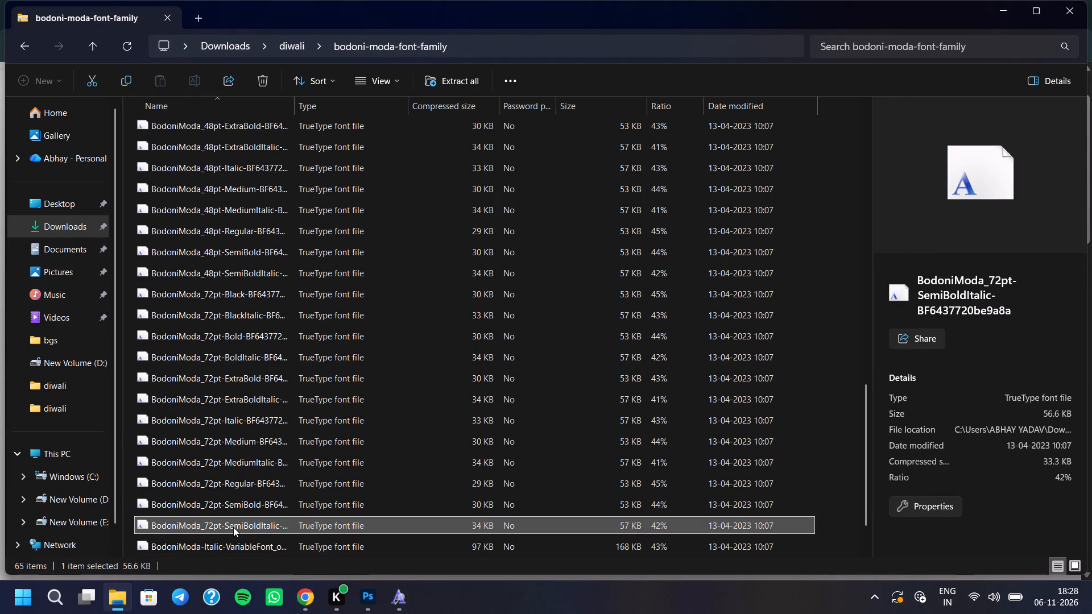
pyautogui.doubleClick(233, 527)
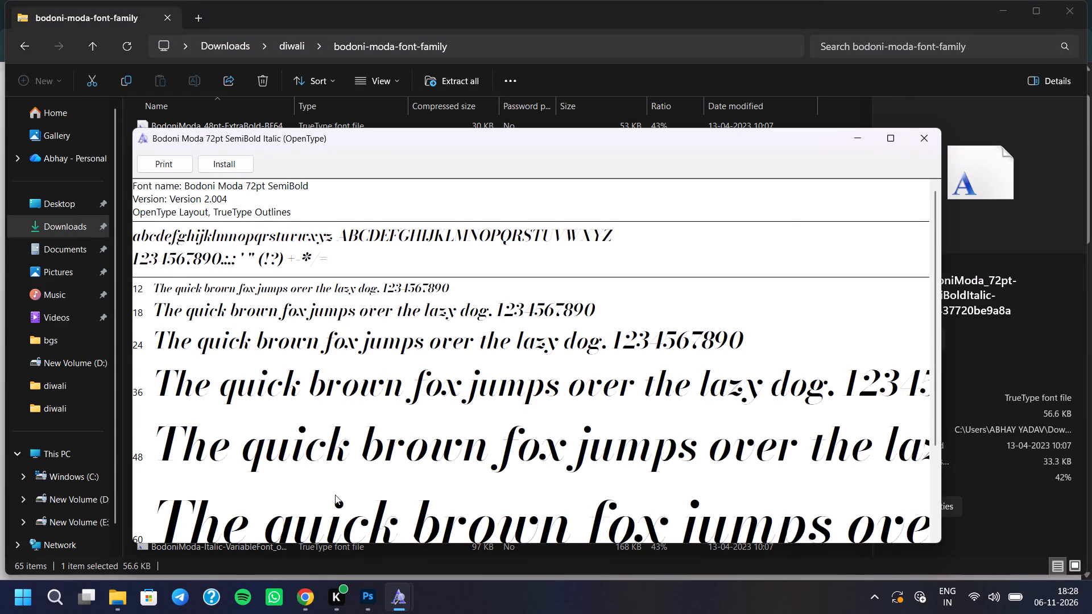
pyautogui.click(955, 141)
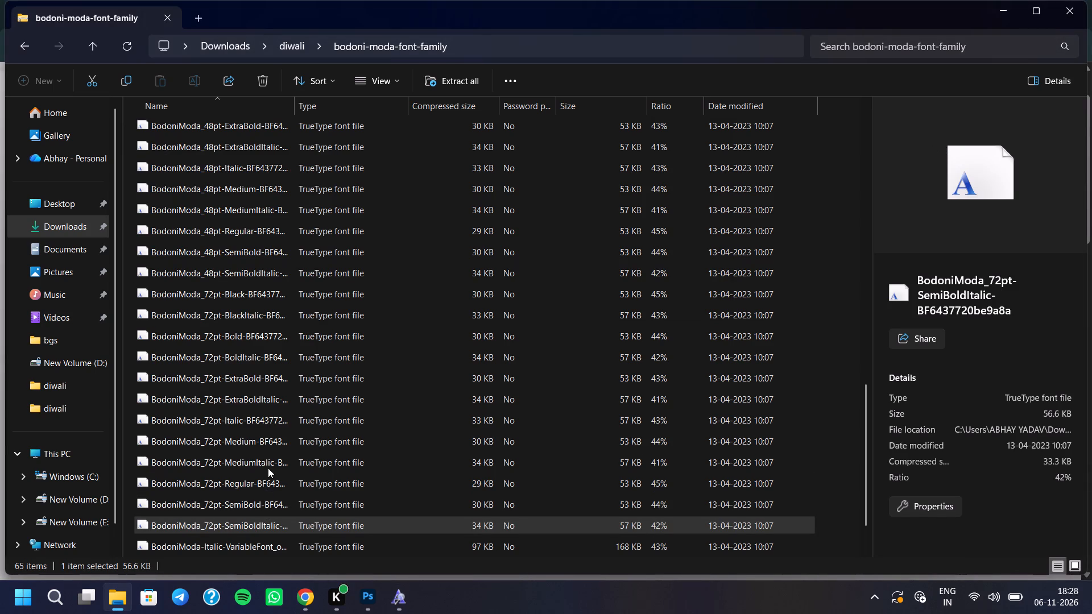
# Install Bodoni Moda 72pt Medium from its font file and close all open font preview windows.
pyautogui.doubleClick(267, 438)
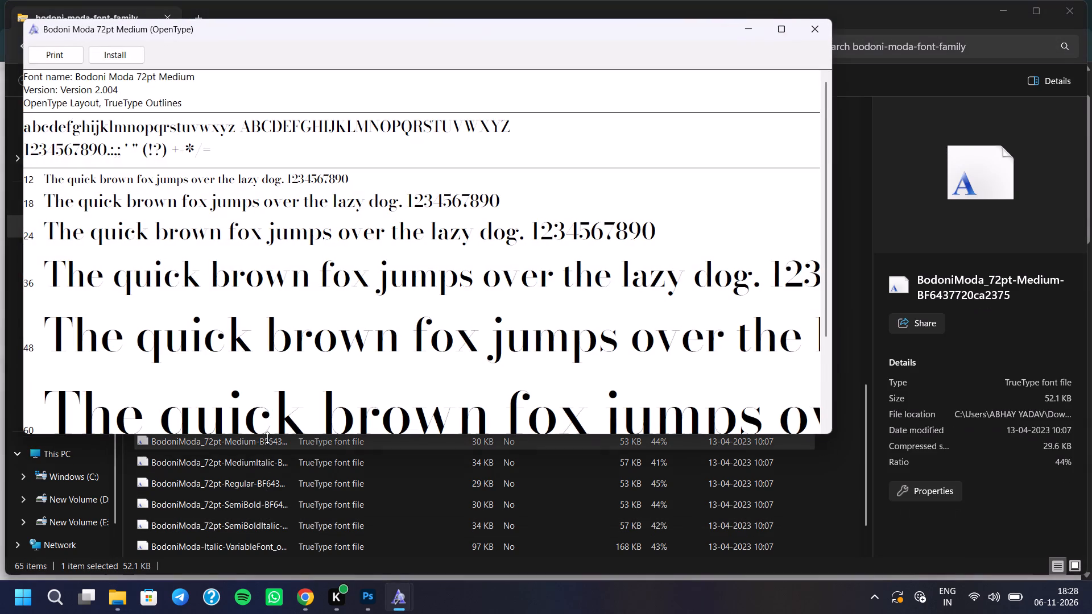
pyautogui.click(126, 56)
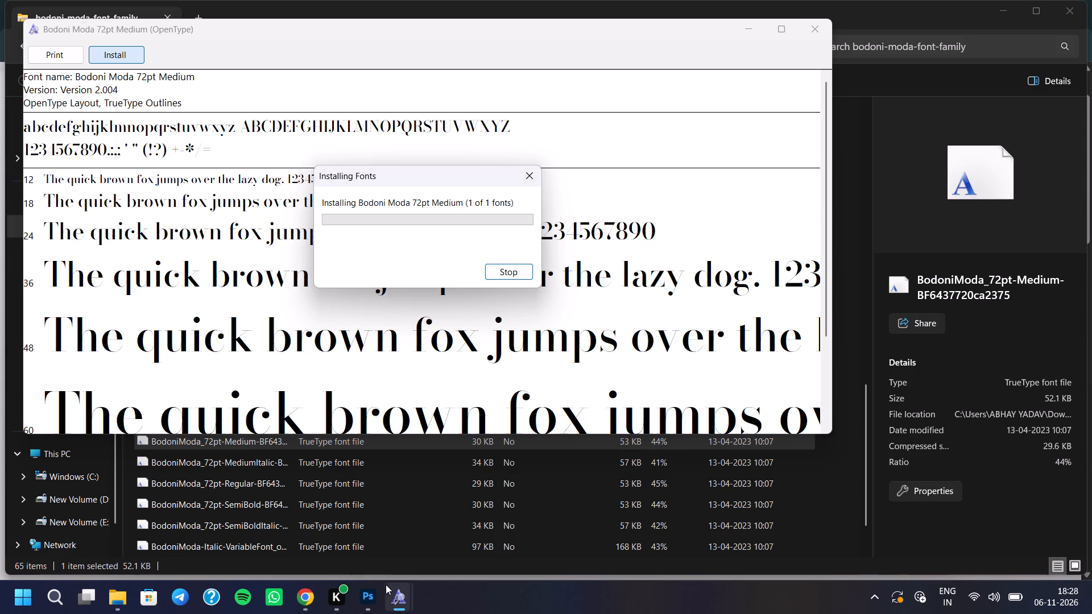
pyautogui.click(825, 16)
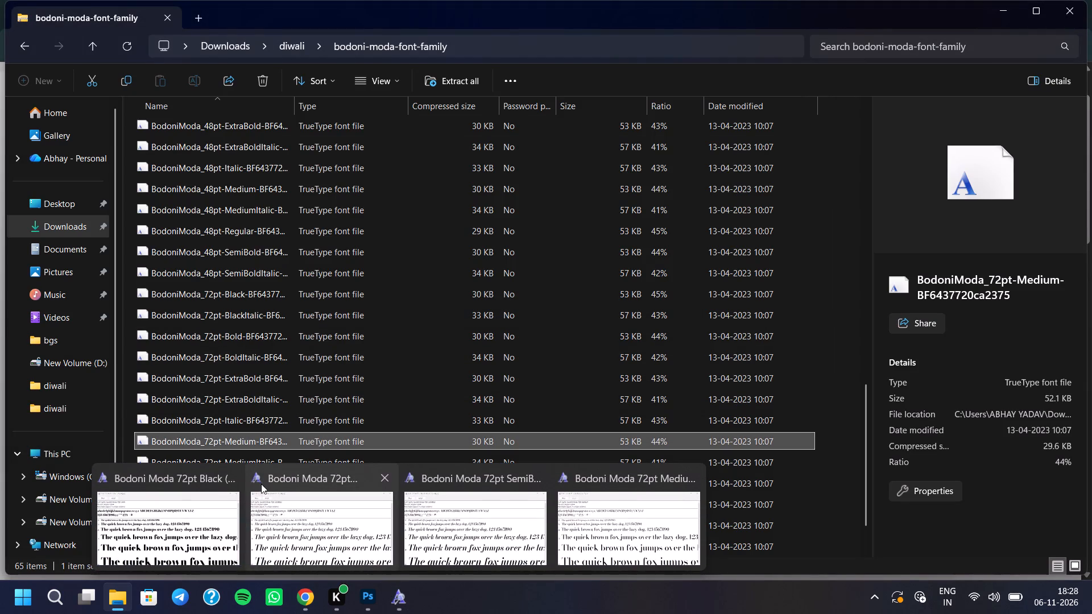
pyautogui.click(237, 480)
pyautogui.click(298, 480)
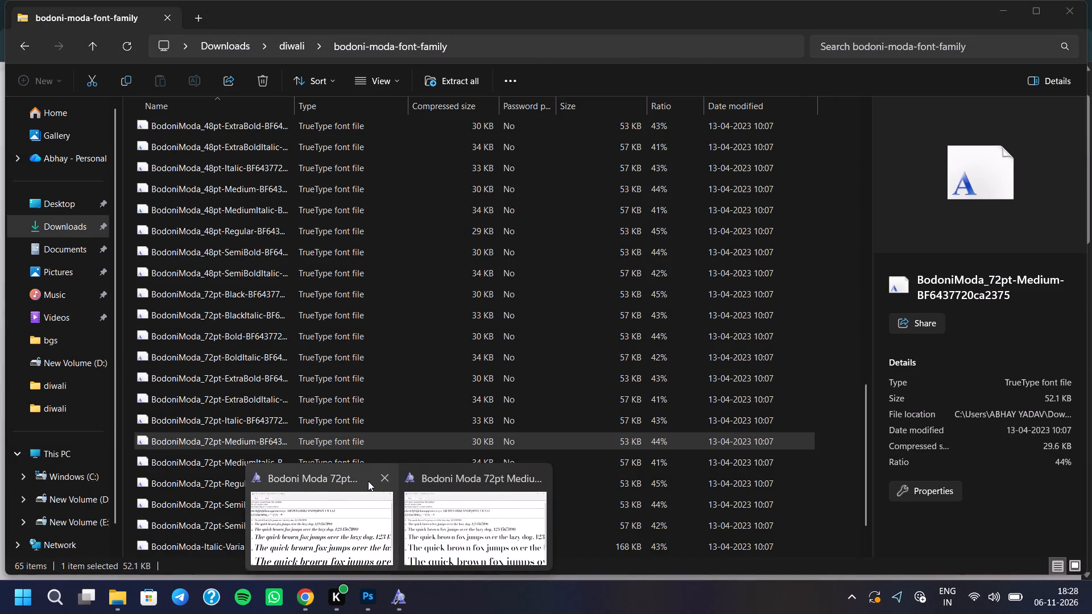
pyautogui.click(376, 481)
pyautogui.click(457, 478)
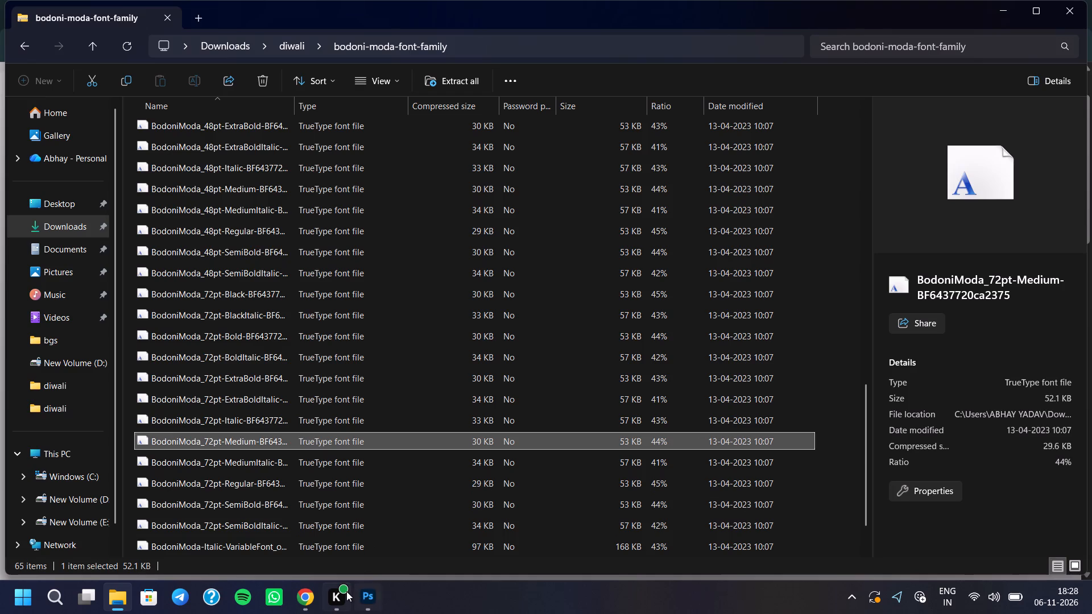
# Switch to Photoshop and search the fonts for "bod" for the HAPPY text layer, leaving its font as is.
pyautogui.click(367, 591)
pyautogui.click(796, 223)
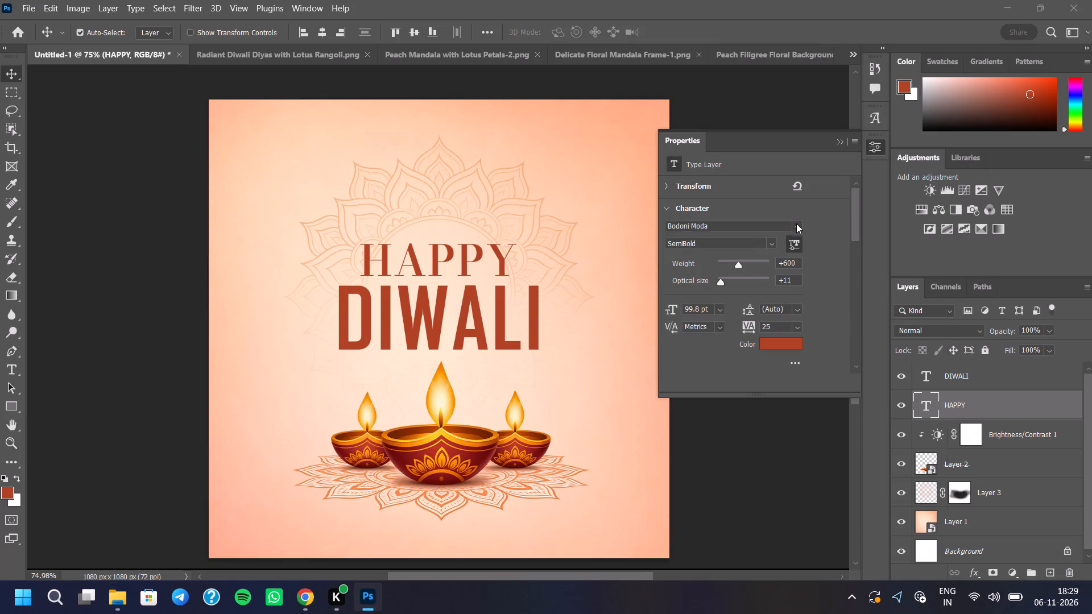
pyautogui.write('bod')
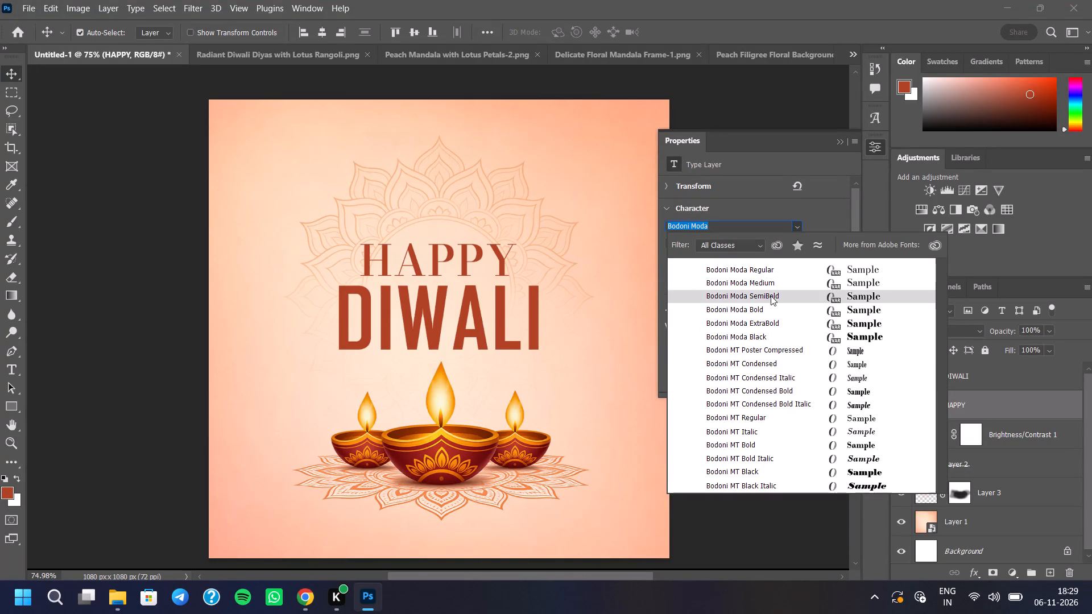
pyautogui.click(820, 215)
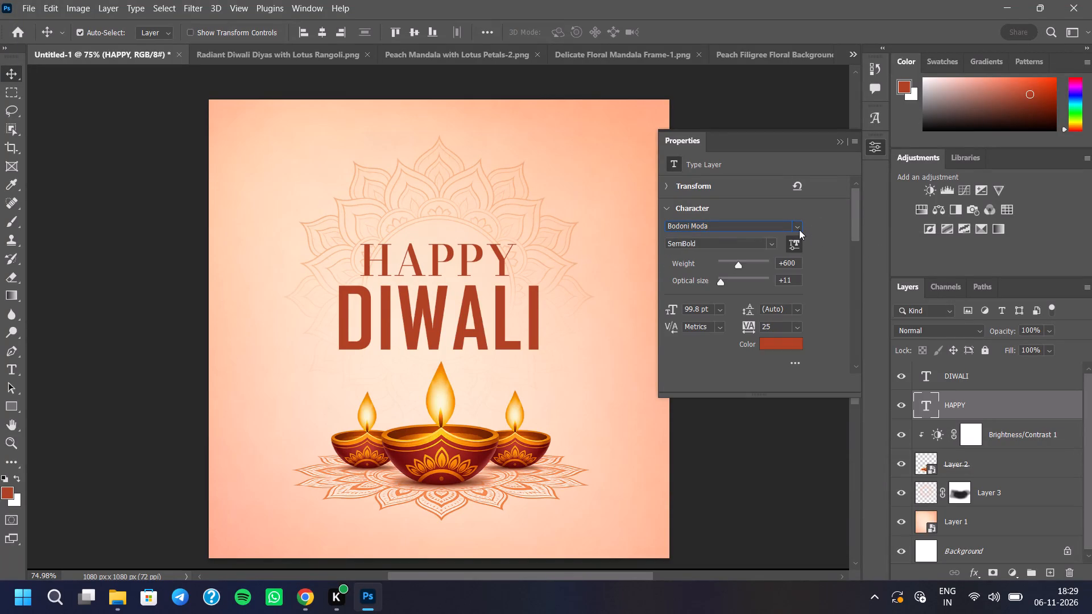
# Set the HAPPY text layer's font to Franklin Gothic Demi Cond.
pyautogui.click(801, 224)
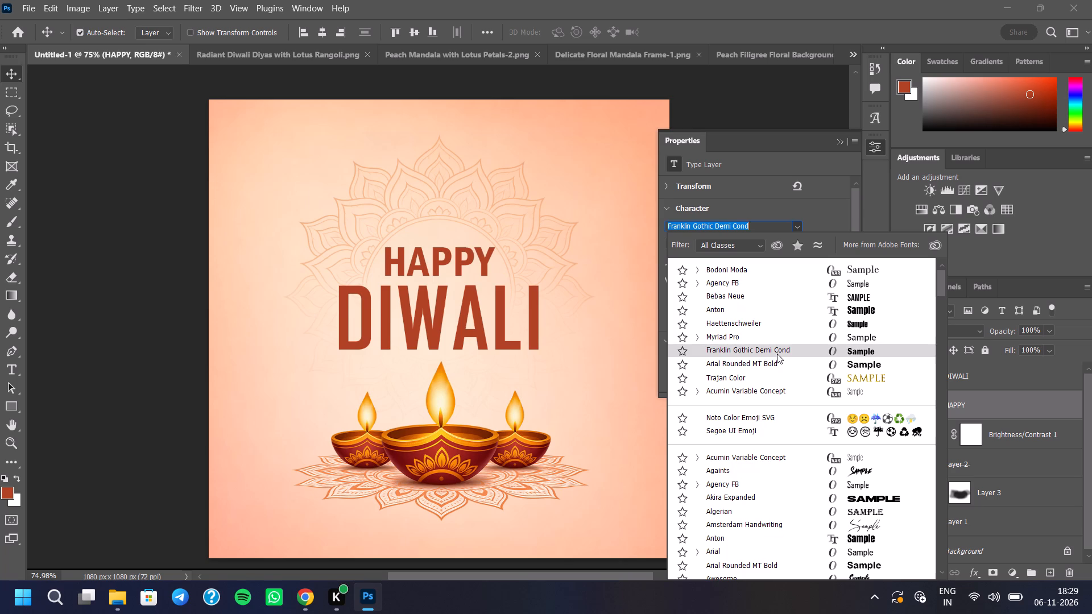
pyautogui.click(777, 354)
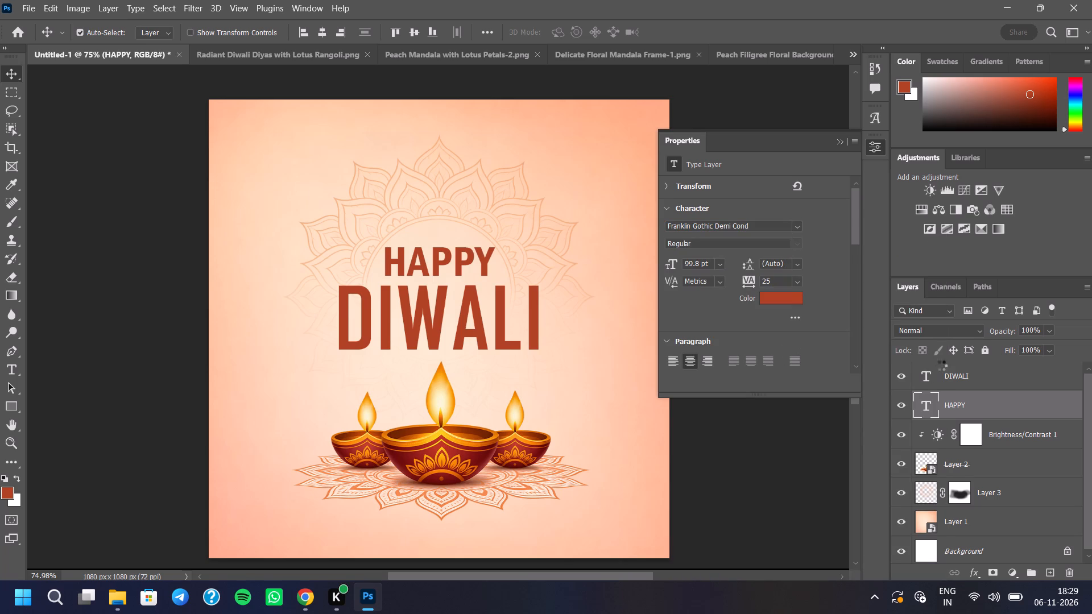
# Set the DIWALI text layer's font to Franklin Gothic Demi Cond and collapse the text properties.
pyautogui.click(950, 366)
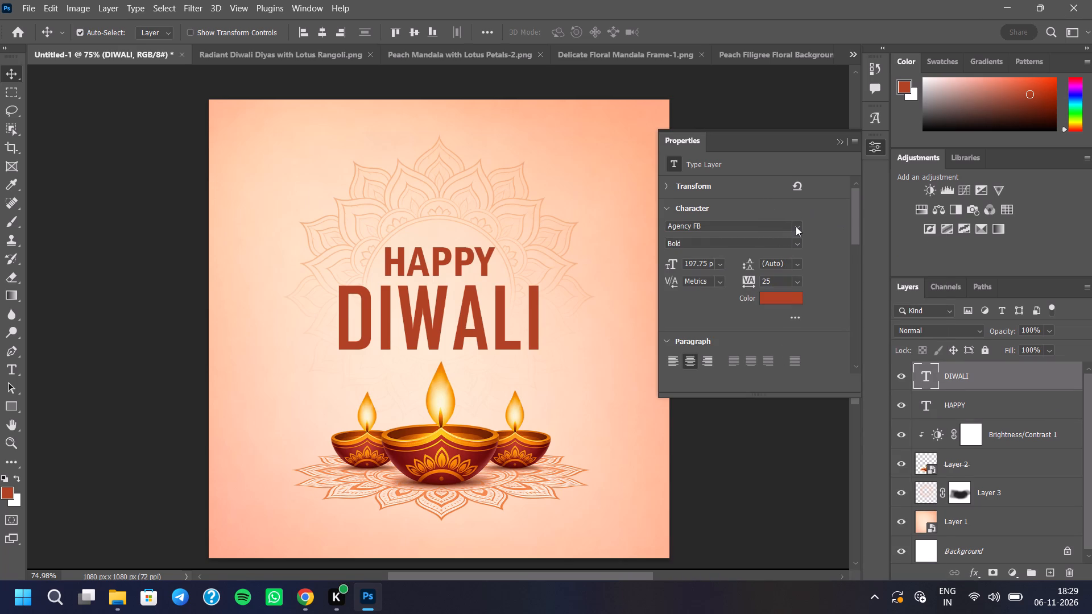
pyautogui.click(796, 226)
pyautogui.click(775, 271)
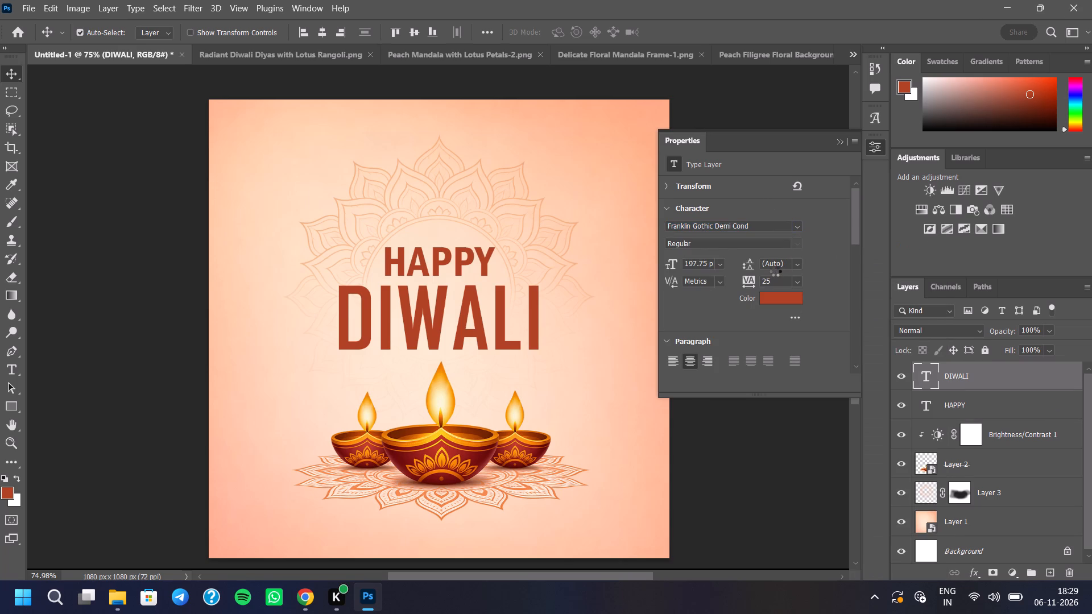
pyautogui.click(841, 142)
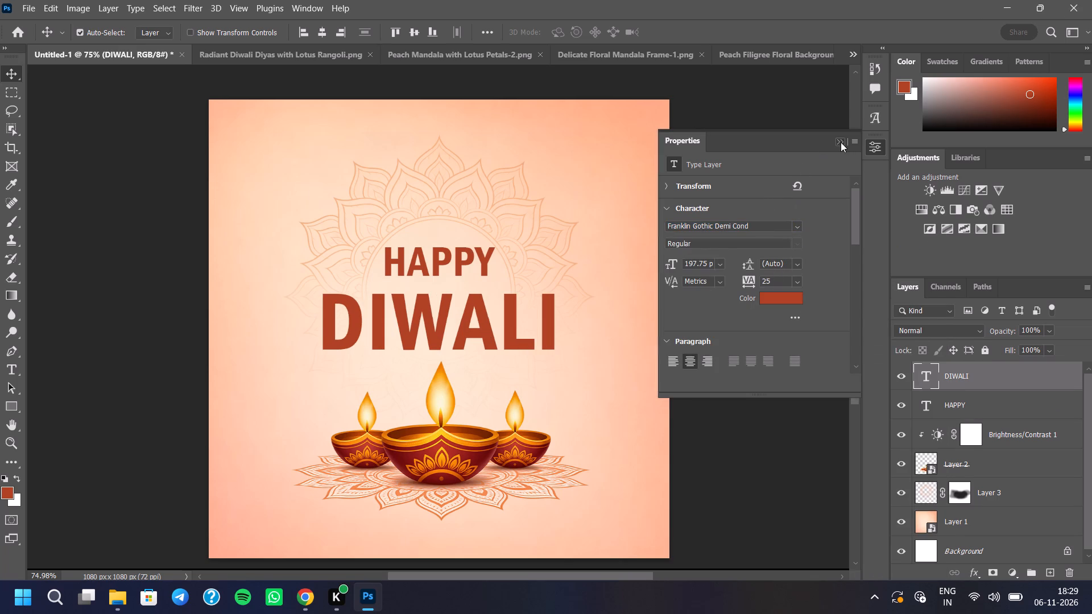
# Align the DIWALI text layer by its horizontal center.
pyautogui.click(324, 28)
pyautogui.scroll(-3, 483, 246)
pyautogui.scroll(3, 475, 252)
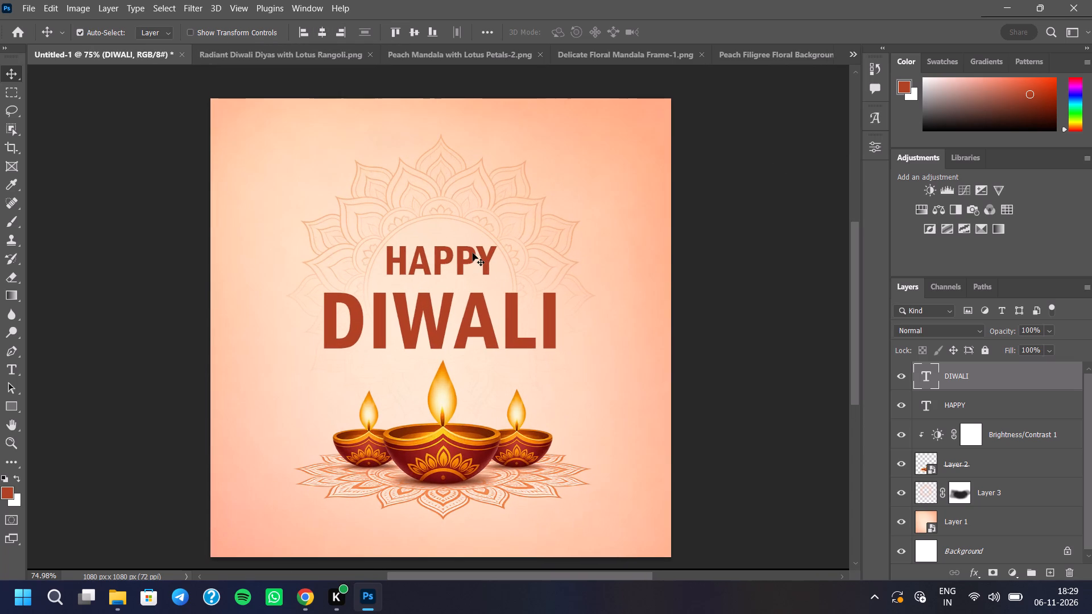
pyautogui.click(315, 589)
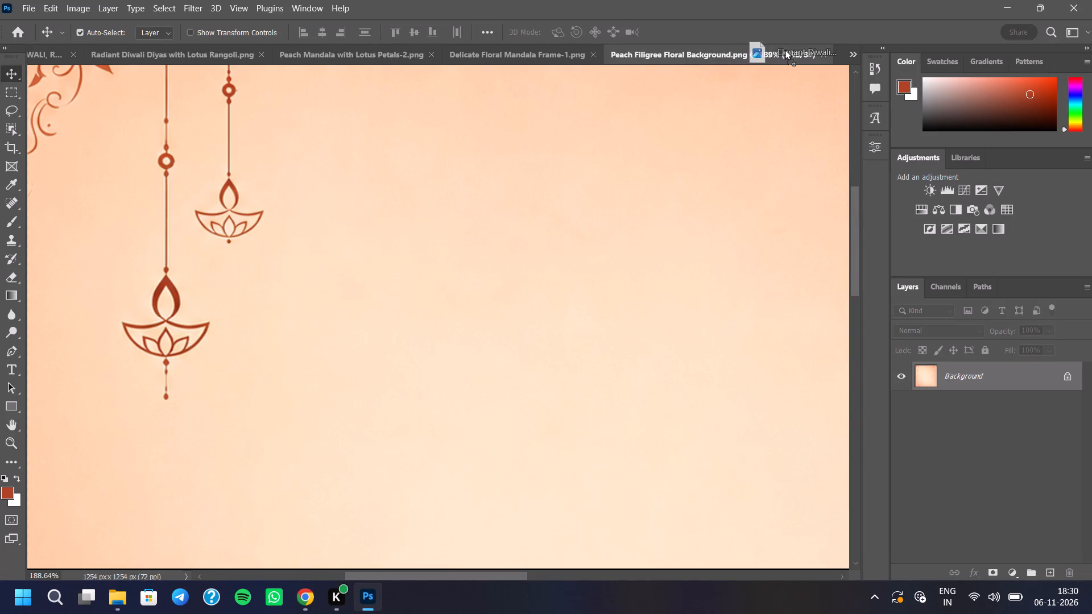
pyautogui.moveTo(785, 49); pyautogui.dragTo(841, 49)
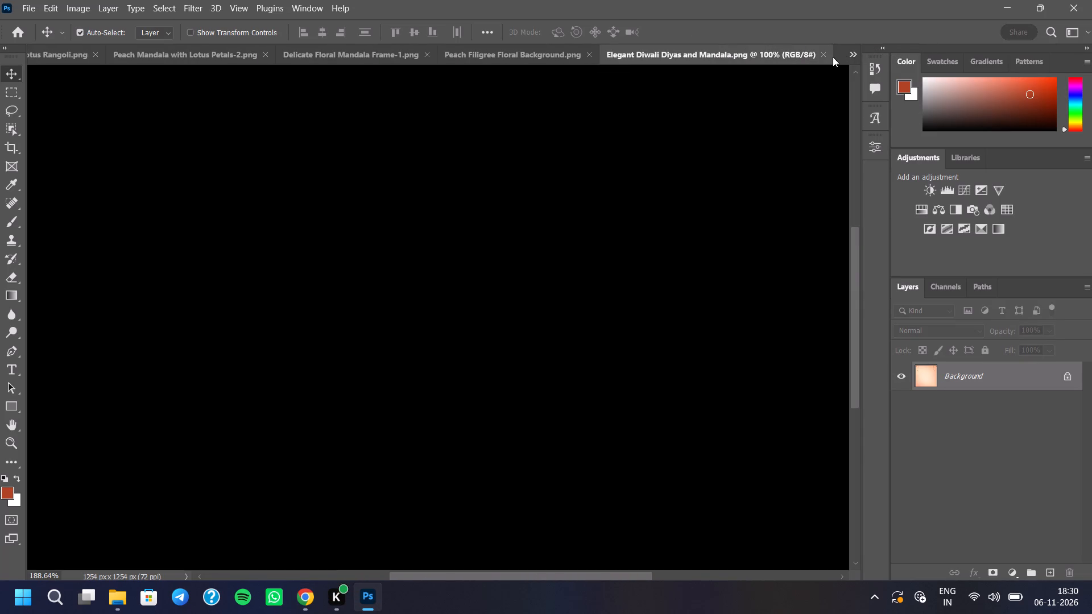
# Select a rectangle of about 588 x 359 px around the Happy Diwali lettering and lotus divider and copy it to a new layer.
pyautogui.scroll(6, 399, 259)
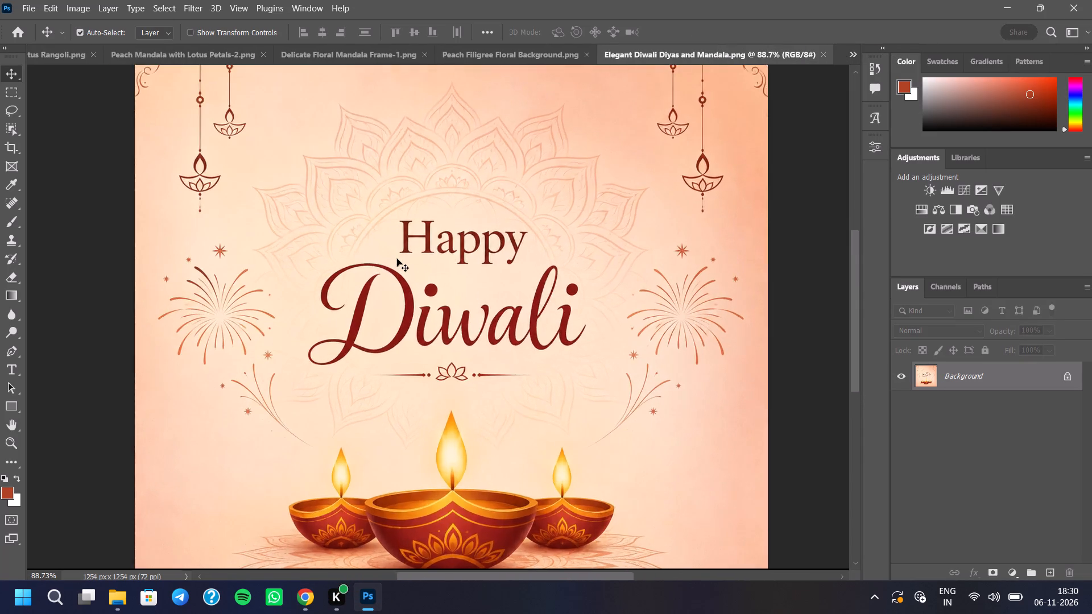
pyautogui.scroll(2, 397, 259)
pyautogui.click(20, 90)
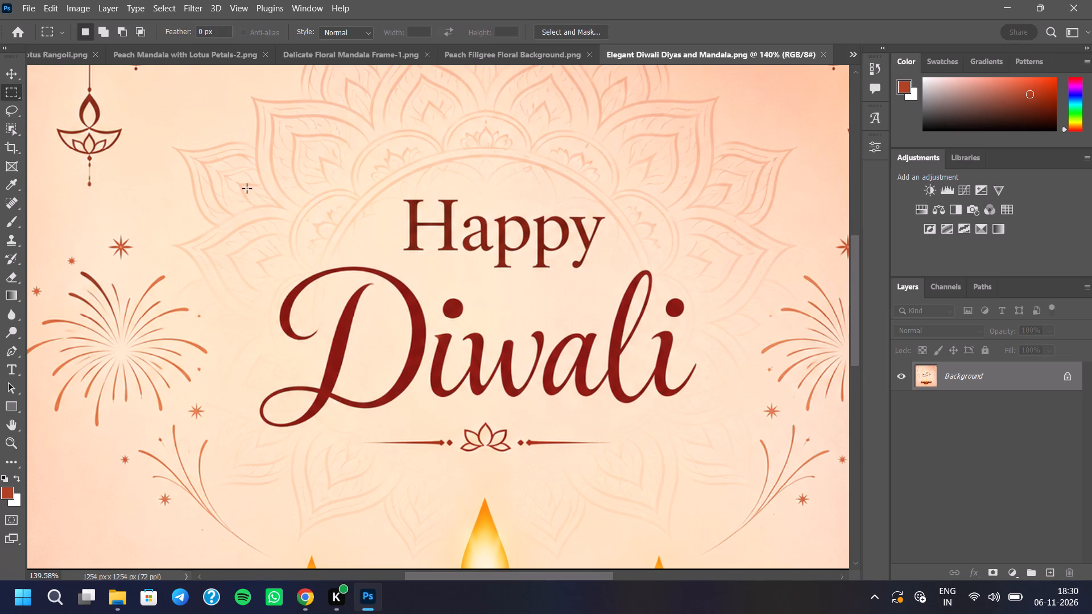
pyautogui.moveTo(245, 185); pyautogui.dragTo(710, 468)
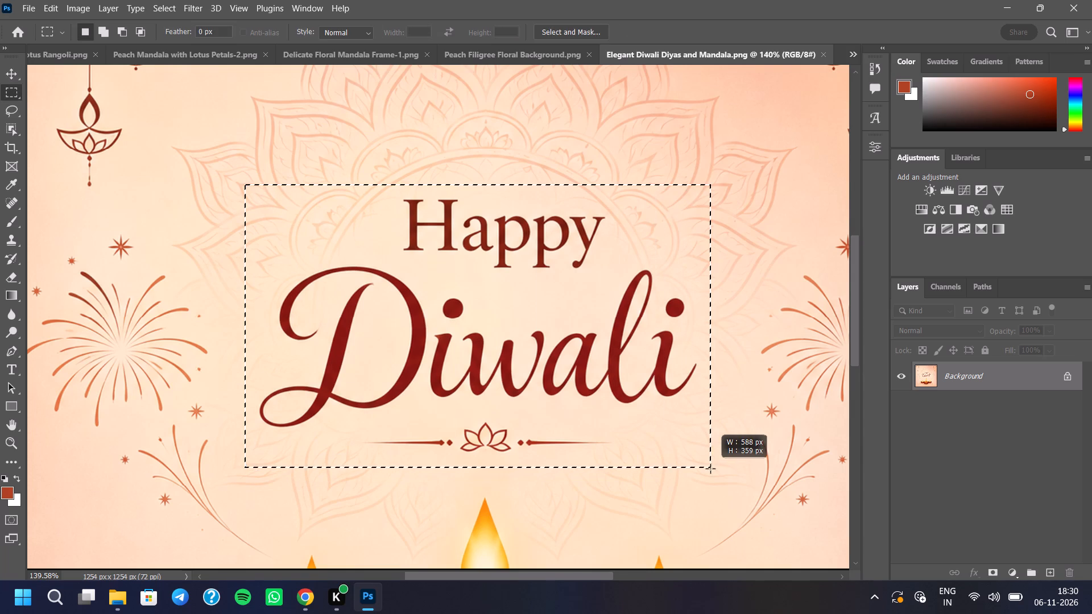
pyautogui.moveTo(710, 468); pyautogui.dragTo(709, 463)
pyautogui.hotkey('ctrl', 'j')
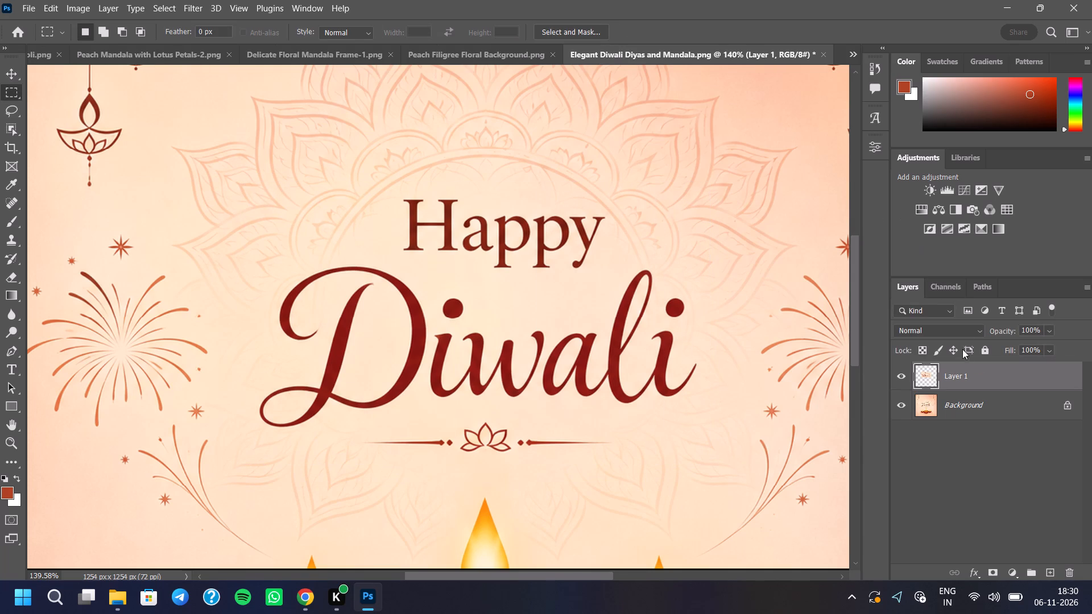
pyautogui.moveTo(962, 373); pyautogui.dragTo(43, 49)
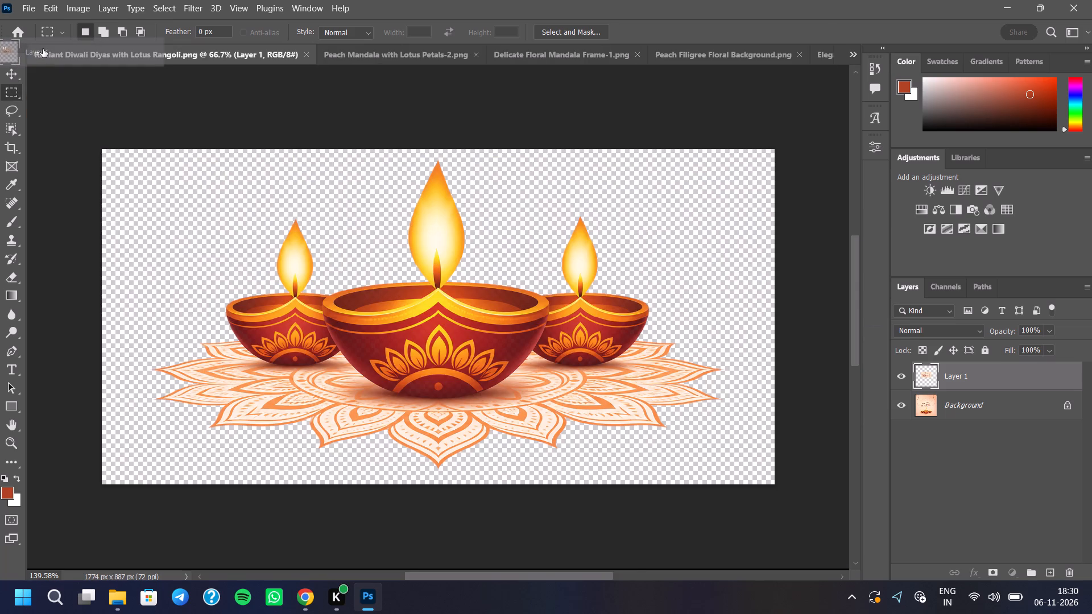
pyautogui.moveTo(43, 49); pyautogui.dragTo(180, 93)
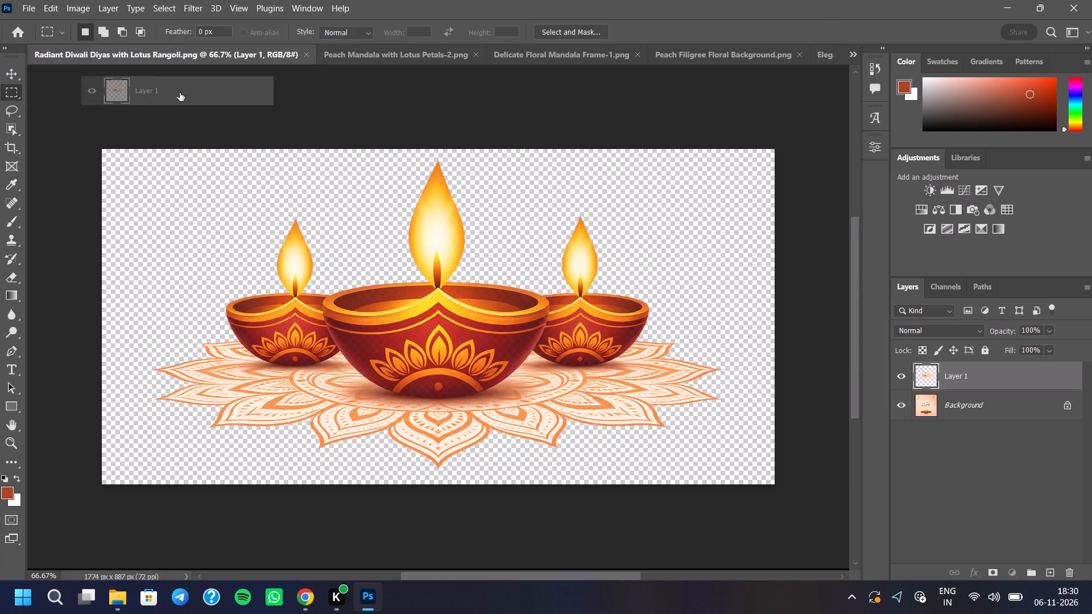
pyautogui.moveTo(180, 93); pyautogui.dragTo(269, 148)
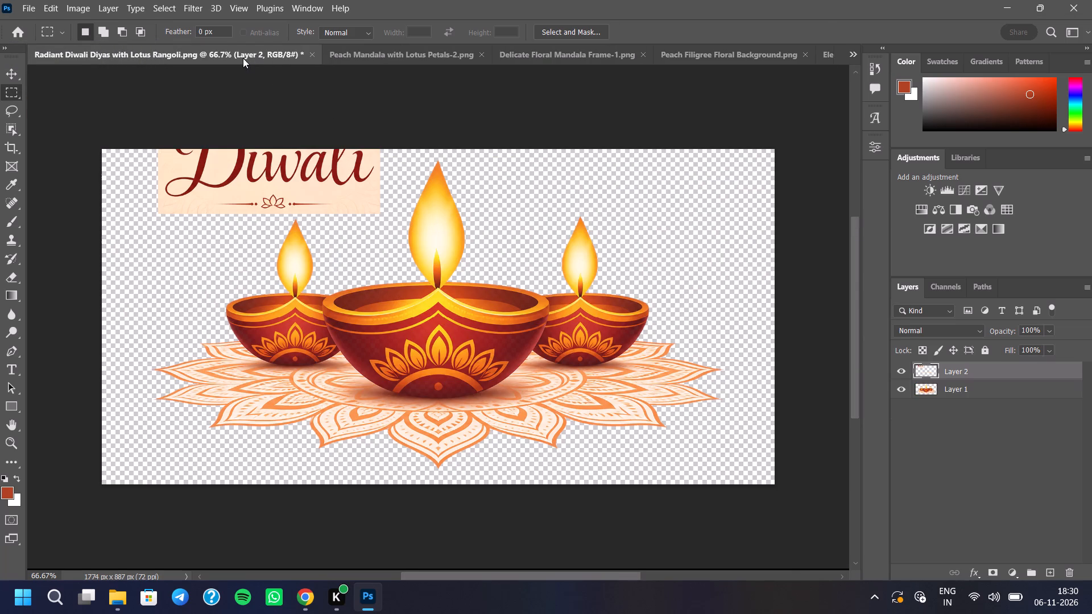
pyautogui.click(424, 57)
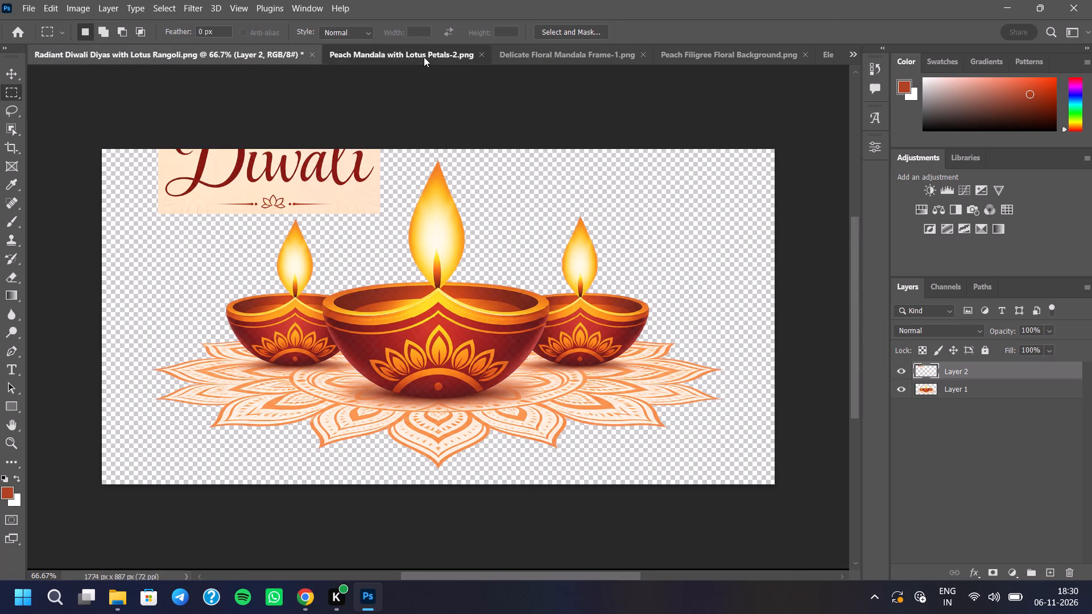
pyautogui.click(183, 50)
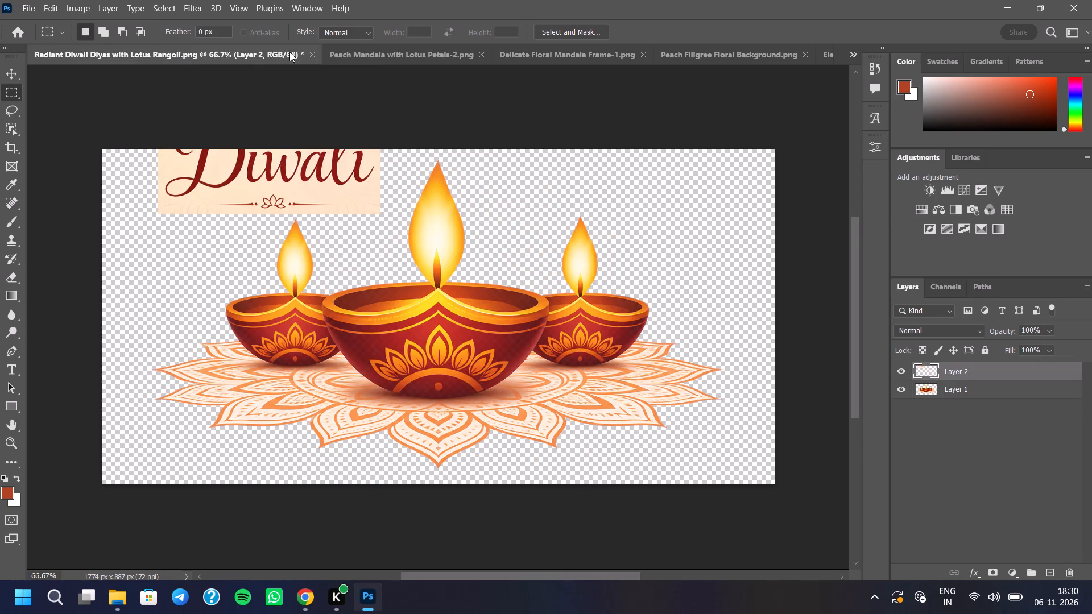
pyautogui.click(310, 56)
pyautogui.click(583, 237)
# Copy the lettering layer from Elegant Diwali Diyas and Mandala.png into the Untitled-1 poster, over the existing greeting text.
pyautogui.click(617, 56)
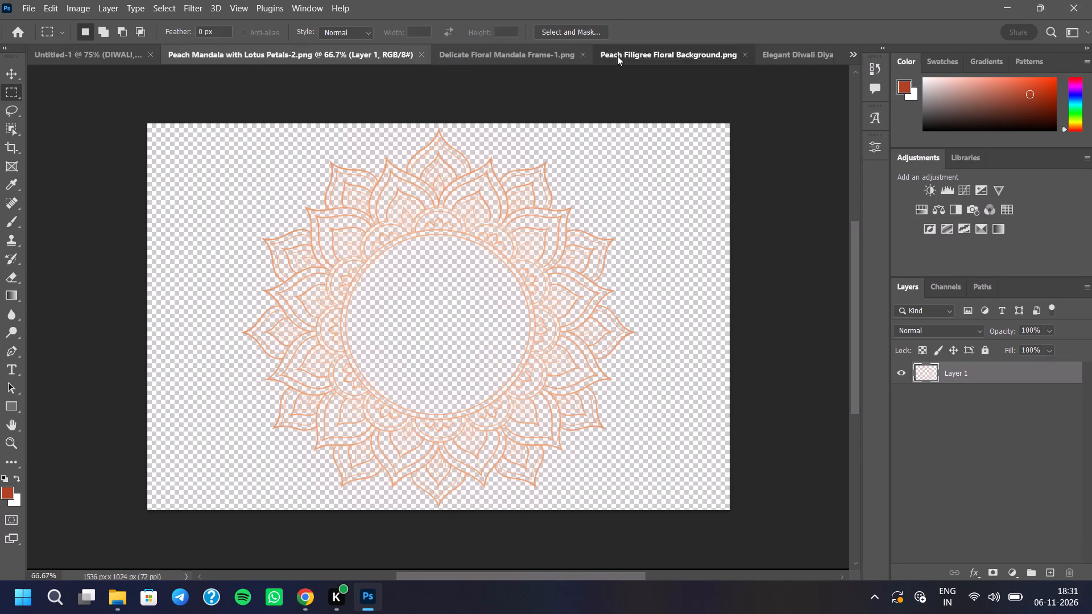
pyautogui.click(81, 56)
pyautogui.click(707, 47)
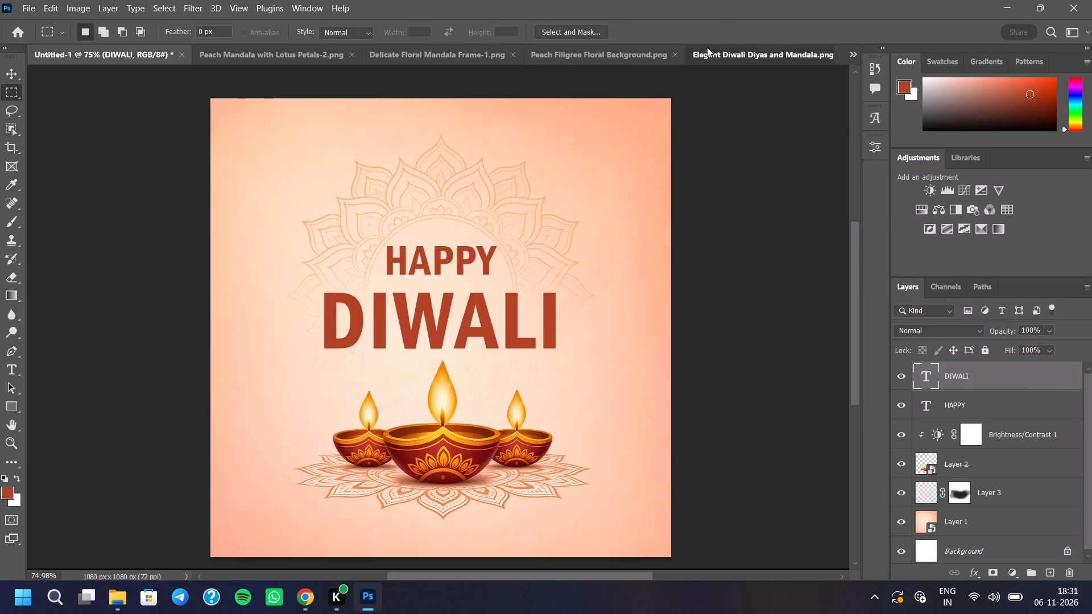
pyautogui.moveTo(976, 377); pyautogui.dragTo(36, 55)
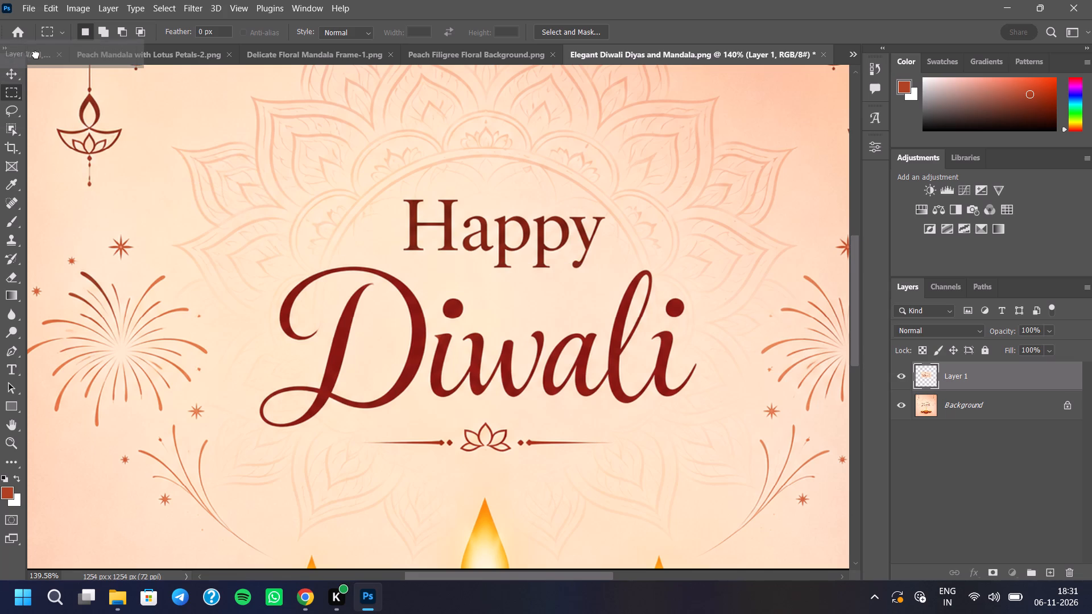
pyautogui.moveTo(36, 55); pyautogui.dragTo(446, 312)
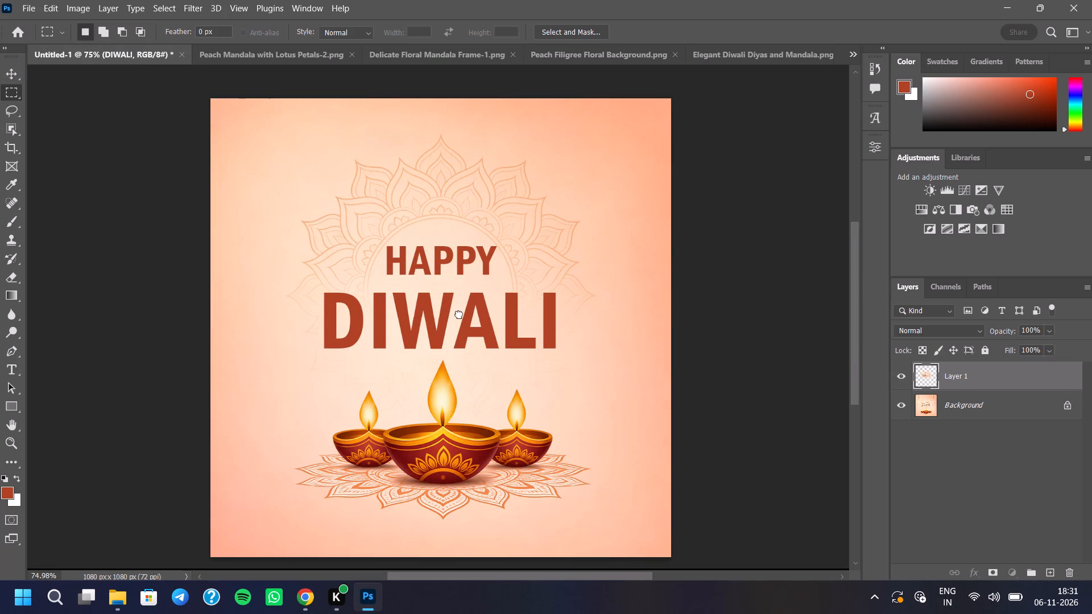
# Hide the DIWALI and HAPPY text layers in the poster.
pyautogui.click(902, 408)
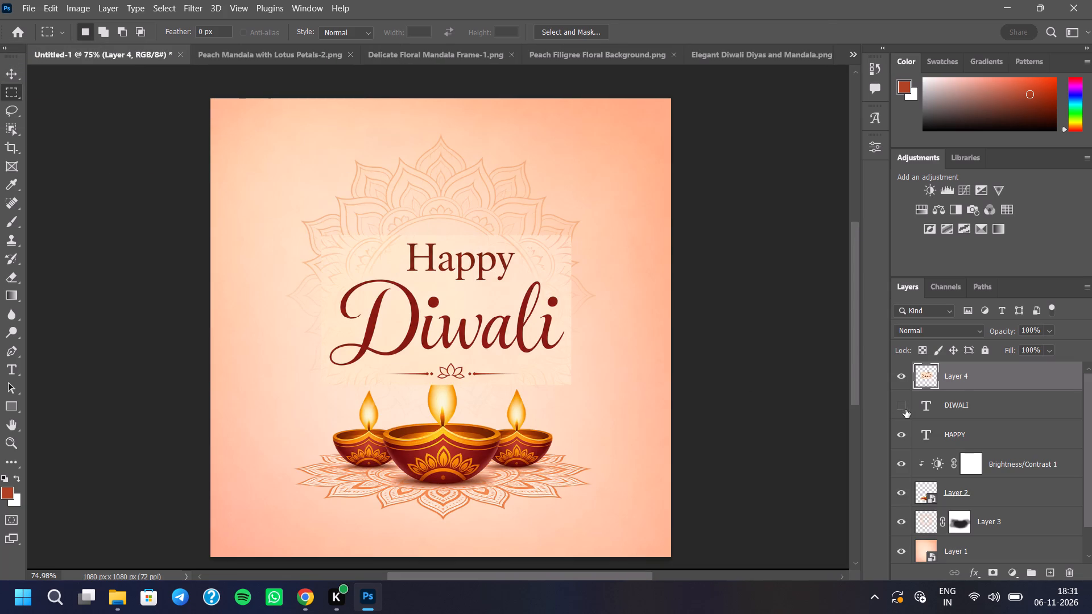
pyautogui.click(907, 431)
# Set the blend mode of the pasted lettering layer to Darken.
pyautogui.click(930, 325)
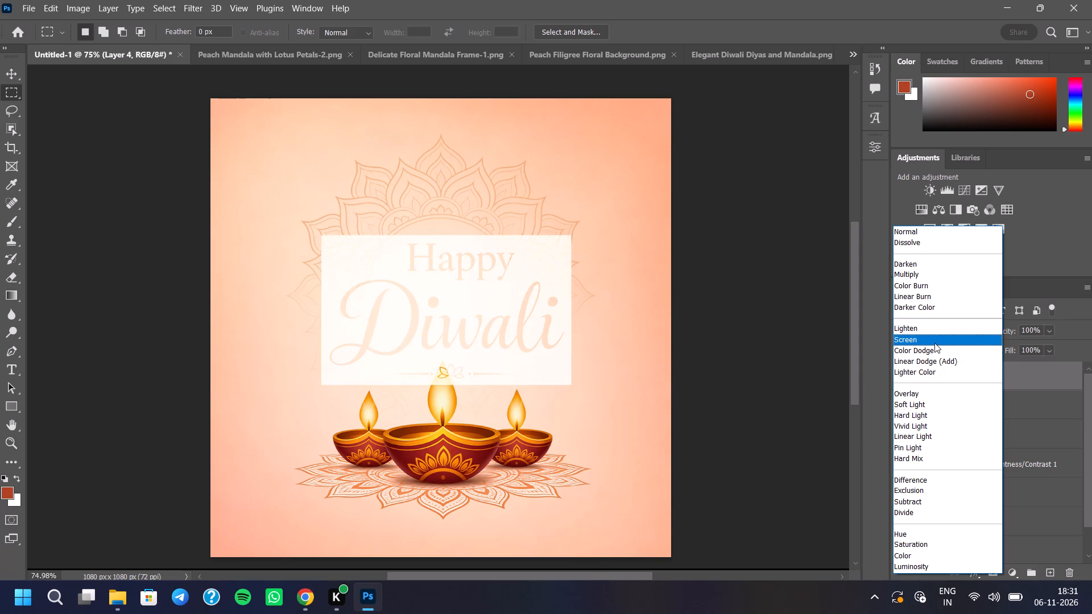
pyautogui.click(932, 268)
pyautogui.scroll(5, 514, 303)
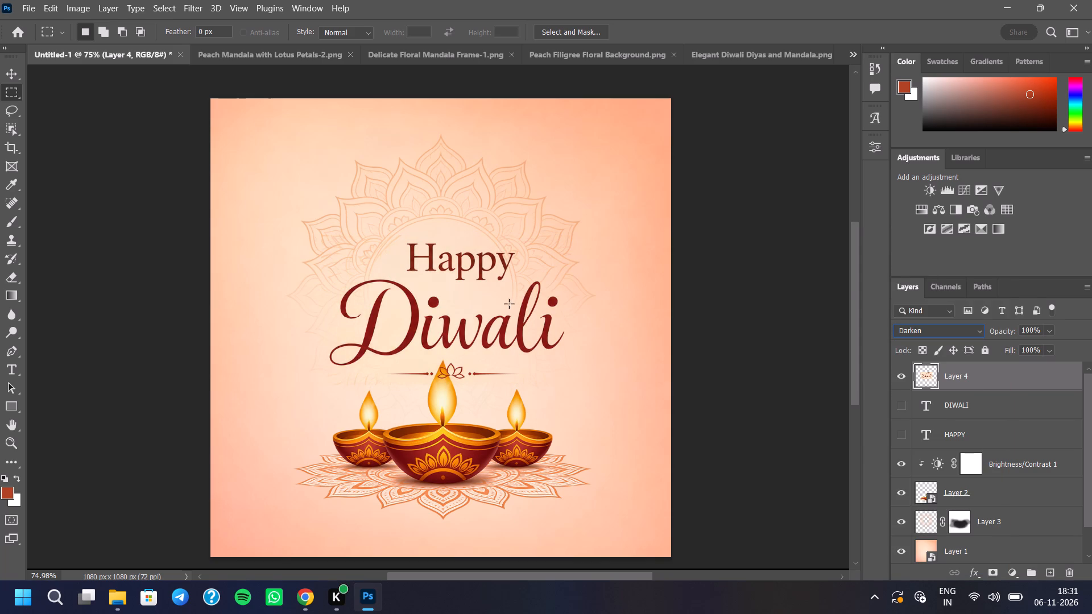
pyautogui.scroll(2, 486, 322)
# Convert the pasted lettering layer to a smart object.
pyautogui.click(977, 380)
pyautogui.rightClick(979, 375)
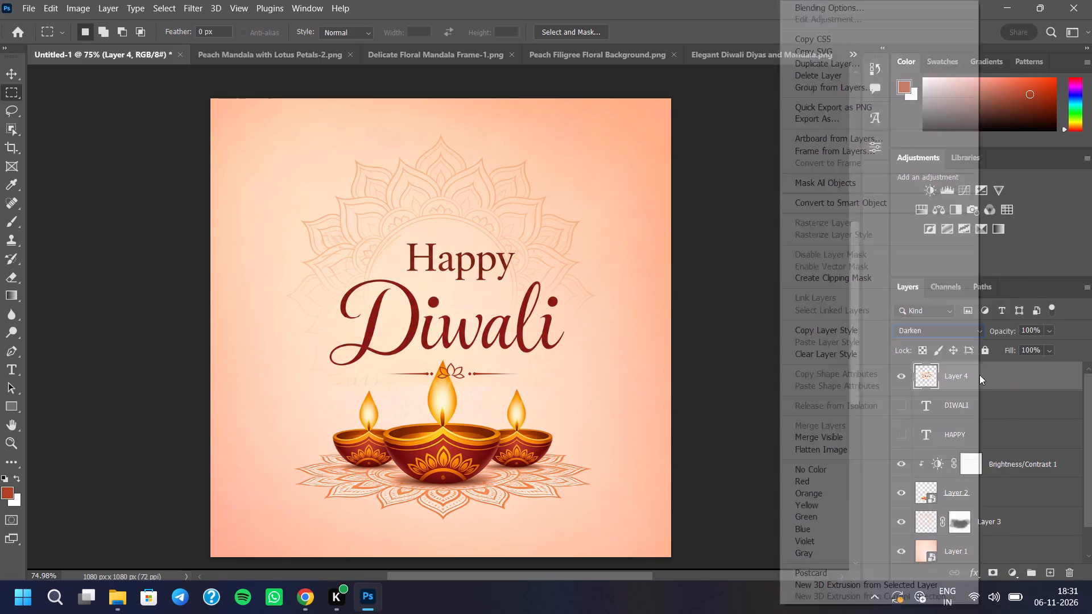
pyautogui.click(896, 206)
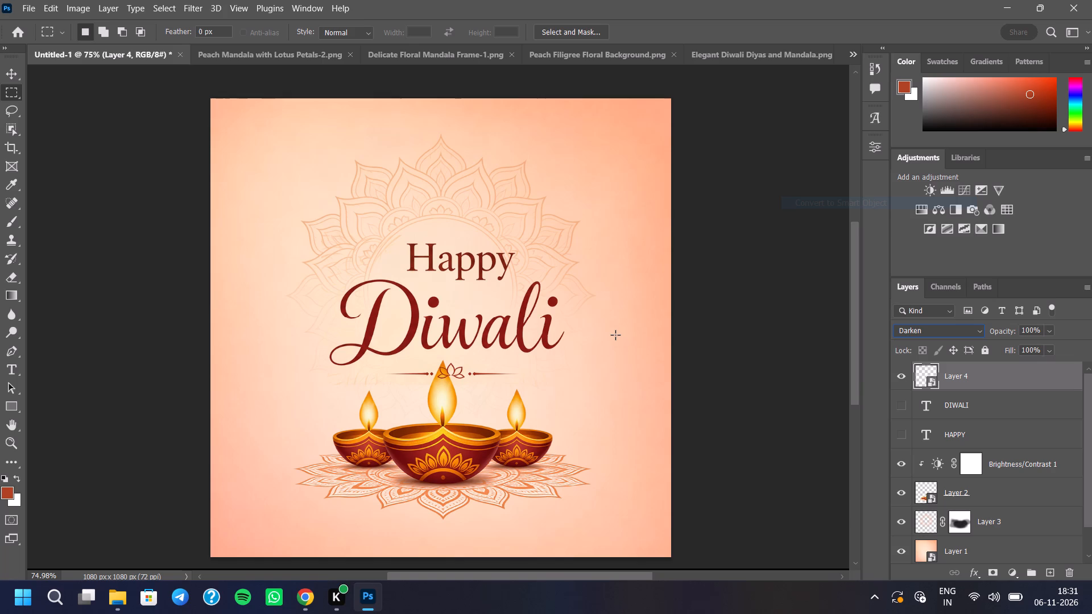
# Scale the pasted lettering layer to about 92% and position it between the mandala and the diyas, just clear of the central flame.
pyautogui.hotkey('ctrl', 't')
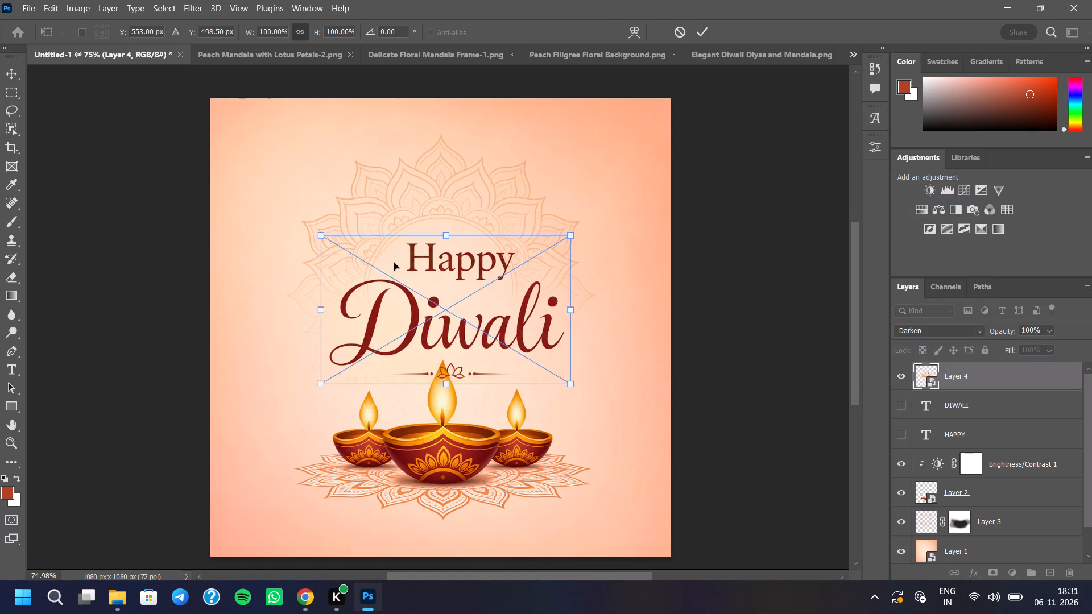
pyautogui.moveTo(479, 314); pyautogui.dragTo(471, 293)
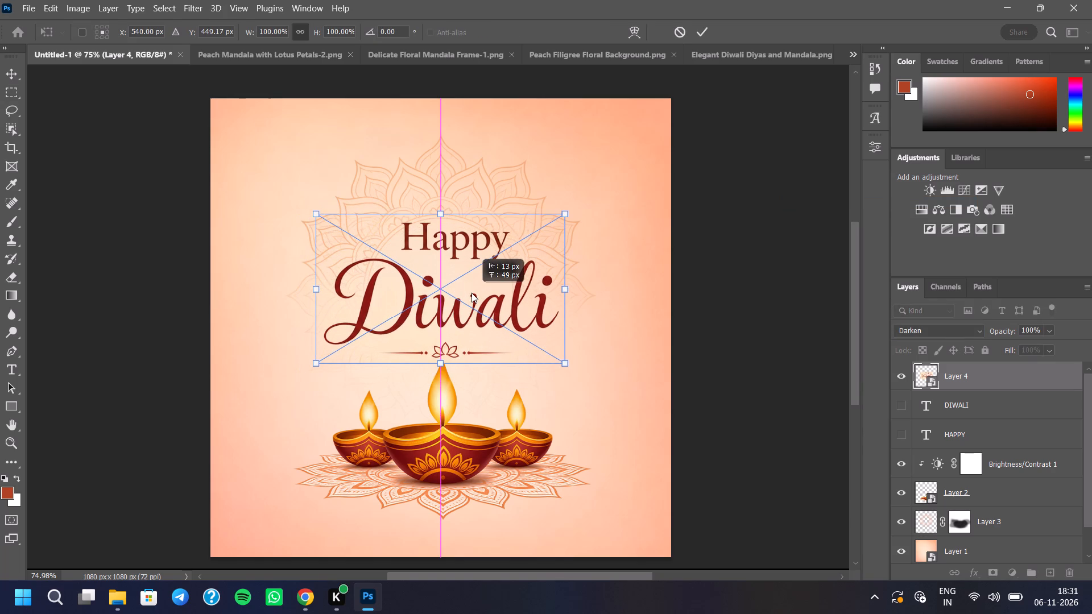
pyautogui.moveTo(471, 293); pyautogui.dragTo(469, 294)
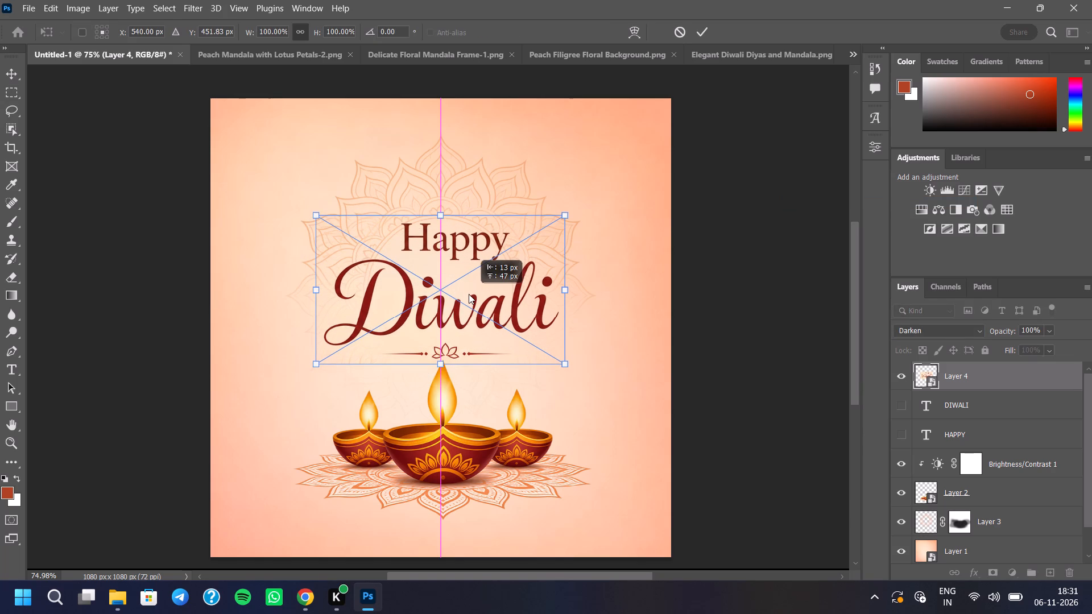
pyautogui.moveTo(469, 294); pyautogui.dragTo(468, 293)
pyautogui.moveTo(557, 362); pyautogui.dragTo(527, 334)
pyautogui.moveTo(481, 295); pyautogui.dragTo(481, 296)
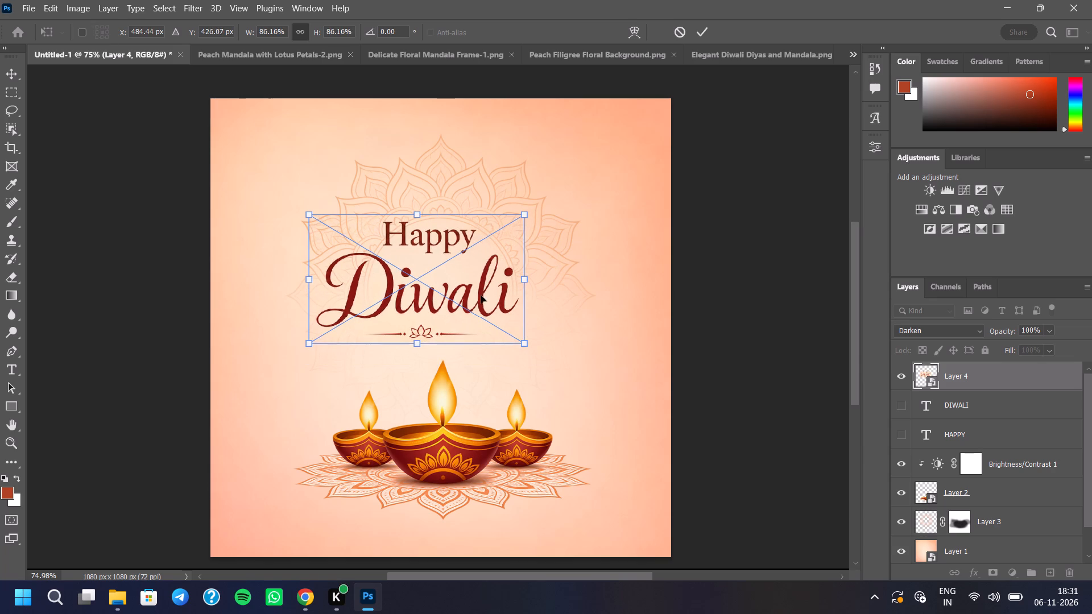
pyautogui.moveTo(481, 296); pyautogui.dragTo(498, 306)
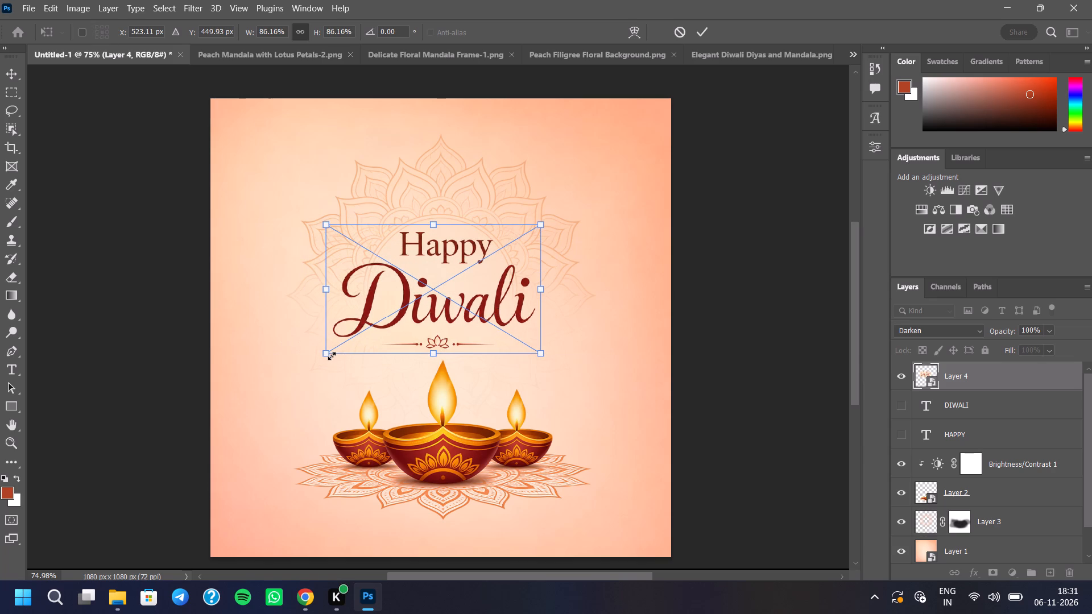
pyautogui.moveTo(328, 356); pyautogui.dragTo(313, 365)
pyautogui.moveTo(524, 266); pyautogui.dragTo(533, 269)
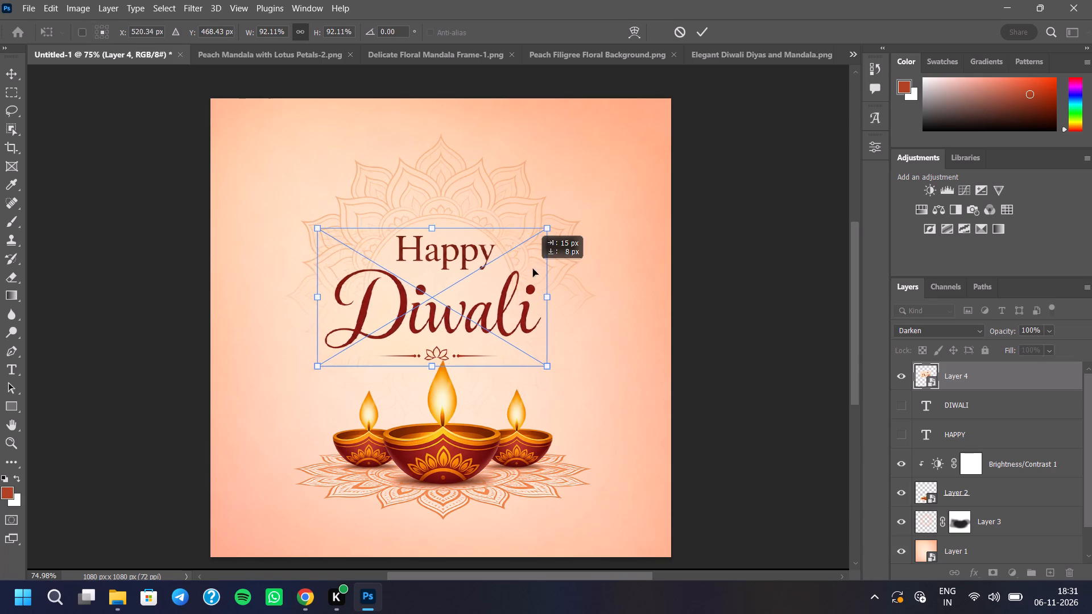
pyautogui.moveTo(533, 269); pyautogui.dragTo(531, 262)
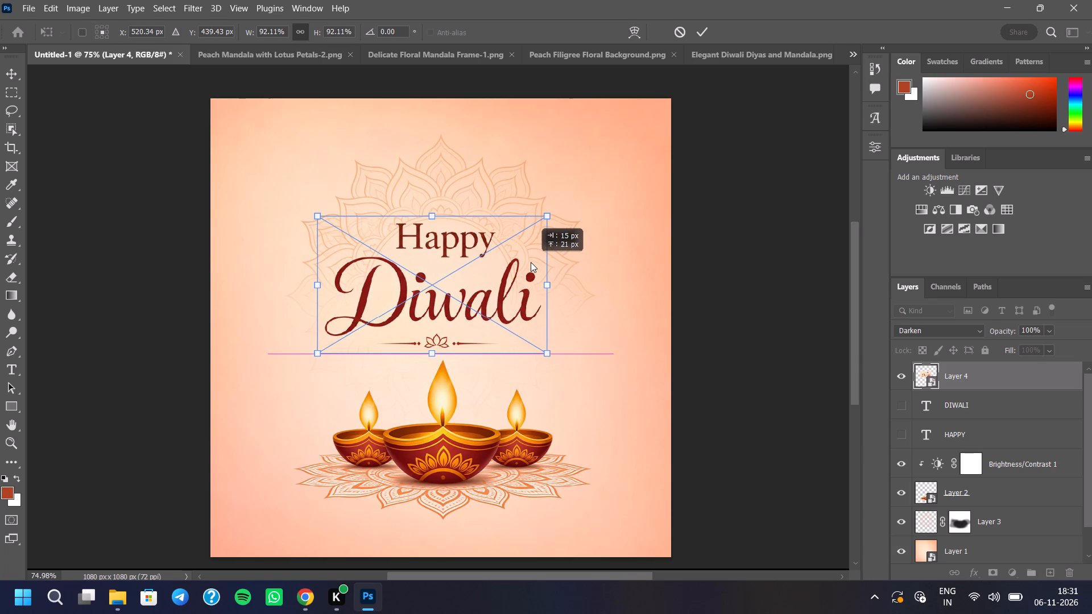
pyautogui.moveTo(531, 262); pyautogui.dragTo(532, 262)
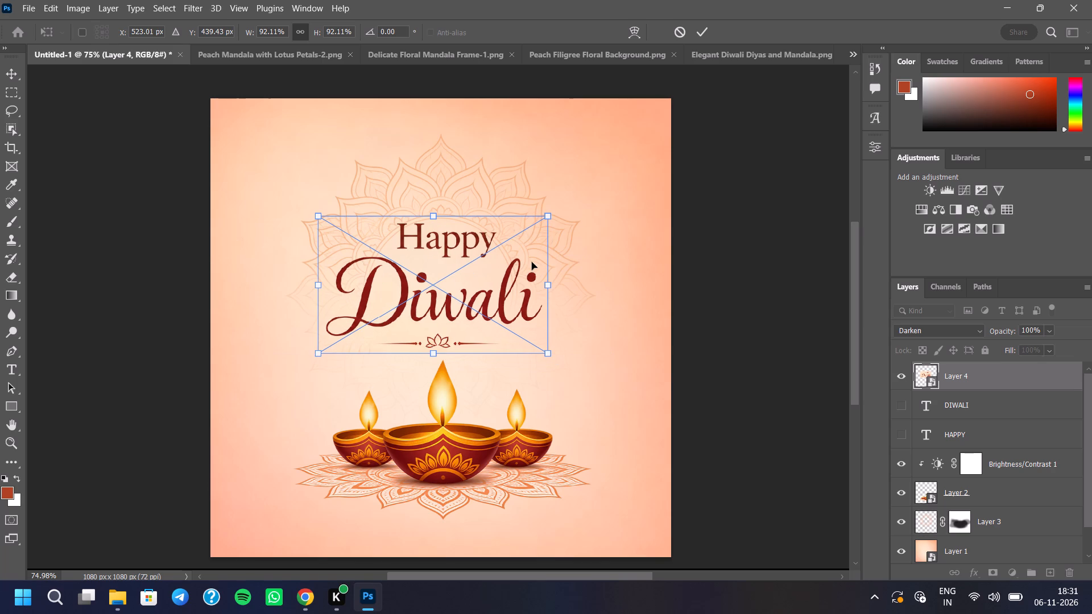
pyautogui.click(697, 27)
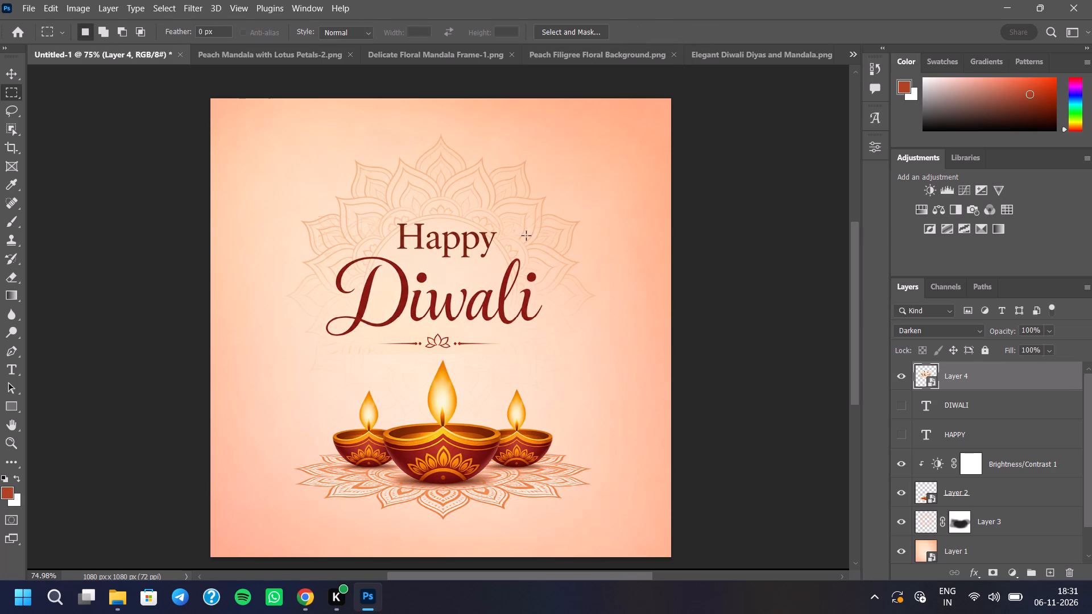
# Add a layer mask to the pasted lettering layer, with the Eraser tool active.
pyautogui.scroll(9, 428, 264)
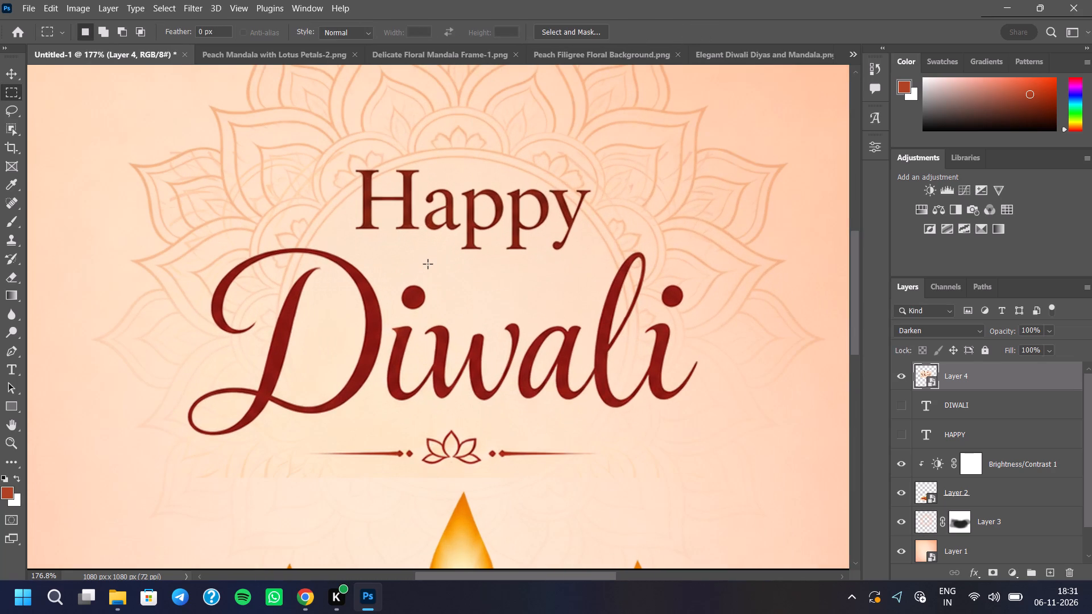
pyautogui.click(5, 272)
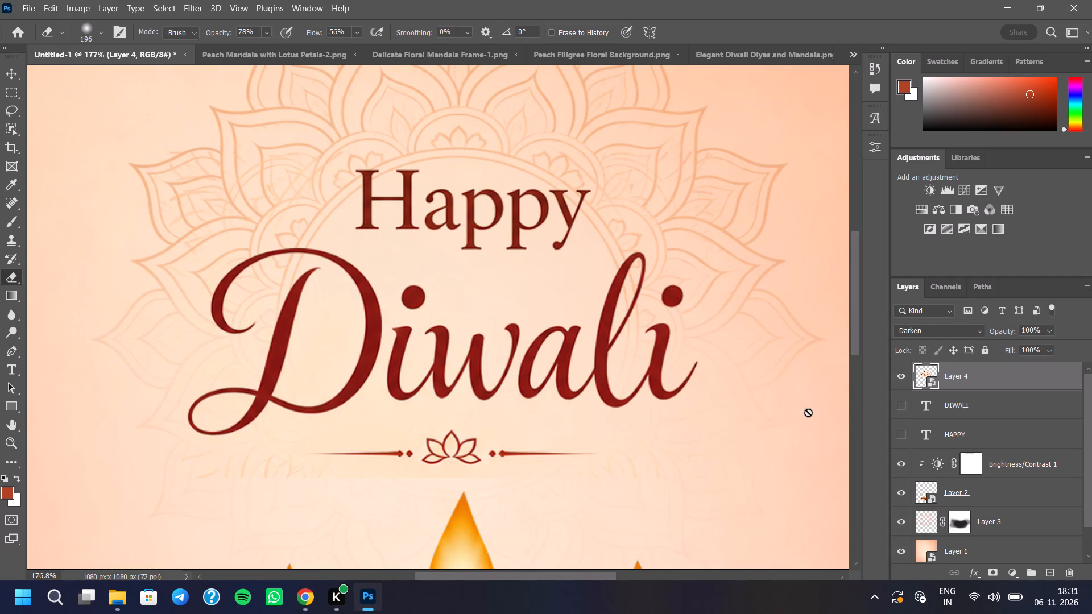
pyautogui.click(998, 572)
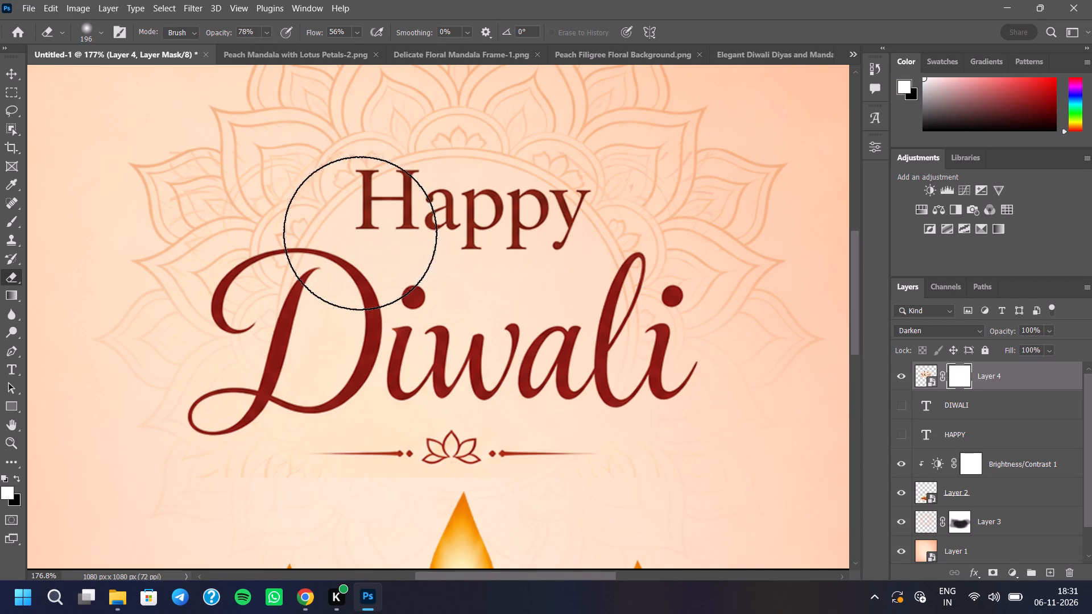
# Using a soft 94 px eraser, mask out the leftover background beside the D of Diwali and below the divider's left line.
pyautogui.scroll(-2, 383, 219)
pyautogui.rightClick(187, 373)
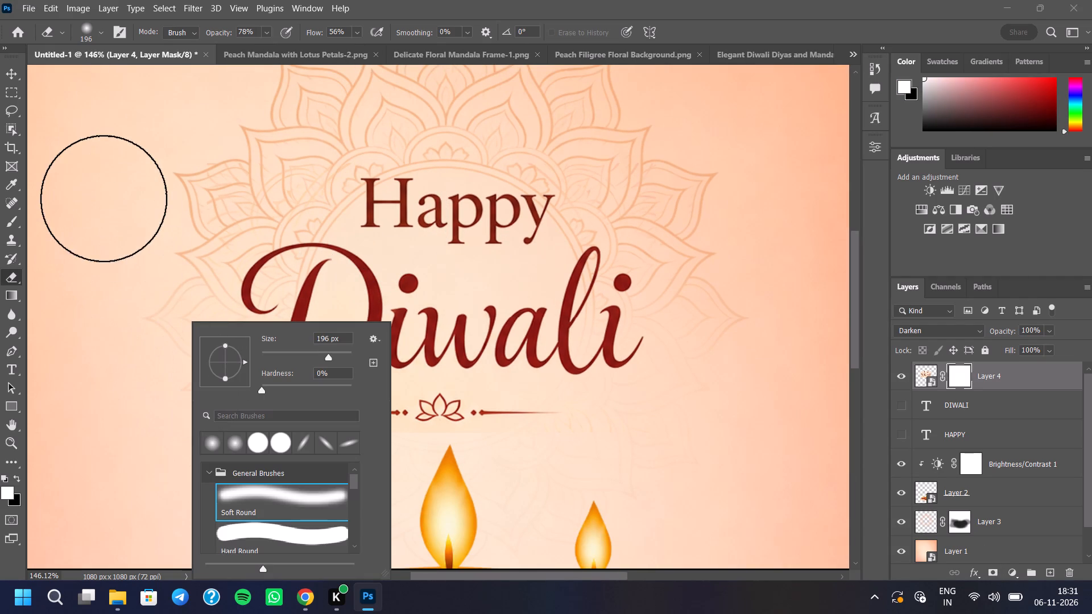
pyautogui.click(104, 193)
pyautogui.rightClick(132, 189)
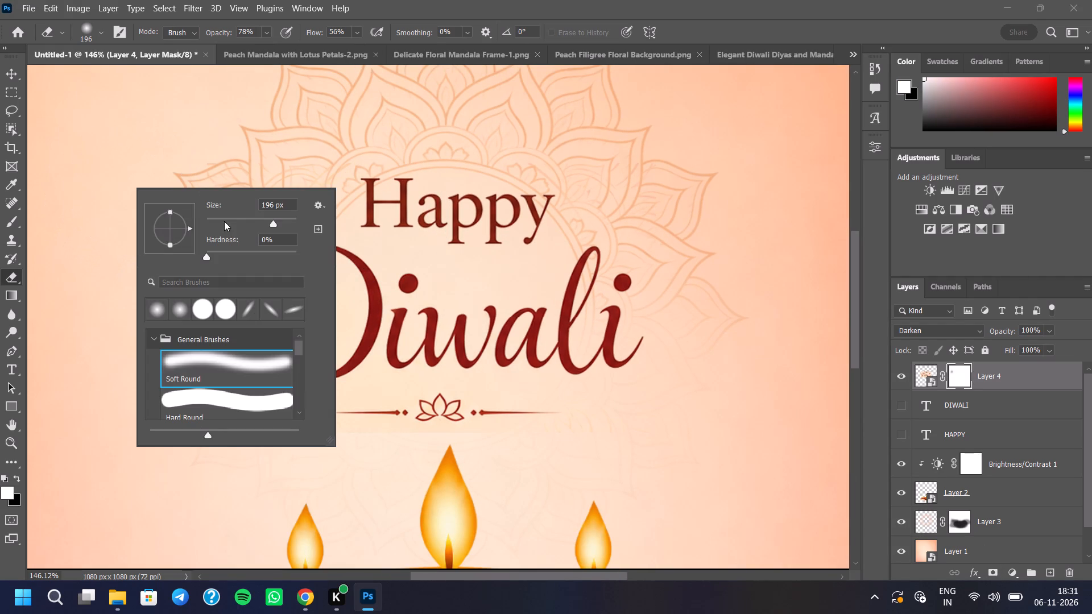
pyautogui.click(249, 216)
pyautogui.click(197, 136)
pyautogui.moveTo(171, 279); pyautogui.dragTo(191, 406)
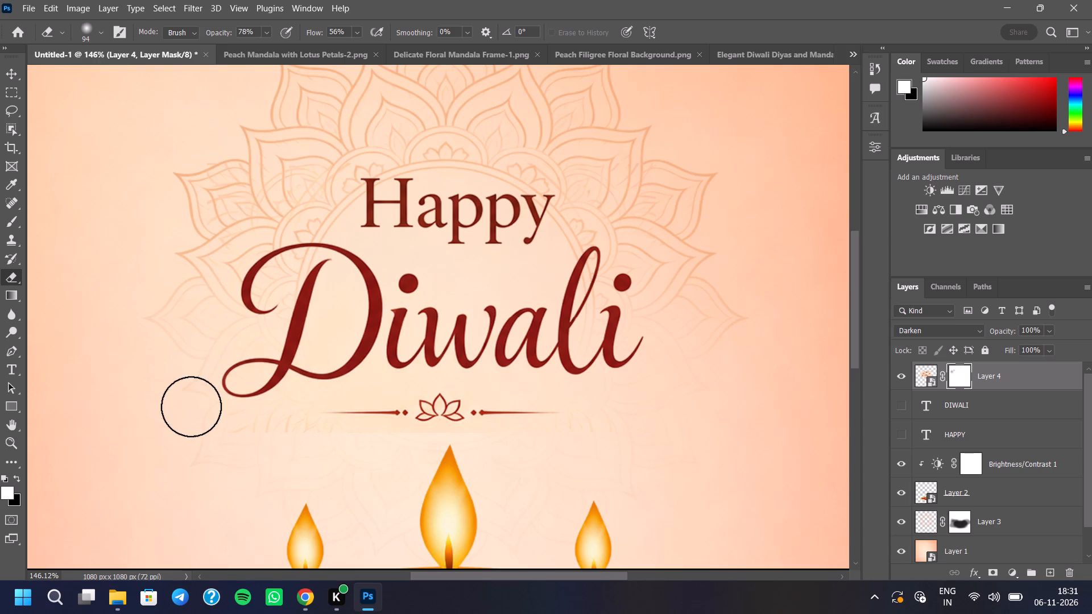
pyautogui.moveTo(191, 406); pyautogui.dragTo(234, 434)
pyautogui.moveTo(242, 434); pyautogui.dragTo(249, 434)
pyautogui.click(252, 434)
pyautogui.click(275, 438)
pyautogui.click(282, 438)
pyautogui.click(294, 442)
pyautogui.click(300, 443)
pyautogui.moveTo(304, 445); pyautogui.dragTo(312, 446)
pyautogui.moveTo(322, 449); pyautogui.dragTo(328, 450)
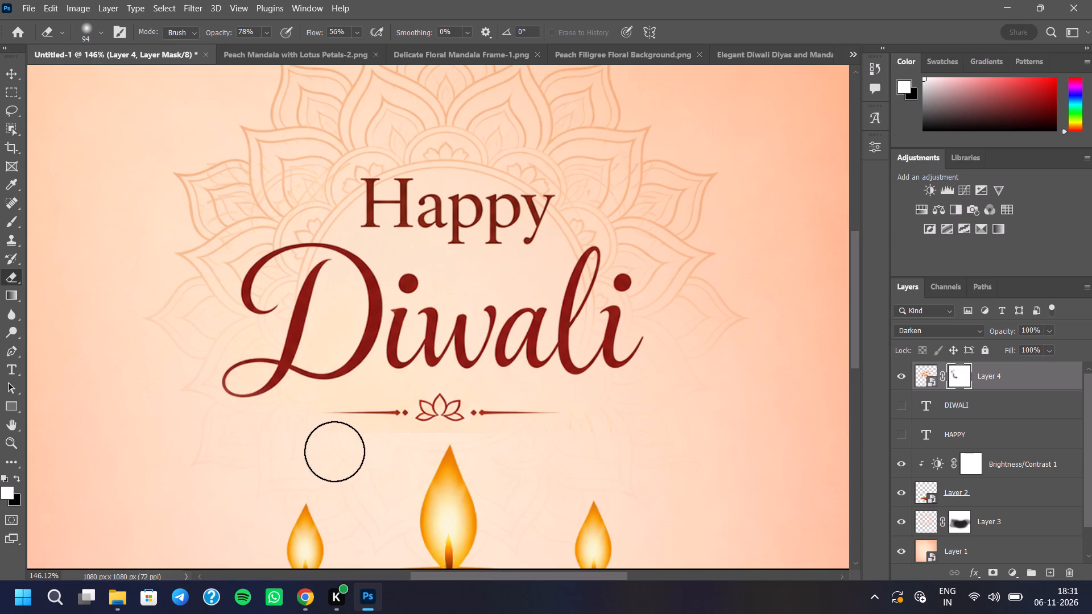
# Mask out the leftover background beneath the lotus divider and up past the final letter of Diwali.
pyautogui.click(334, 451)
pyautogui.click(359, 454)
pyautogui.click(363, 453)
pyautogui.click(378, 453)
pyautogui.moveTo(382, 453); pyautogui.dragTo(396, 455)
pyautogui.moveTo(398, 455); pyautogui.dragTo(445, 461)
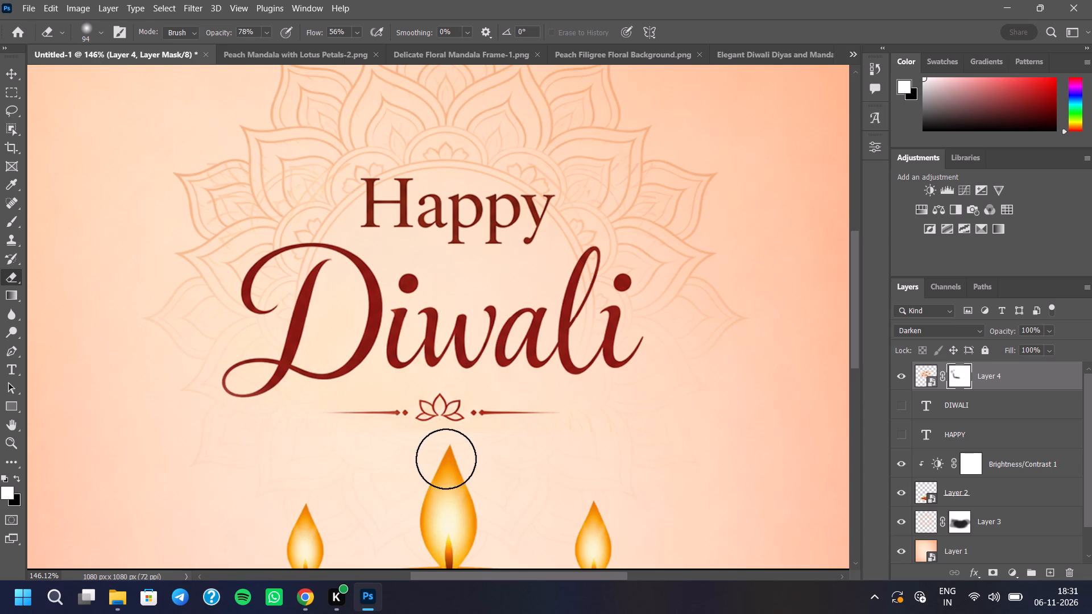
pyautogui.click(446, 459)
pyautogui.click(454, 458)
pyautogui.moveTo(469, 458); pyautogui.dragTo(474, 458)
pyautogui.moveTo(497, 458); pyautogui.dragTo(504, 458)
pyautogui.moveTo(536, 458); pyautogui.dragTo(553, 459)
pyautogui.click(588, 453)
pyautogui.moveTo(630, 425); pyautogui.dragTo(635, 420)
pyautogui.moveTo(644, 406); pyautogui.dragTo(705, 311)
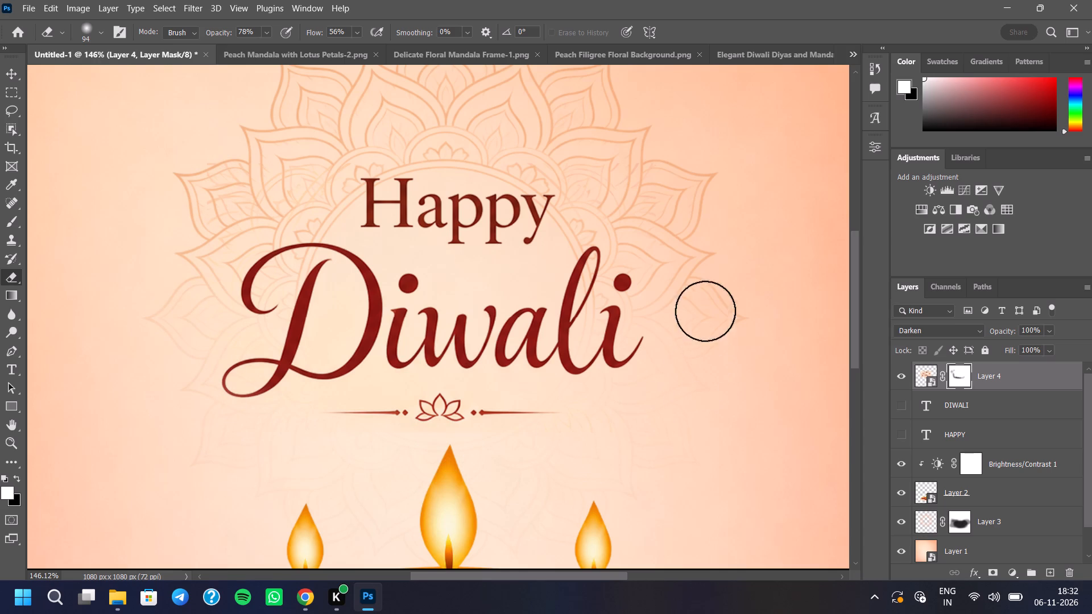
# Mask out the leftover mandala traces above and around Happy, from the right side over to the D of Diwali.
pyautogui.moveTo(705, 311); pyautogui.dragTo(659, 186)
pyautogui.click(647, 179)
pyautogui.moveTo(640, 175); pyautogui.dragTo(627, 173)
pyautogui.moveTo(597, 158); pyautogui.dragTo(480, 134)
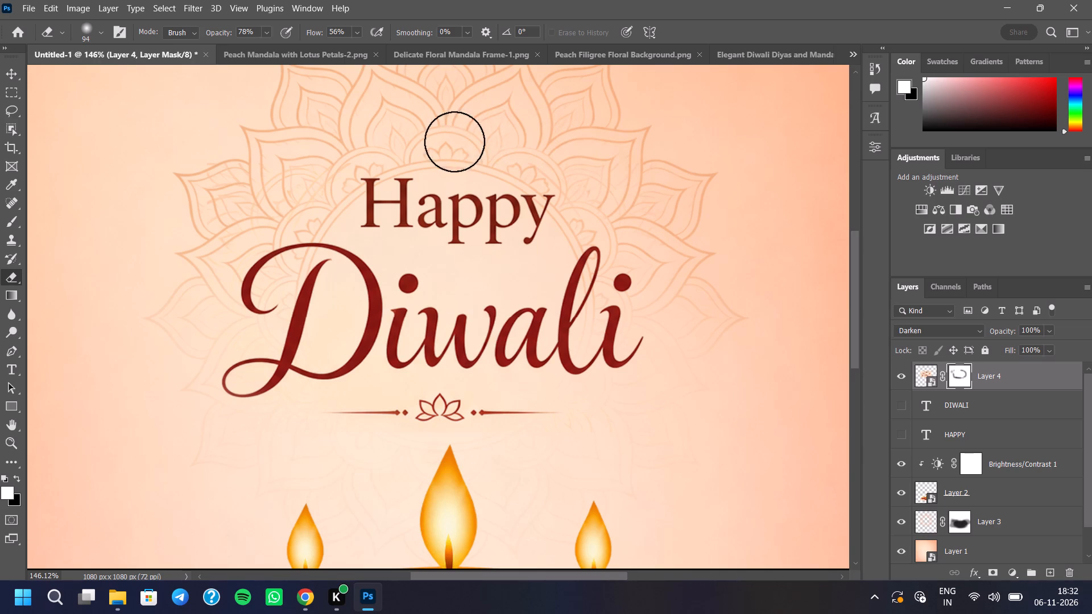
pyautogui.click(453, 142)
pyautogui.moveTo(444, 146); pyautogui.dragTo(569, 146)
pyautogui.moveTo(474, 142); pyautogui.dragTo(314, 165)
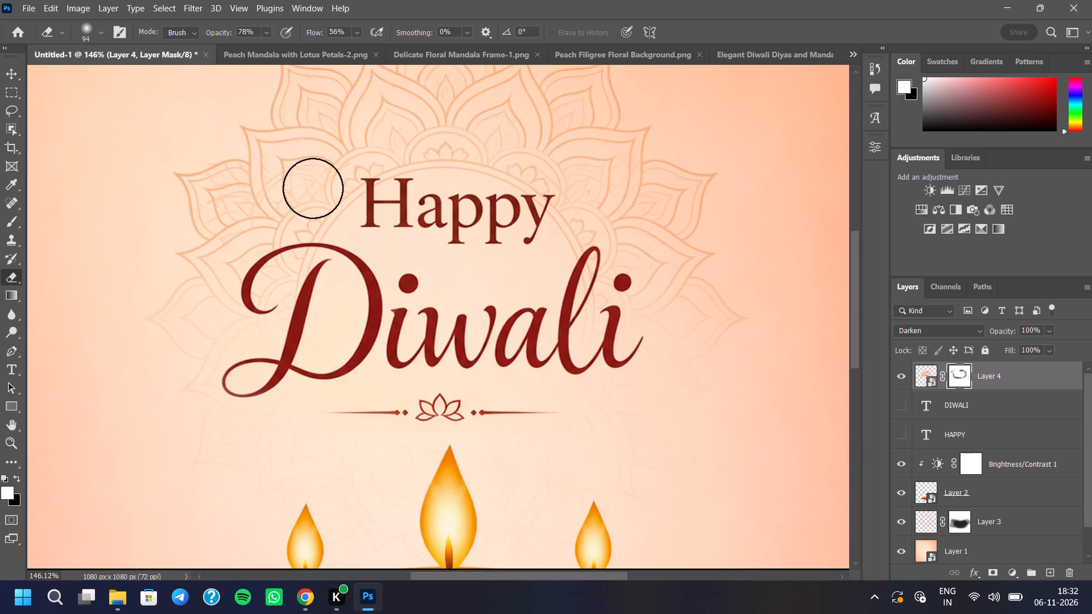
pyautogui.doubleClick(310, 194)
pyautogui.moveTo(310, 194); pyautogui.dragTo(300, 194)
pyautogui.moveTo(278, 196); pyautogui.dragTo(192, 300)
# Clean up the remaining background on the mask beside the D of Diwali and below both outer ends of the divider.
pyautogui.click(196, 322)
pyautogui.tripleClick(212, 327)
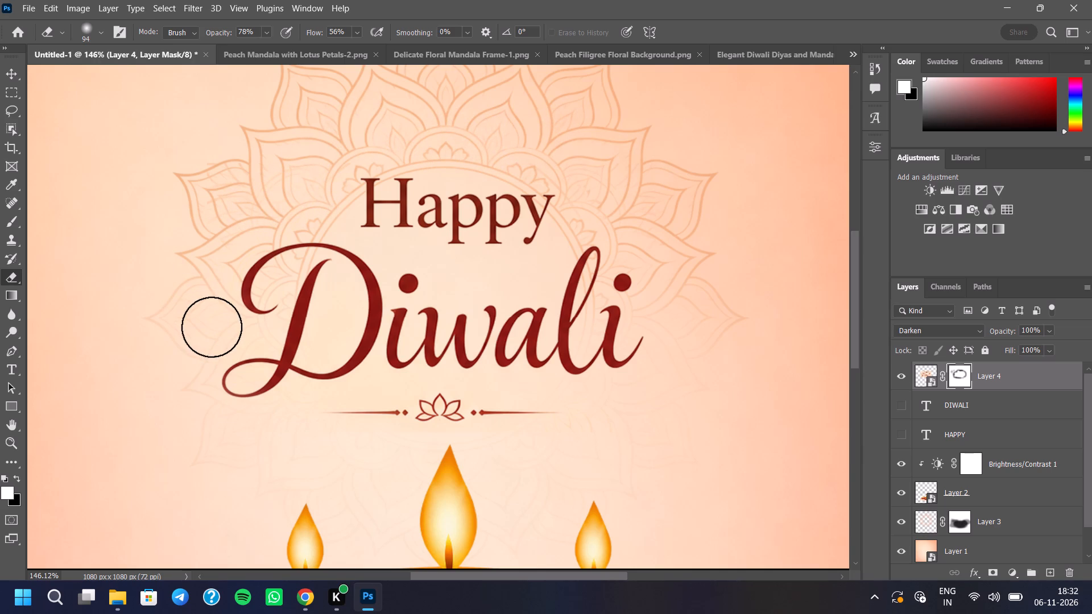
pyautogui.moveTo(210, 327); pyautogui.dragTo(204, 329)
pyautogui.moveTo(202, 330); pyautogui.dragTo(195, 338)
pyautogui.moveTo(191, 343); pyautogui.dragTo(178, 363)
pyautogui.moveTo(179, 374); pyautogui.dragTo(181, 380)
pyautogui.moveTo(181, 383); pyautogui.dragTo(182, 395)
pyautogui.moveTo(191, 412); pyautogui.dragTo(198, 420)
pyautogui.click(284, 443)
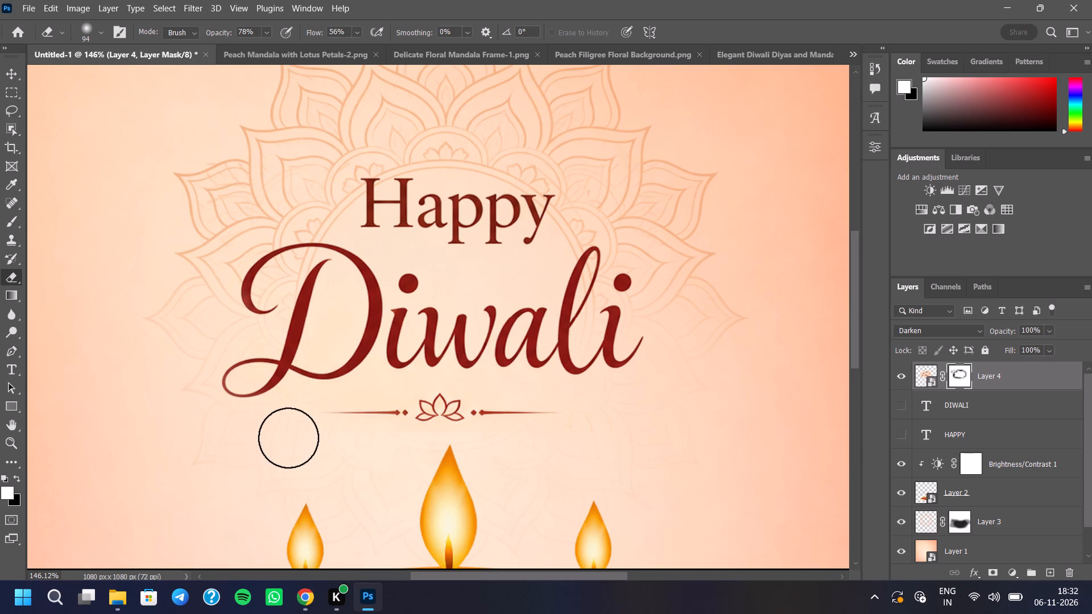
pyautogui.doubleClick(286, 428)
pyautogui.click(289, 435)
pyautogui.doubleClick(604, 430)
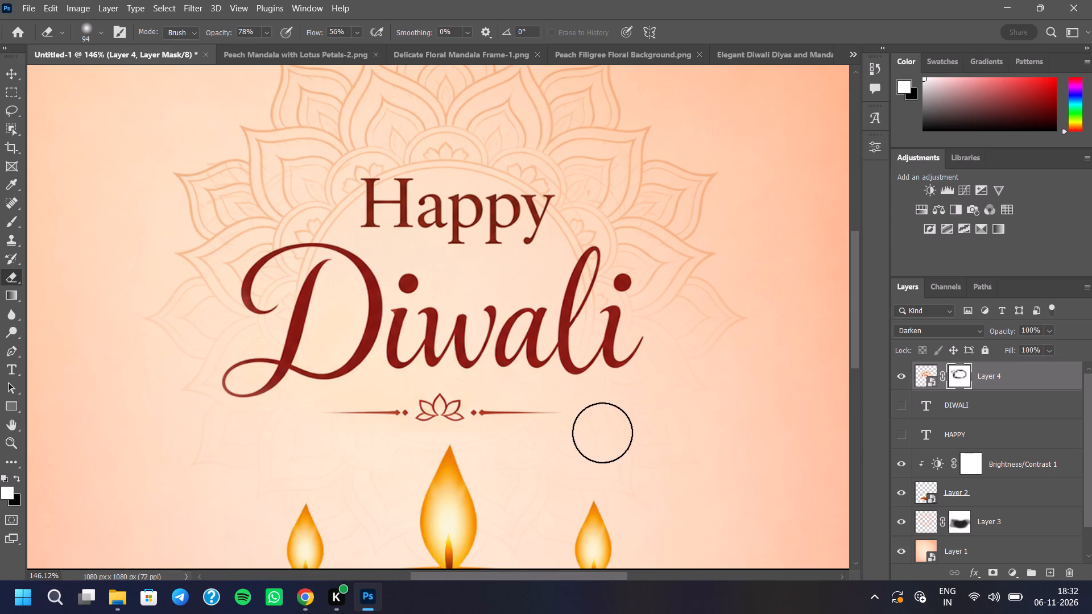
# Mask out the remaining background between the lotus ornament and the tip of the central flame.
pyautogui.click(502, 454)
pyautogui.moveTo(500, 454); pyautogui.dragTo(494, 454)
pyautogui.click(484, 454)
pyautogui.click(470, 457)
pyautogui.click(453, 457)
pyautogui.click(443, 457)
pyautogui.click(438, 457)
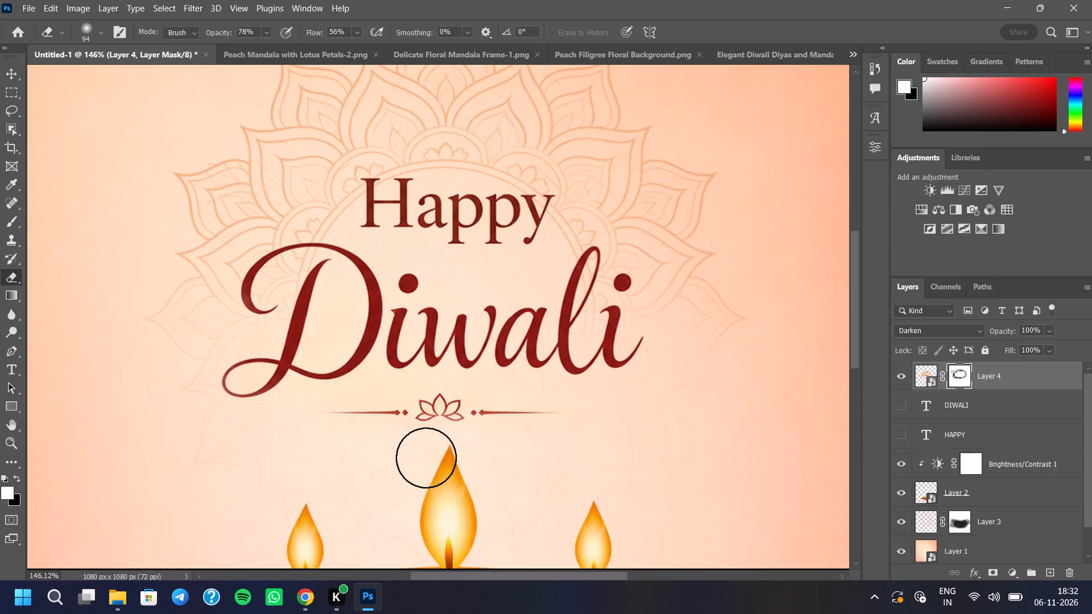
pyautogui.click(426, 458)
pyautogui.click(415, 455)
pyautogui.doubleClick(402, 452)
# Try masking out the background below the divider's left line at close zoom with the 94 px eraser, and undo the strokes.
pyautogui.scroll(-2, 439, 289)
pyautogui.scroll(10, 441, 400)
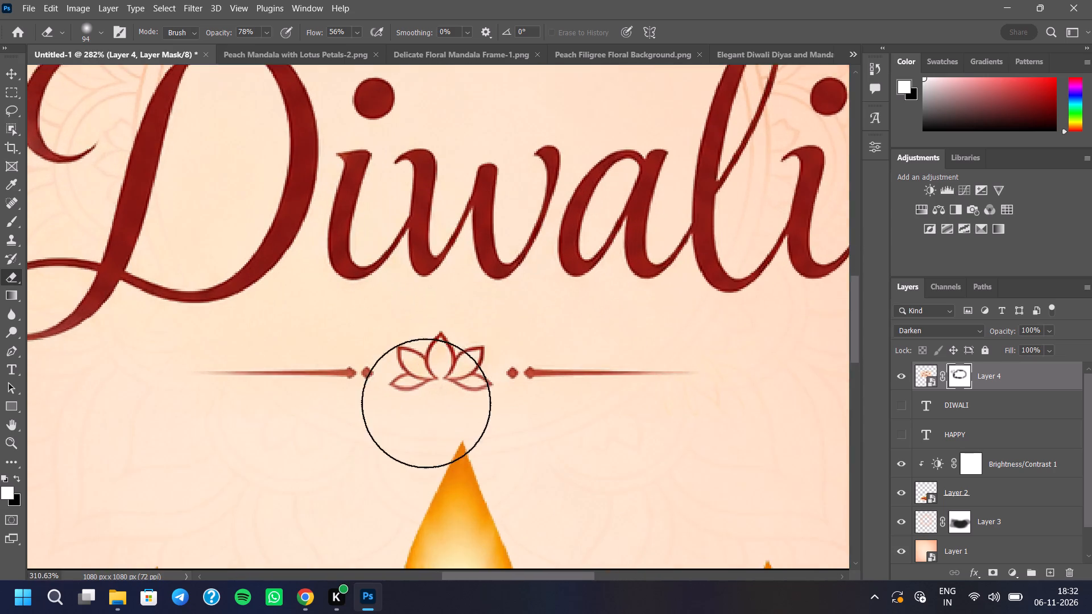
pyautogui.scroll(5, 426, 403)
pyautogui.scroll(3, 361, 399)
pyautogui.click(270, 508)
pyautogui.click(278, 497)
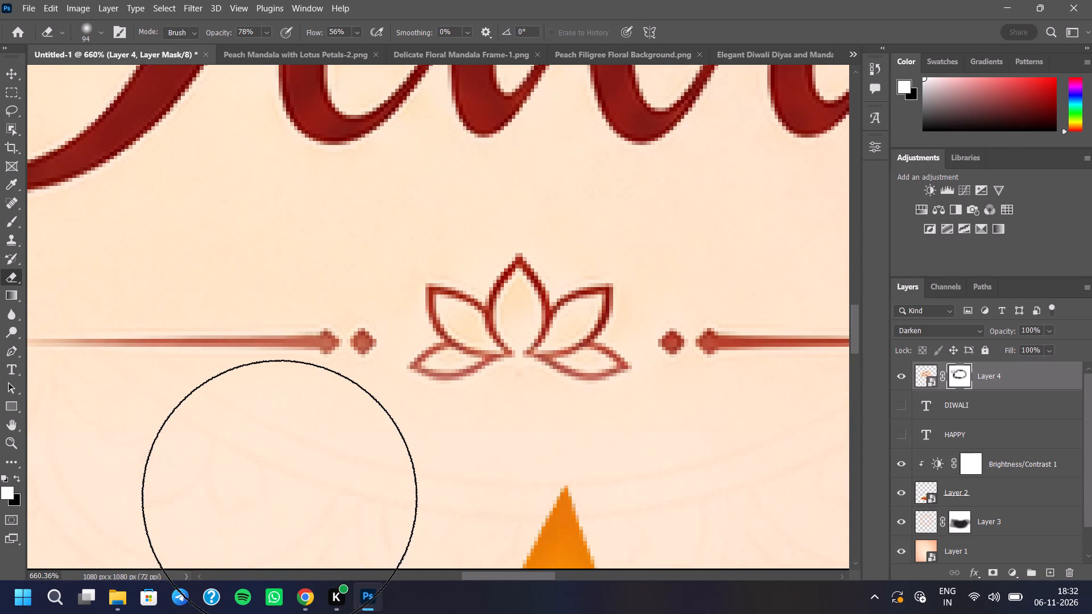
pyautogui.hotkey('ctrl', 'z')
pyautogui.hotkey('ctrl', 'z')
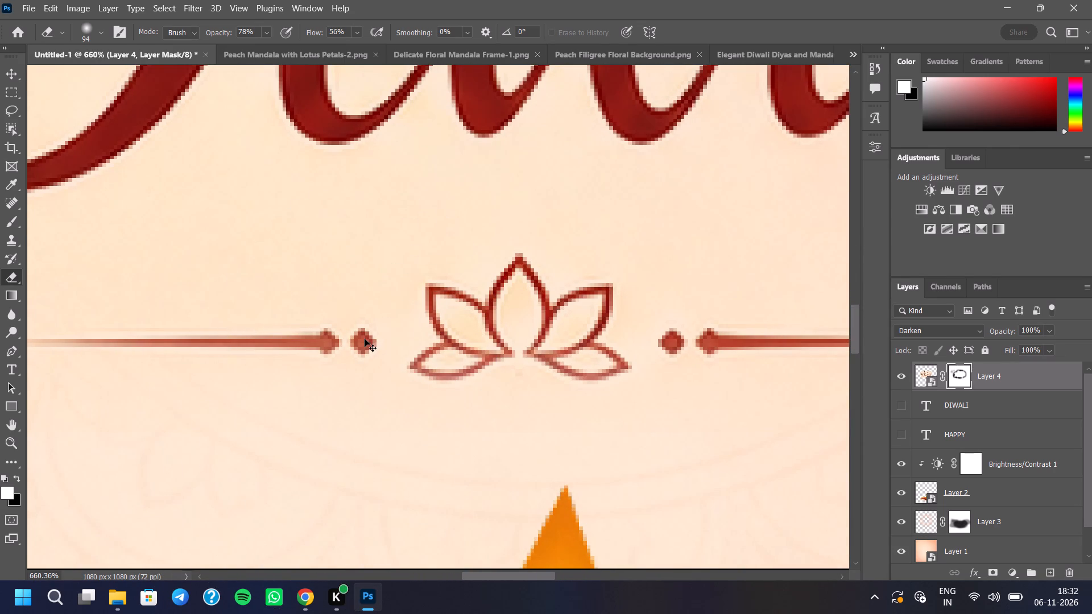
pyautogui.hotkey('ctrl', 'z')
# Reduce the eraser to 47 px and mask out the background between Diwali and the divider's left line.
pyautogui.rightClick(374, 252)
pyautogui.click(470, 284)
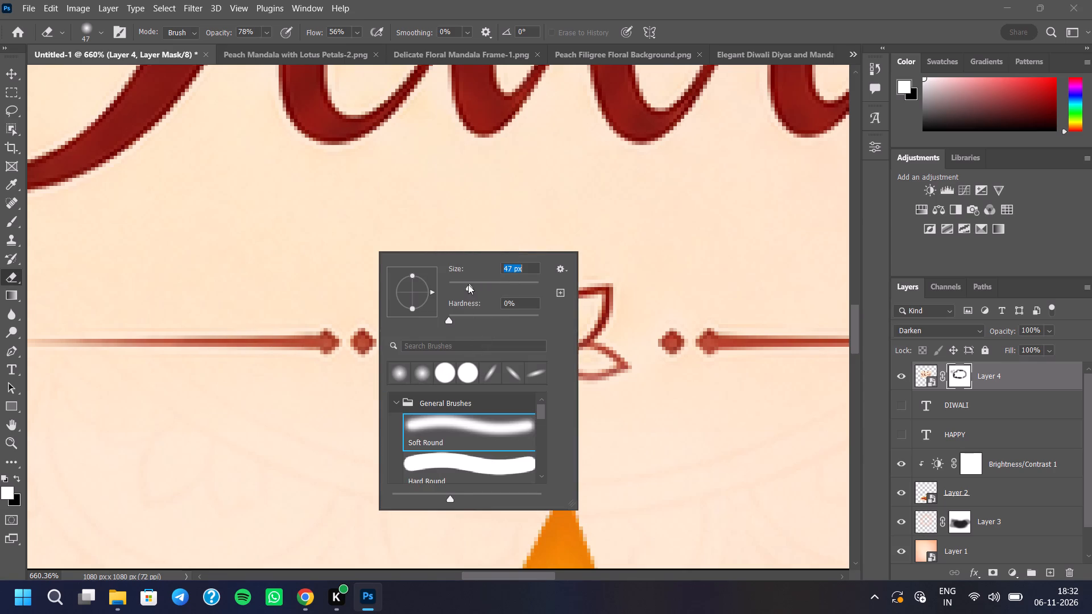
pyautogui.click(257, 213)
pyautogui.moveTo(250, 218); pyautogui.dragTo(313, 216)
pyautogui.click(296, 230)
pyautogui.click(293, 243)
pyautogui.moveTo(299, 242); pyautogui.dragTo(305, 243)
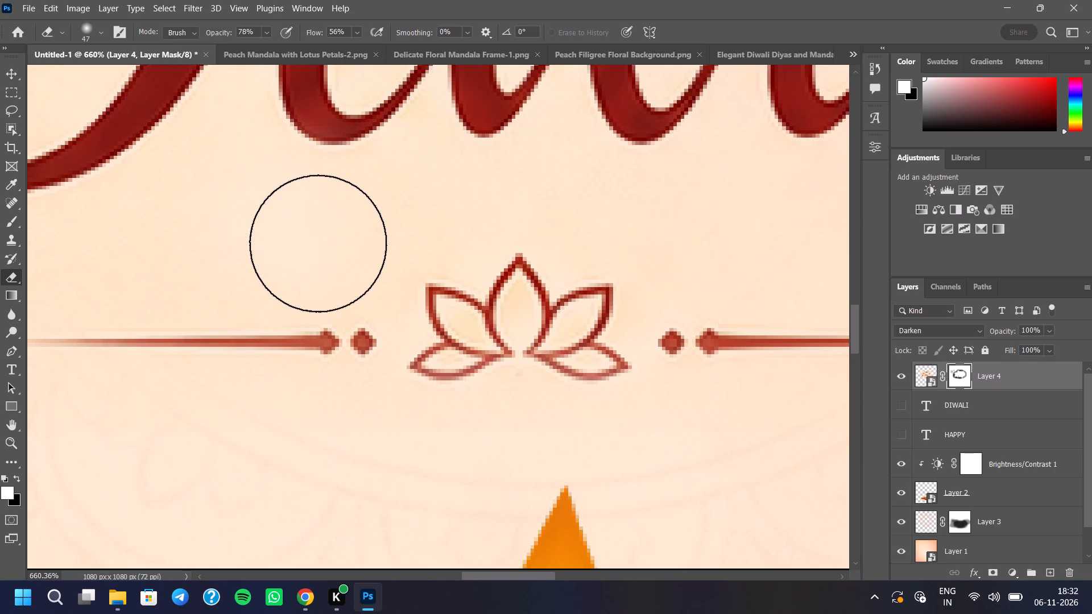
pyautogui.click(318, 243)
pyautogui.click(325, 240)
pyautogui.click(332, 239)
pyautogui.click(329, 254)
pyautogui.moveTo(324, 255); pyautogui.dragTo(317, 255)
pyautogui.moveTo(293, 255); pyautogui.dragTo(287, 255)
pyautogui.click(274, 252)
pyautogui.moveTo(248, 249); pyautogui.dragTo(237, 247)
pyautogui.click(226, 243)
pyautogui.moveTo(213, 235); pyautogui.dragTo(212, 227)
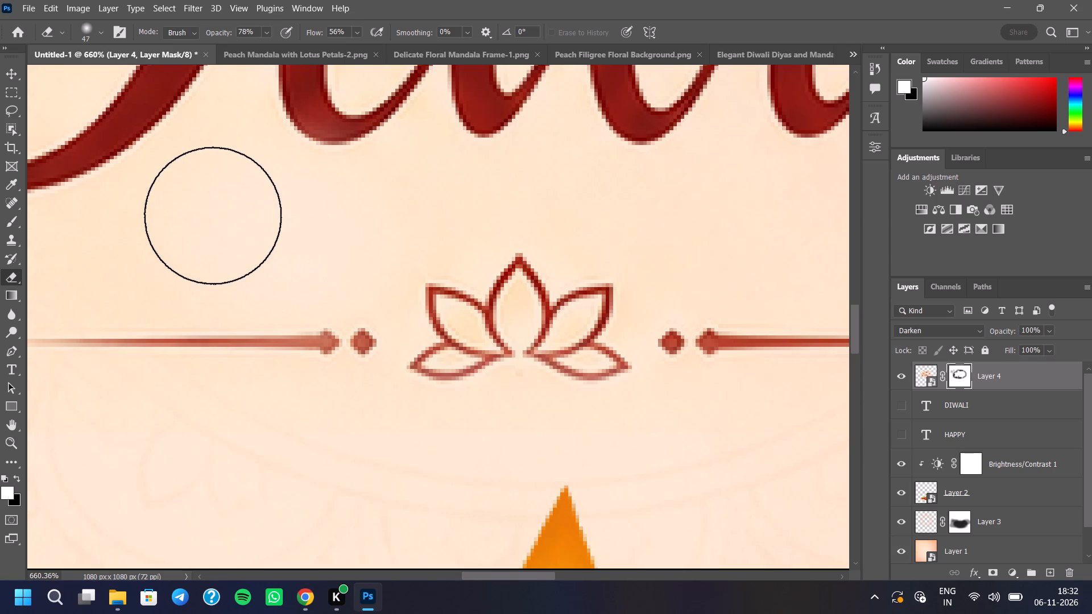
# Extend the masking along the outer part of the gap above the divider's left line, beneath the D of Diwali.
pyautogui.moveTo(213, 216); pyautogui.dragTo(203, 217)
pyautogui.click(187, 227)
pyautogui.moveTo(173, 231); pyautogui.dragTo(166, 233)
pyautogui.moveTo(138, 238); pyautogui.dragTo(133, 242)
pyautogui.click(118, 247)
pyautogui.click(115, 251)
pyautogui.click(107, 256)
pyautogui.moveTo(106, 256); pyautogui.dragTo(152, 256)
pyautogui.moveTo(159, 255); pyautogui.dragTo(180, 255)
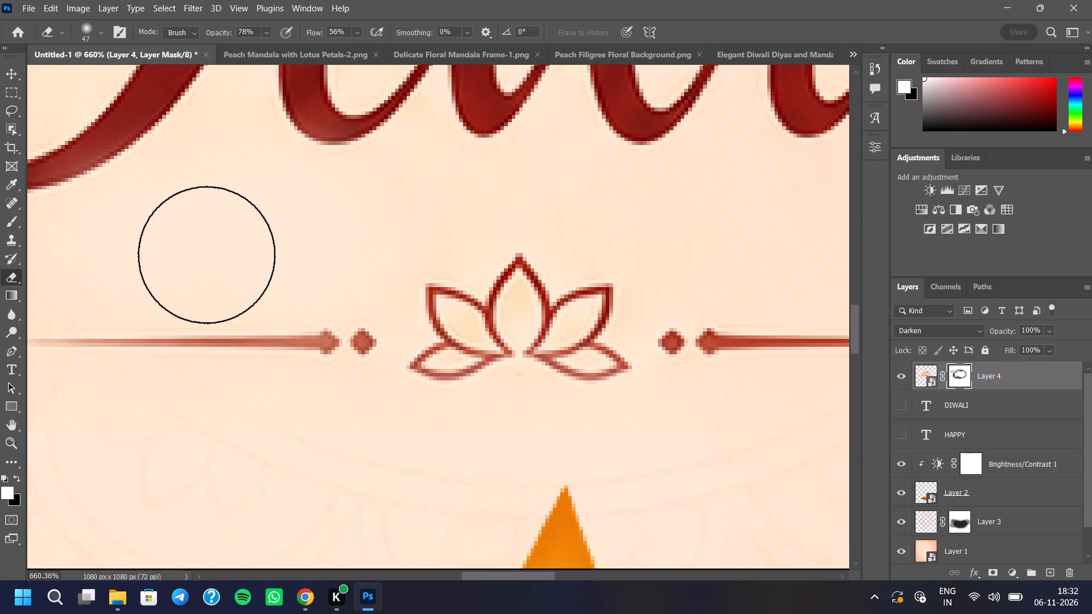
pyautogui.moveTo(209, 255); pyautogui.dragTo(234, 255)
pyautogui.moveTo(258, 254); pyautogui.dragTo(281, 252)
pyautogui.click(303, 249)
pyautogui.moveTo(305, 246); pyautogui.dragTo(291, 234)
# Mask out the background just under the Diwali letters, from the divider's left line across to above the lotus.
pyautogui.click(230, 197)
pyautogui.click(225, 190)
pyautogui.moveTo(225, 202); pyautogui.dragTo(276, 215)
pyautogui.moveTo(293, 219); pyautogui.dragTo(304, 221)
pyautogui.click(337, 223)
pyautogui.moveTo(350, 218); pyautogui.dragTo(367, 214)
pyautogui.click(414, 205)
pyautogui.click(419, 204)
pyautogui.moveTo(441, 201); pyautogui.dragTo(446, 200)
pyautogui.moveTo(453, 198); pyautogui.dragTo(458, 196)
pyautogui.moveTo(474, 196); pyautogui.dragTo(481, 196)
pyautogui.moveTo(496, 194); pyautogui.dragTo(503, 192)
pyautogui.click(537, 193)
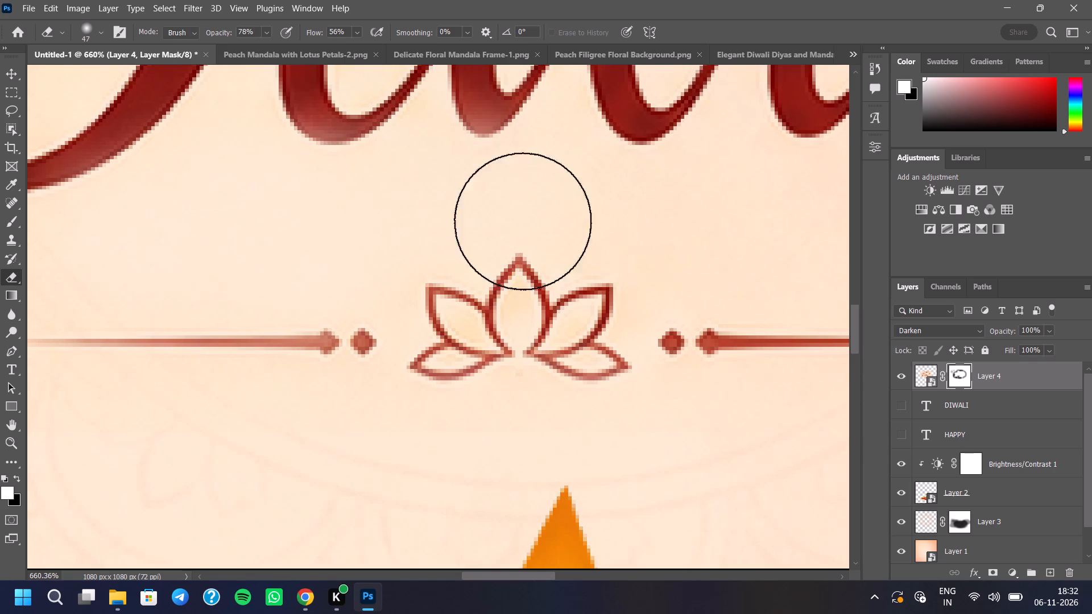
# Mask out the background between the Diwali letters and the divider's right line, starting beside the lotus.
pyautogui.scroll(-5, 487, 229)
pyautogui.scroll(4, 564, 231)
pyautogui.moveTo(558, 236); pyautogui.dragTo(633, 241)
pyautogui.click(588, 241)
pyautogui.moveTo(565, 251); pyautogui.dragTo(612, 252)
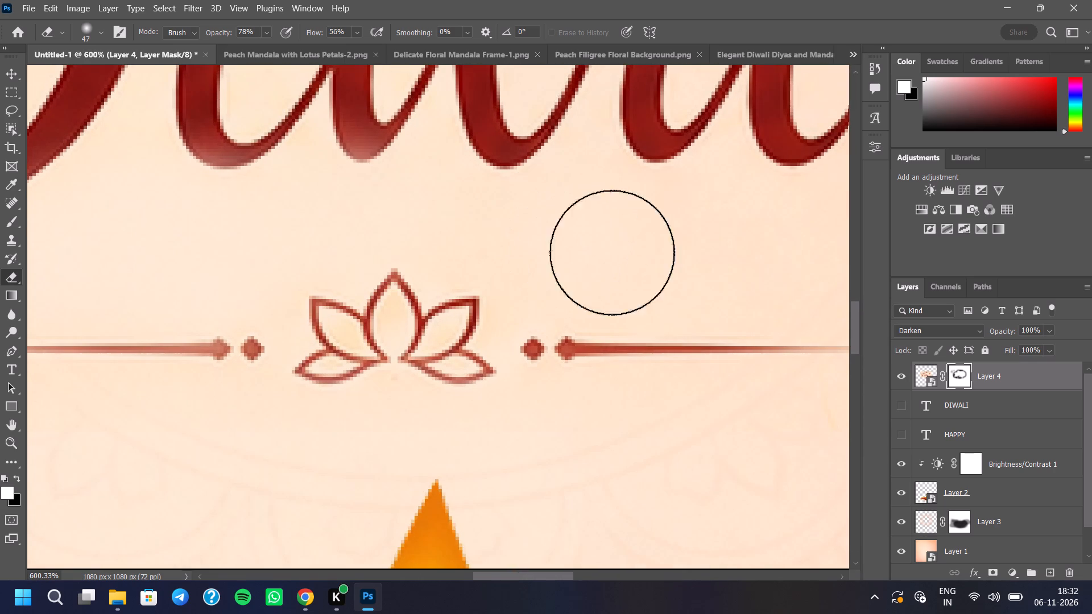
pyautogui.moveTo(612, 252); pyautogui.dragTo(685, 252)
pyautogui.moveTo(648, 252); pyautogui.dragTo(717, 249)
pyautogui.moveTo(626, 239); pyautogui.dragTo(730, 239)
pyautogui.moveTo(696, 242); pyautogui.dragTo(746, 241)
# Mask out the background between the Diwali letters and the divider's right line, extending outward past the line's tapered end.
pyautogui.scroll(-4, 239, 258)
pyautogui.scroll(4, 738, 260)
pyautogui.moveTo(453, 217); pyautogui.dragTo(673, 233)
pyautogui.hotkey('ctrl', 'z')
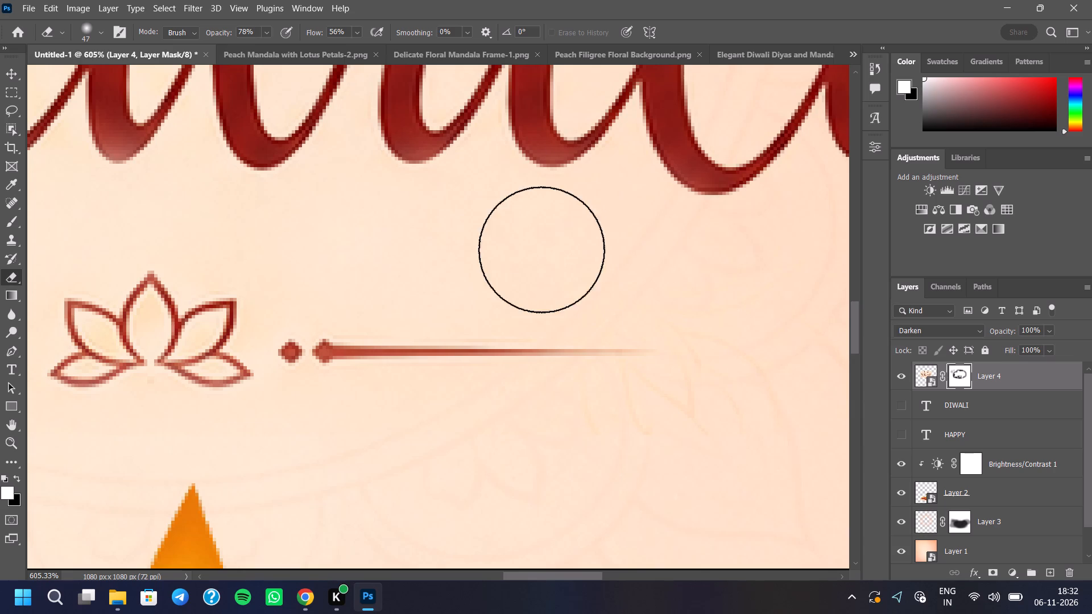
pyautogui.moveTo(514, 247); pyautogui.dragTo(708, 262)
pyautogui.moveTo(568, 264); pyautogui.dragTo(761, 272)
pyautogui.moveTo(698, 276); pyautogui.dragTo(870, 296)
pyautogui.scroll(-5, 626, 382)
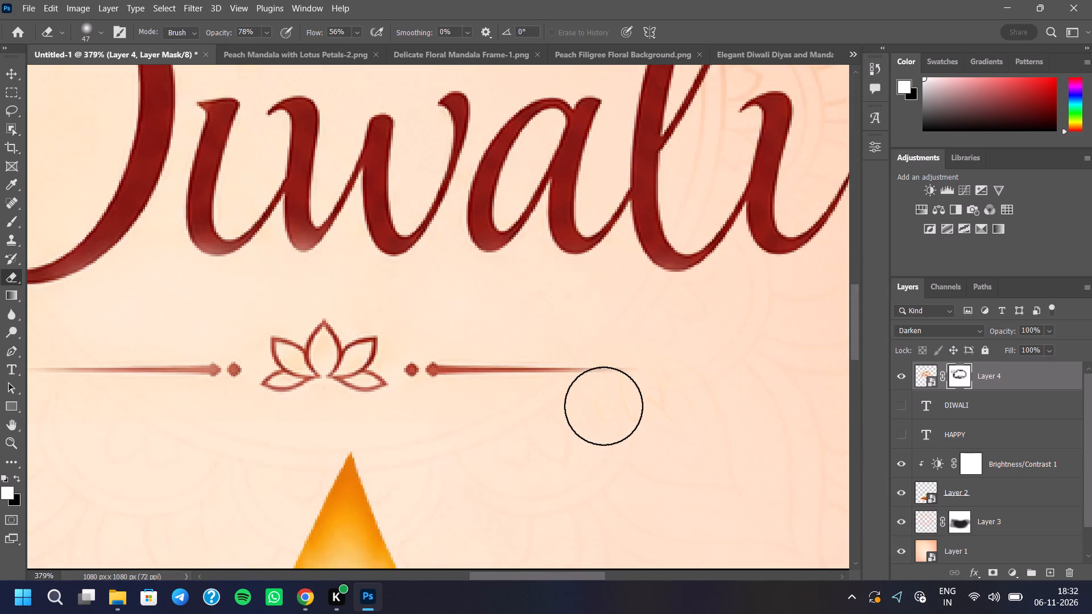
# Mask out the background in the gap between the Happy and Diwali lettering, around the dot of the first i and above the w and a.
pyautogui.scroll(-9, 603, 406)
pyautogui.scroll(8, 496, 246)
pyautogui.moveTo(491, 246); pyautogui.dragTo(675, 225)
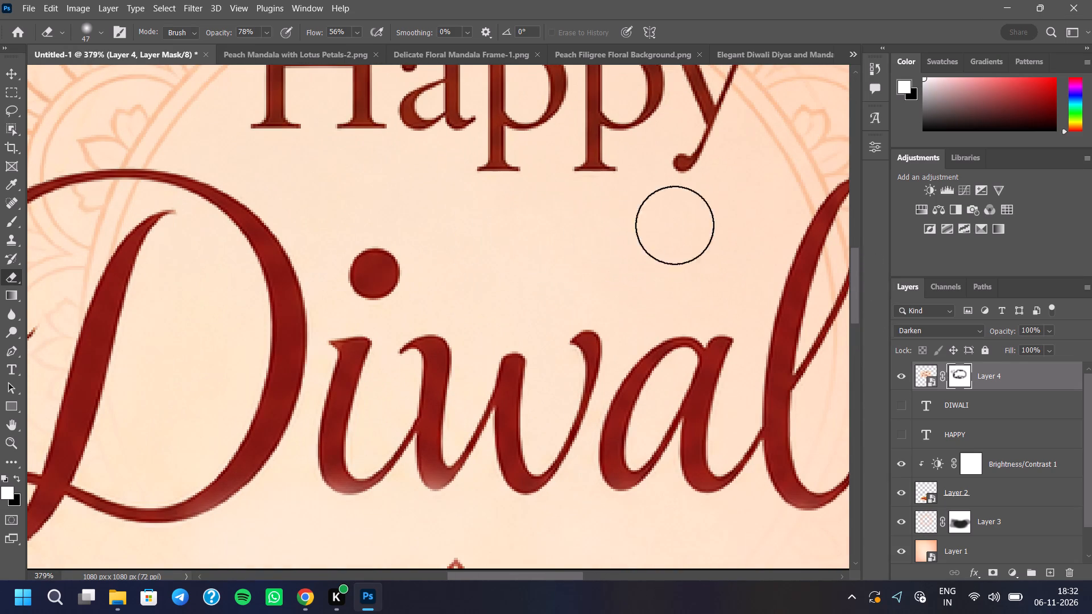
pyautogui.moveTo(675, 225); pyautogui.dragTo(567, 267)
pyautogui.moveTo(309, 188); pyautogui.dragTo(389, 190)
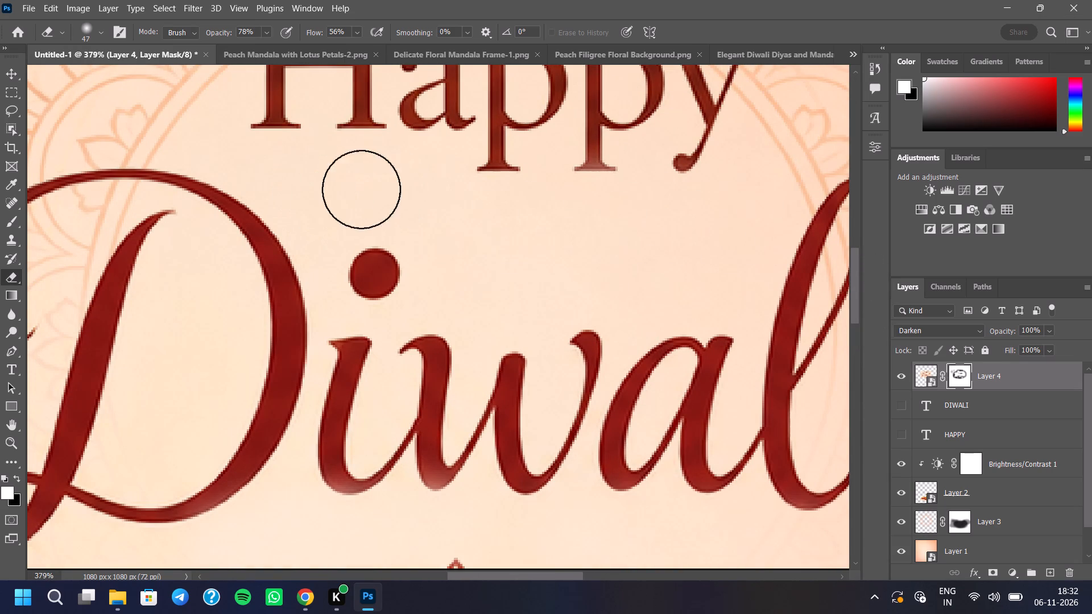
pyautogui.moveTo(364, 189); pyautogui.dragTo(469, 221)
pyautogui.moveTo(465, 248); pyautogui.dragTo(593, 271)
pyautogui.moveTo(482, 288); pyautogui.dragTo(696, 243)
pyautogui.moveTo(686, 245); pyautogui.dragTo(749, 211)
# Mask out the background inside the D of Diwali, including the space within its upper-left curl.
pyautogui.scroll(1, 653, 245)
pyautogui.scroll(-5, 601, 281)
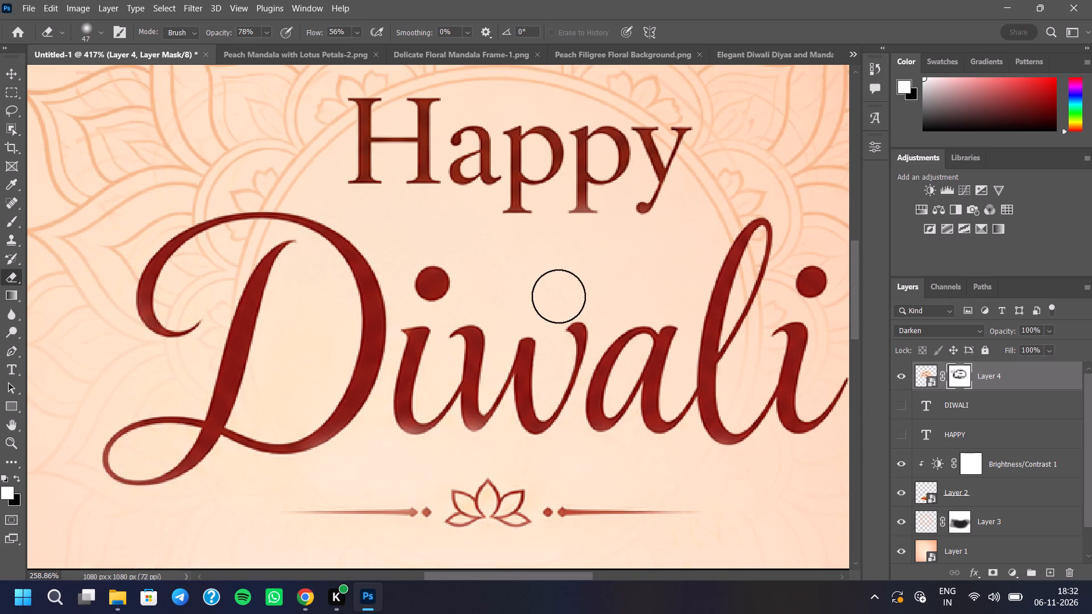
pyautogui.moveTo(299, 297); pyautogui.dragTo(301, 383)
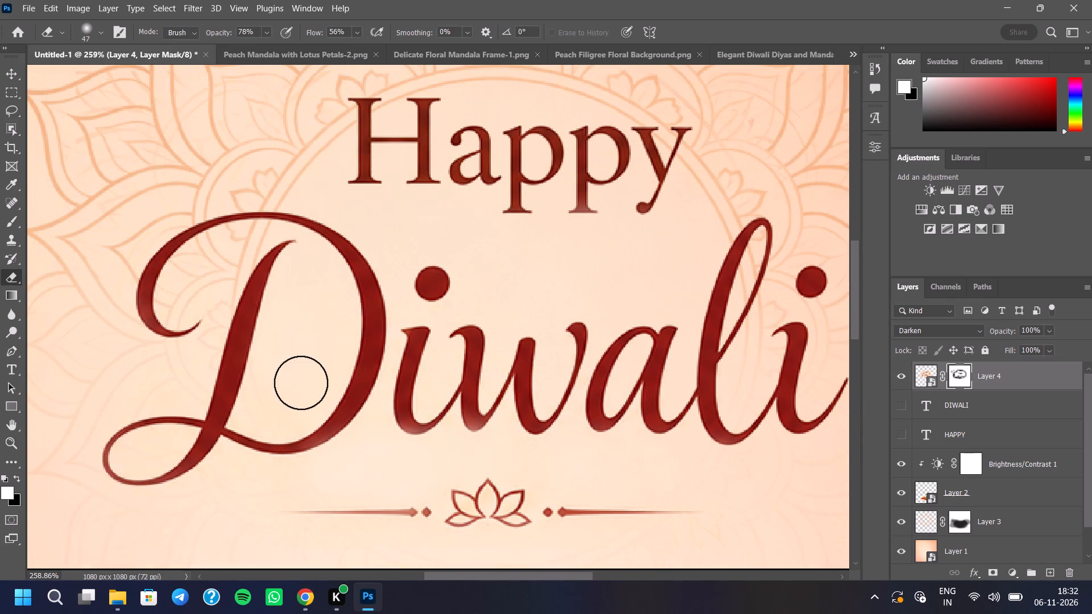
pyautogui.moveTo(301, 383); pyautogui.dragTo(274, 414)
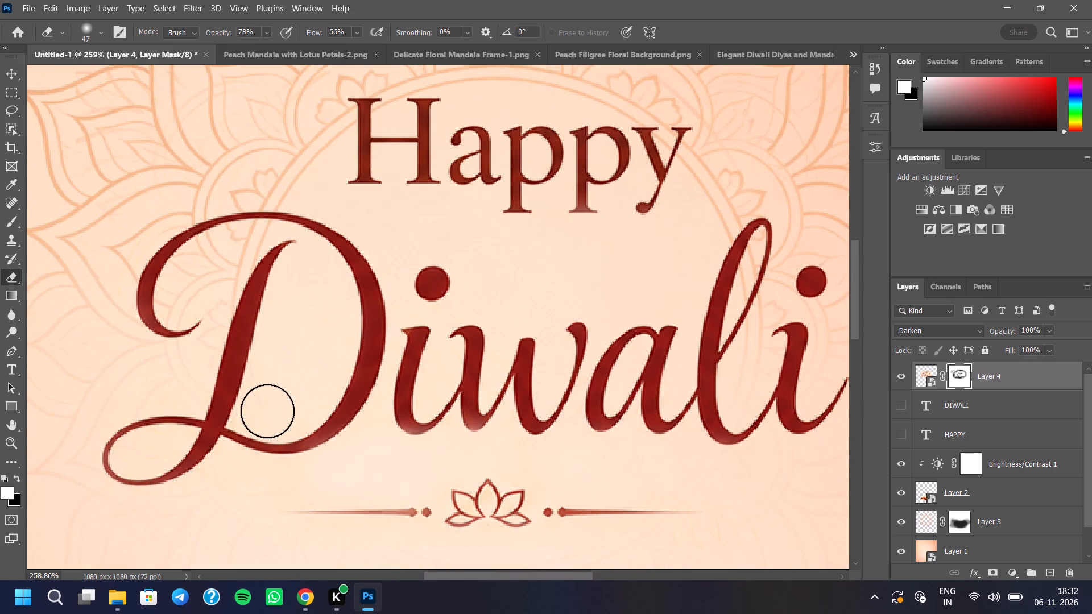
pyautogui.click(259, 412)
pyautogui.click(295, 401)
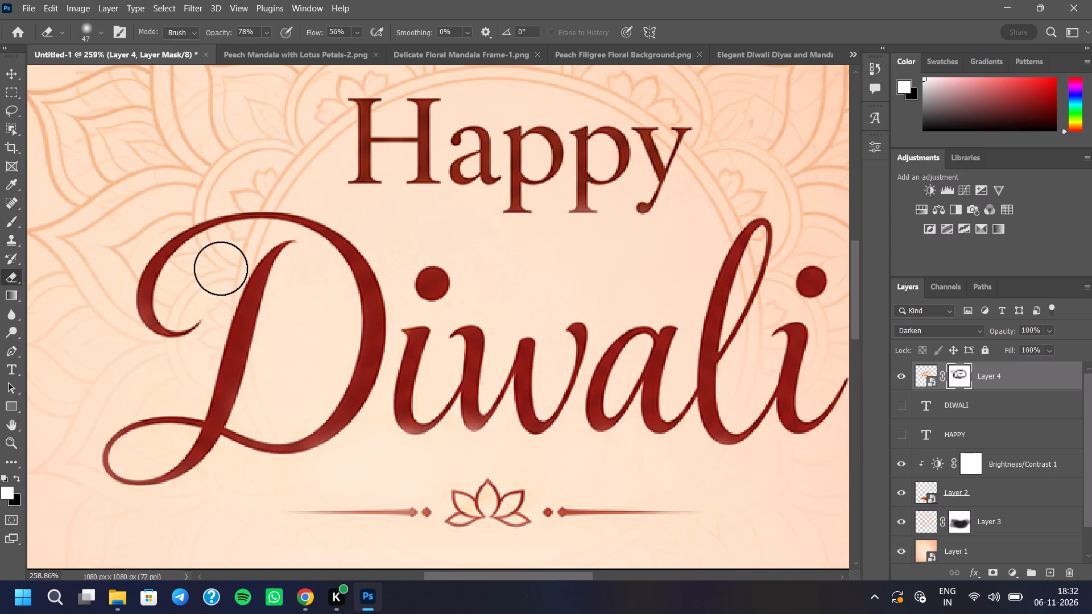
pyautogui.doubleClick(208, 280)
pyautogui.click(205, 283)
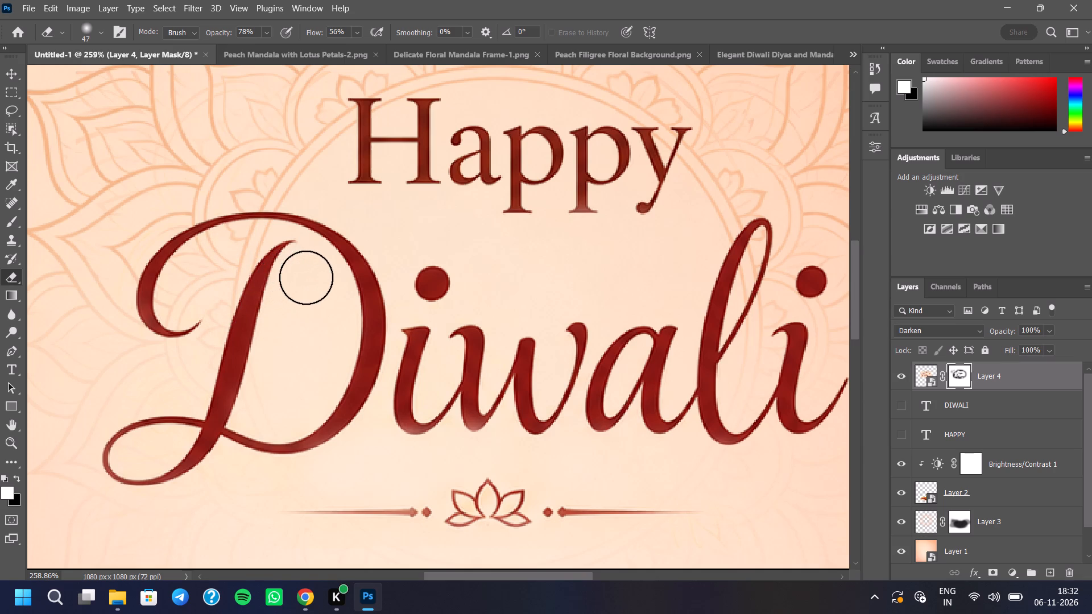
# Inspect the whole poster and its lettering at several zoom levels for how well the masked areas blend with the background.
pyautogui.scroll(-10, 318, 276)
pyautogui.scroll(-4, 451, 287)
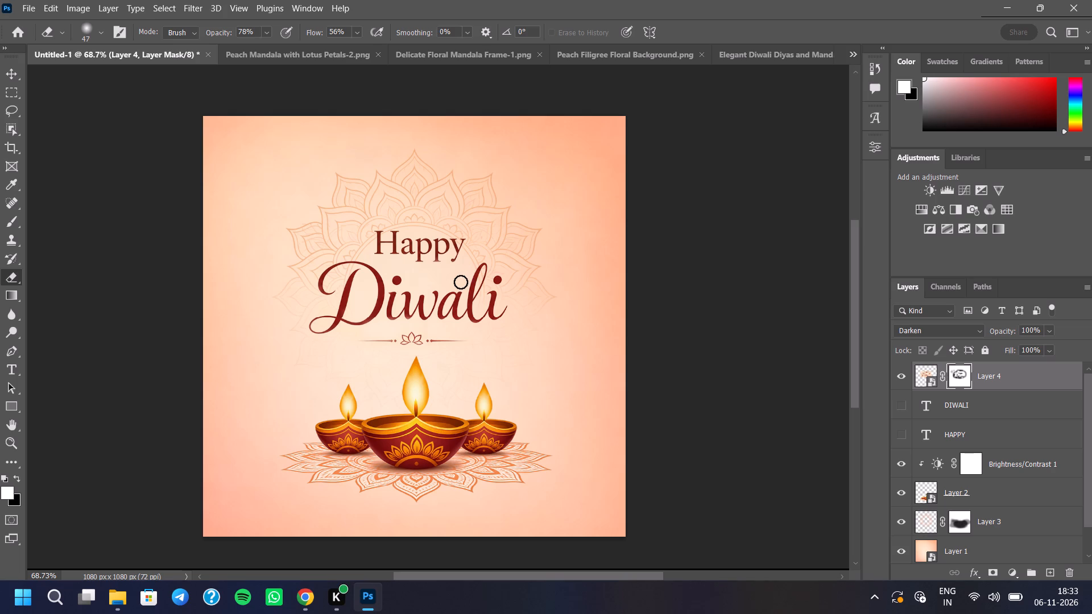
pyautogui.scroll(5, 454, 276)
pyautogui.scroll(1, 363, 258)
pyautogui.scroll(-4, 363, 259)
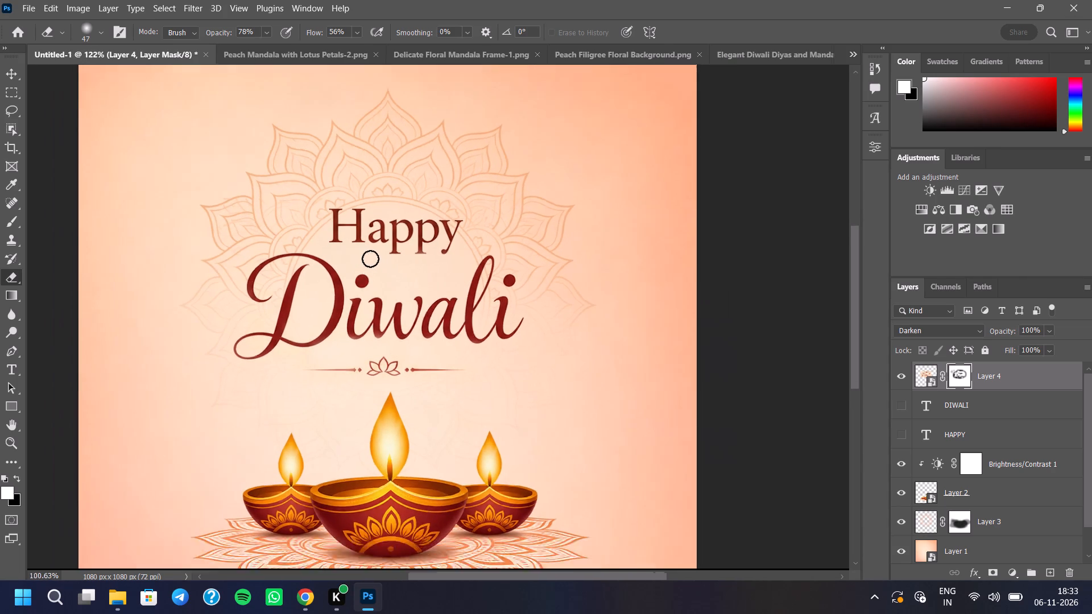
pyautogui.scroll(-3, 402, 239)
pyautogui.scroll(4, 362, 256)
pyautogui.scroll(-5, 395, 250)
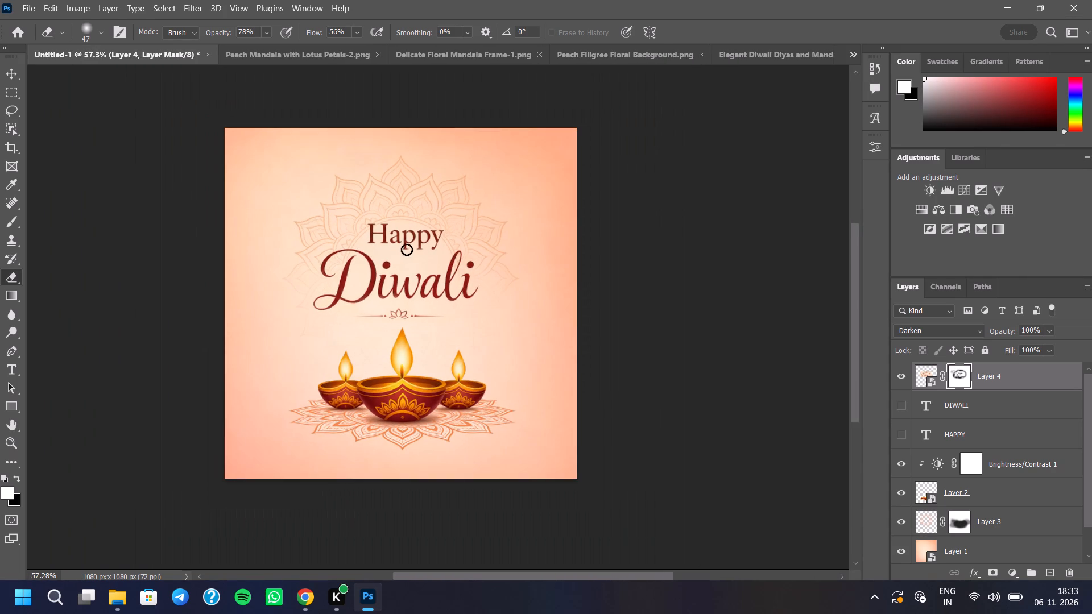
pyautogui.scroll(1, 384, 265)
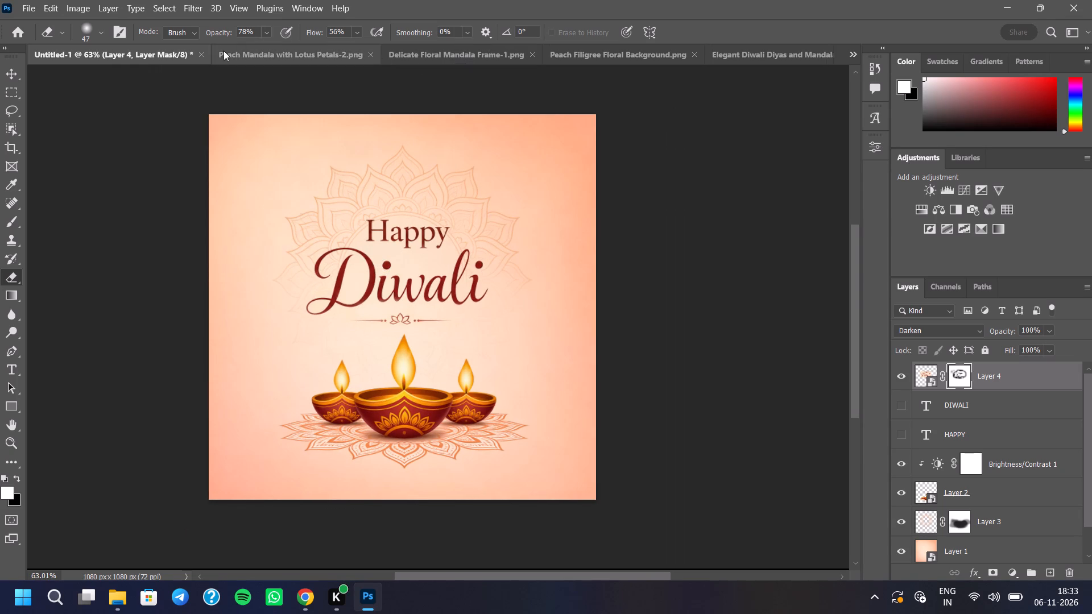
# Close the documents Peach Mandala with Lotus Petals-2.png and Delicate Floral Mandala Frame-1.png, keeping the poster open.
pyautogui.click(348, 61)
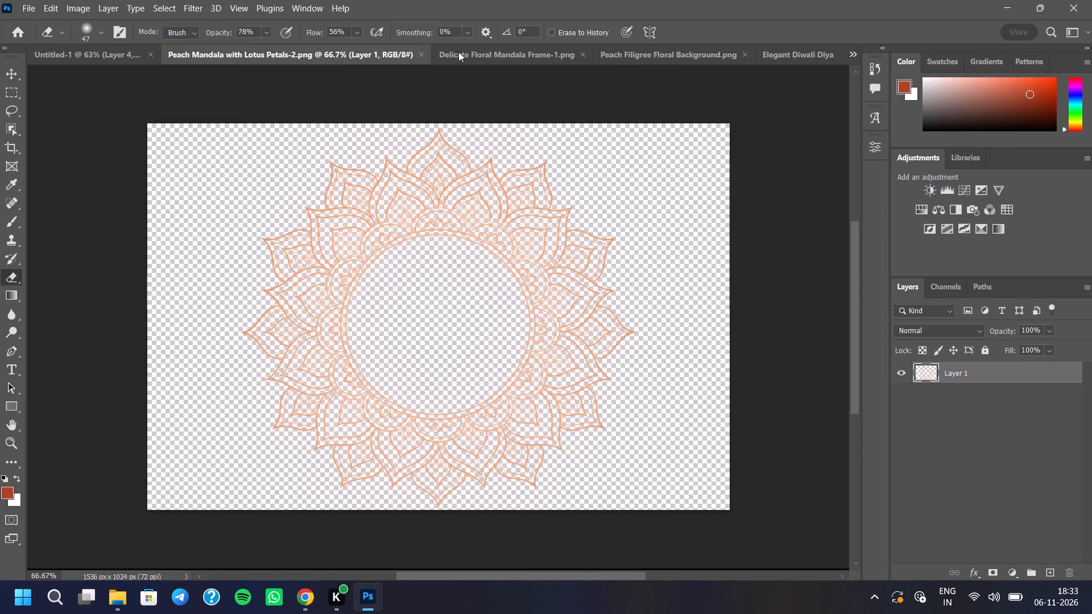
pyautogui.click(458, 52)
pyautogui.click(121, 57)
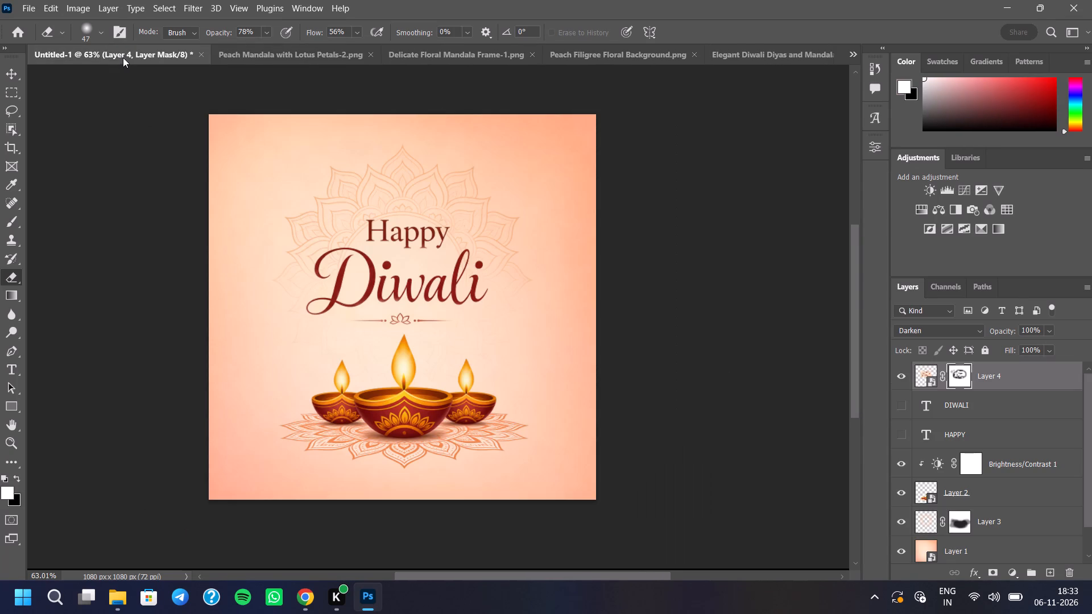
pyautogui.click(371, 55)
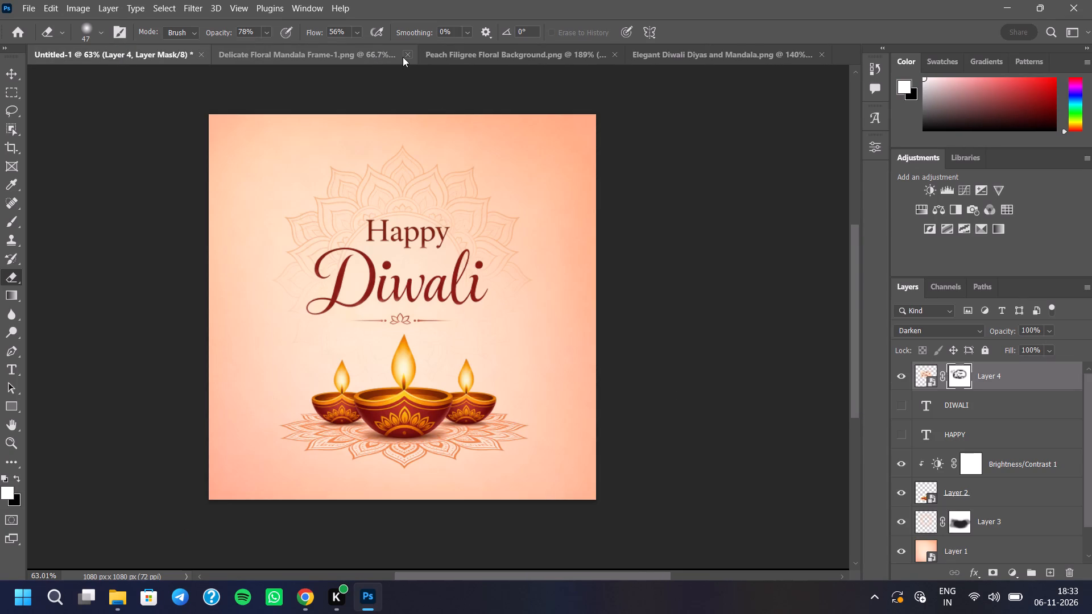
pyautogui.click(403, 57)
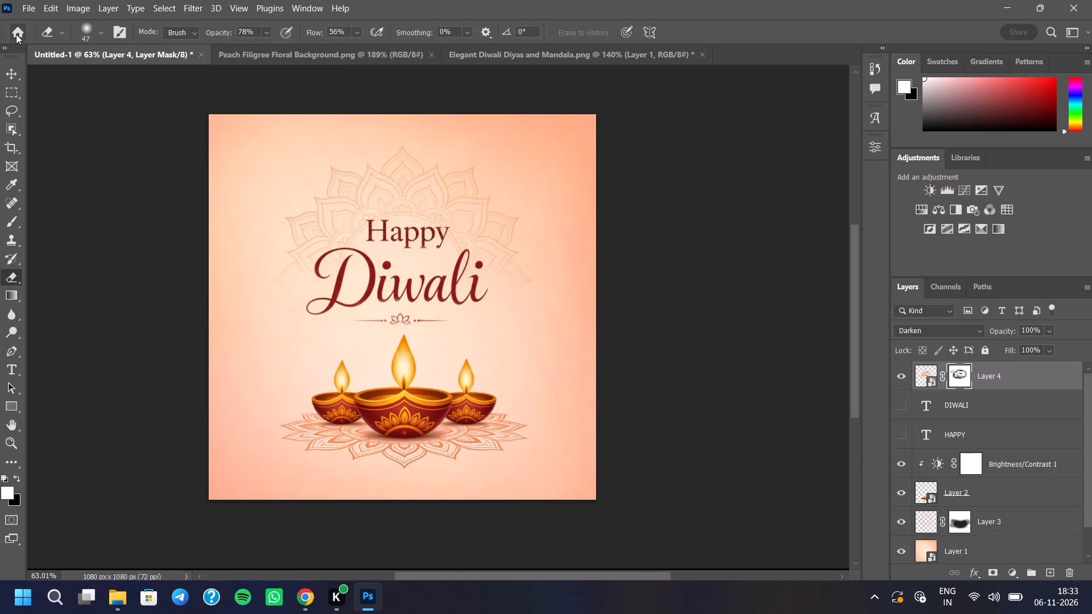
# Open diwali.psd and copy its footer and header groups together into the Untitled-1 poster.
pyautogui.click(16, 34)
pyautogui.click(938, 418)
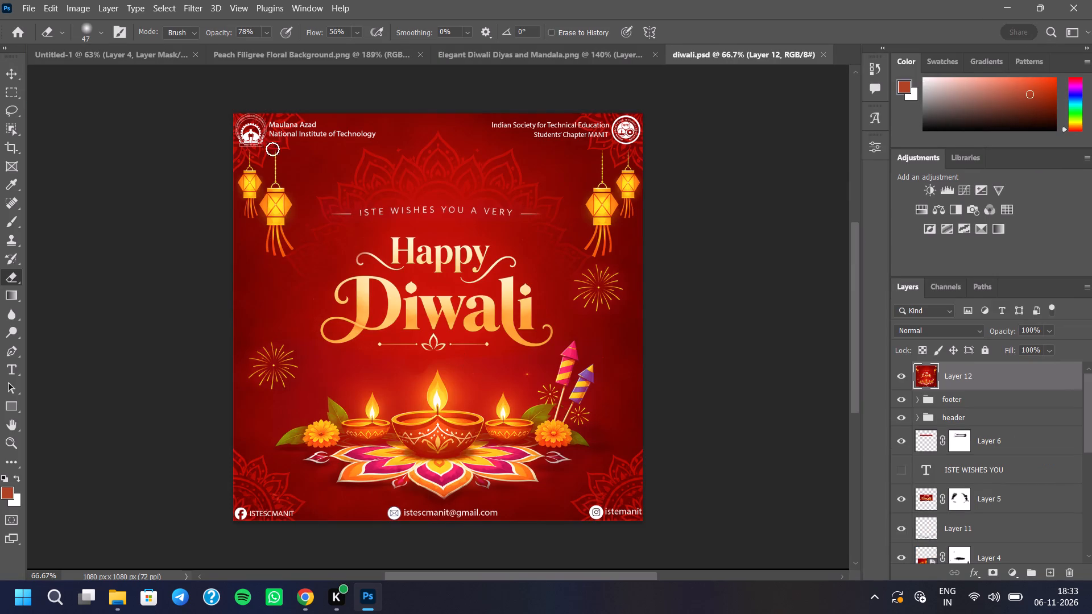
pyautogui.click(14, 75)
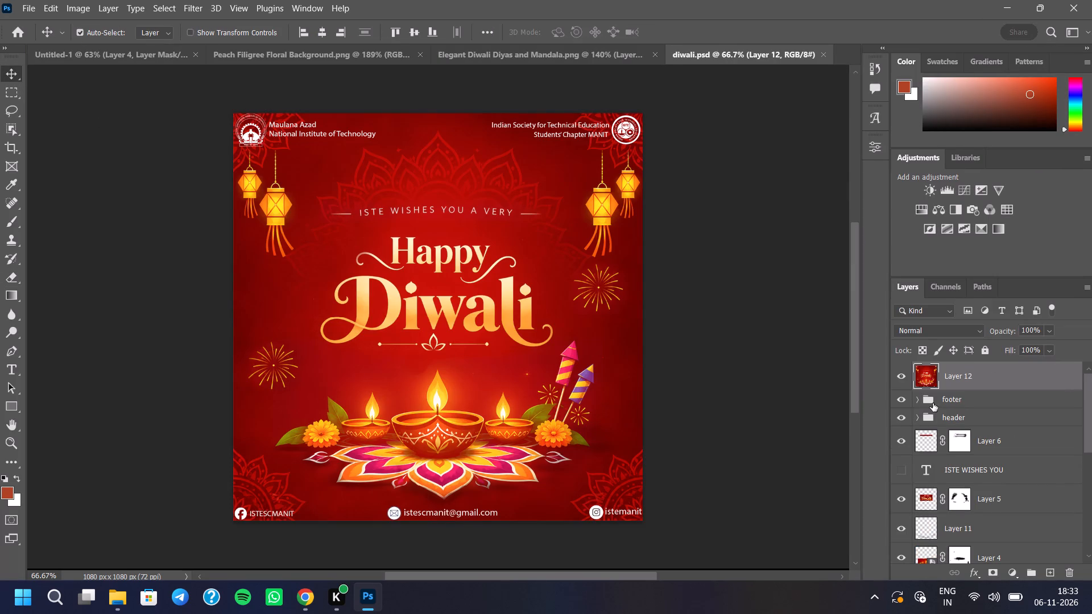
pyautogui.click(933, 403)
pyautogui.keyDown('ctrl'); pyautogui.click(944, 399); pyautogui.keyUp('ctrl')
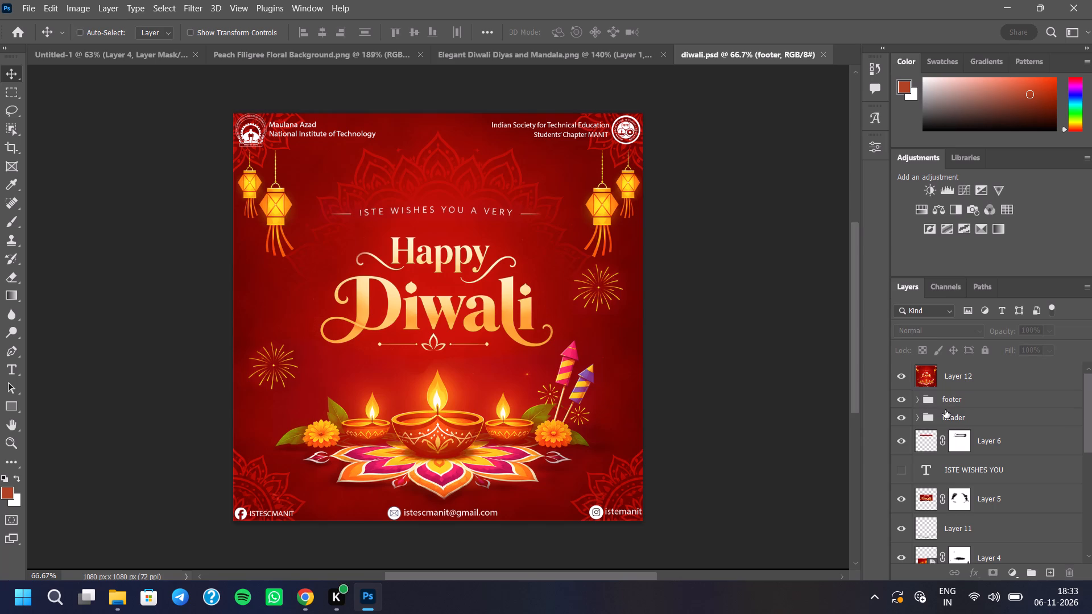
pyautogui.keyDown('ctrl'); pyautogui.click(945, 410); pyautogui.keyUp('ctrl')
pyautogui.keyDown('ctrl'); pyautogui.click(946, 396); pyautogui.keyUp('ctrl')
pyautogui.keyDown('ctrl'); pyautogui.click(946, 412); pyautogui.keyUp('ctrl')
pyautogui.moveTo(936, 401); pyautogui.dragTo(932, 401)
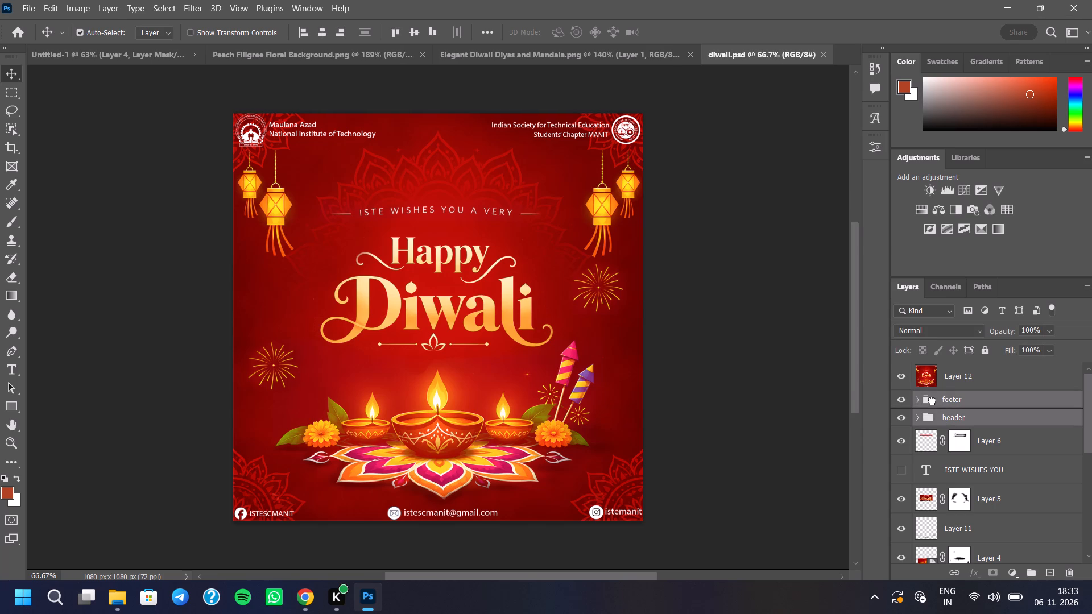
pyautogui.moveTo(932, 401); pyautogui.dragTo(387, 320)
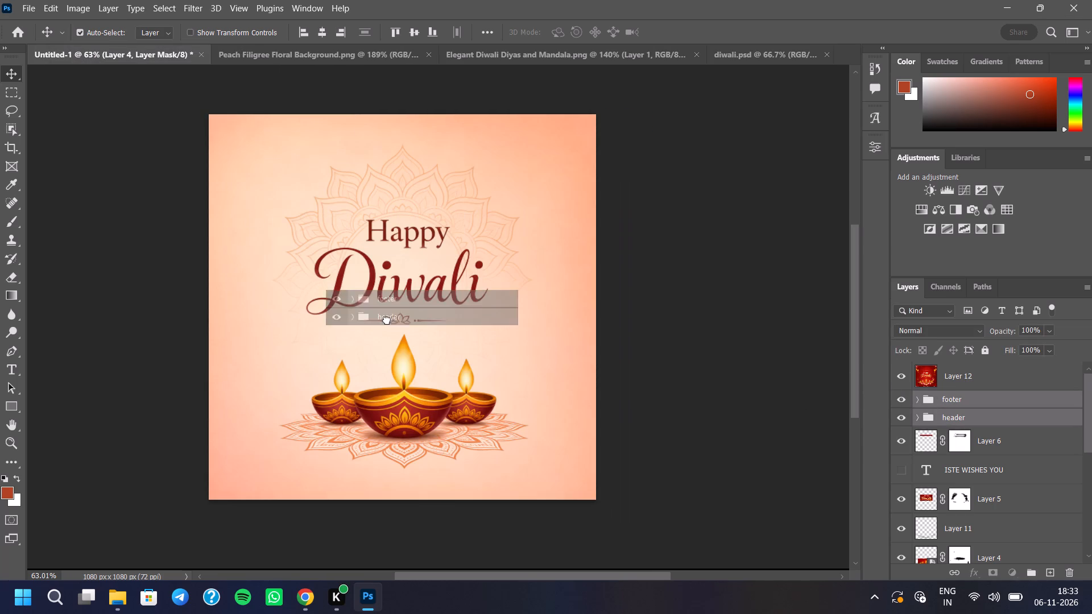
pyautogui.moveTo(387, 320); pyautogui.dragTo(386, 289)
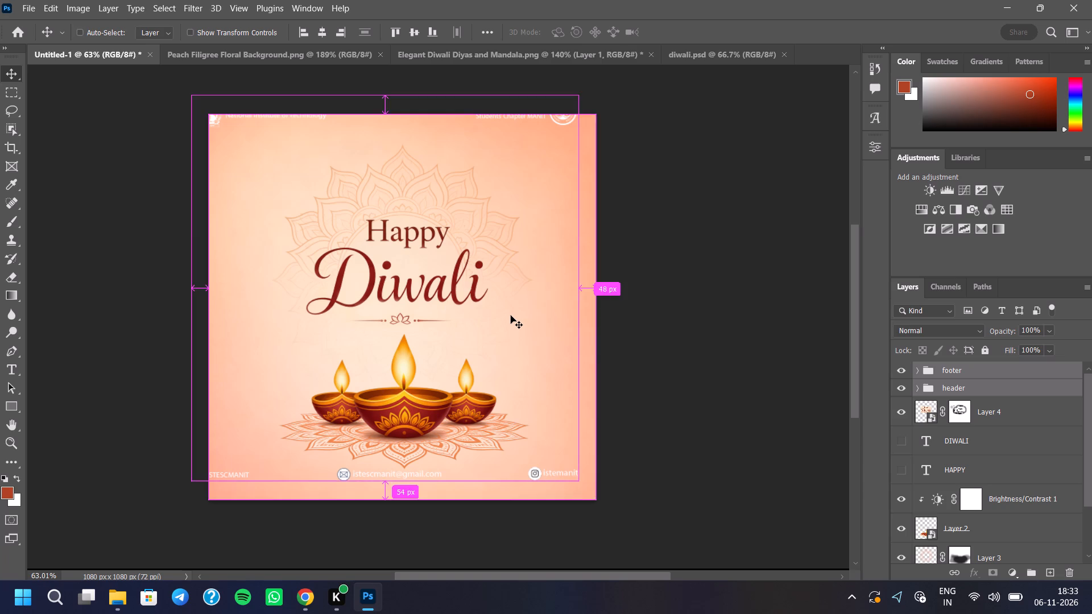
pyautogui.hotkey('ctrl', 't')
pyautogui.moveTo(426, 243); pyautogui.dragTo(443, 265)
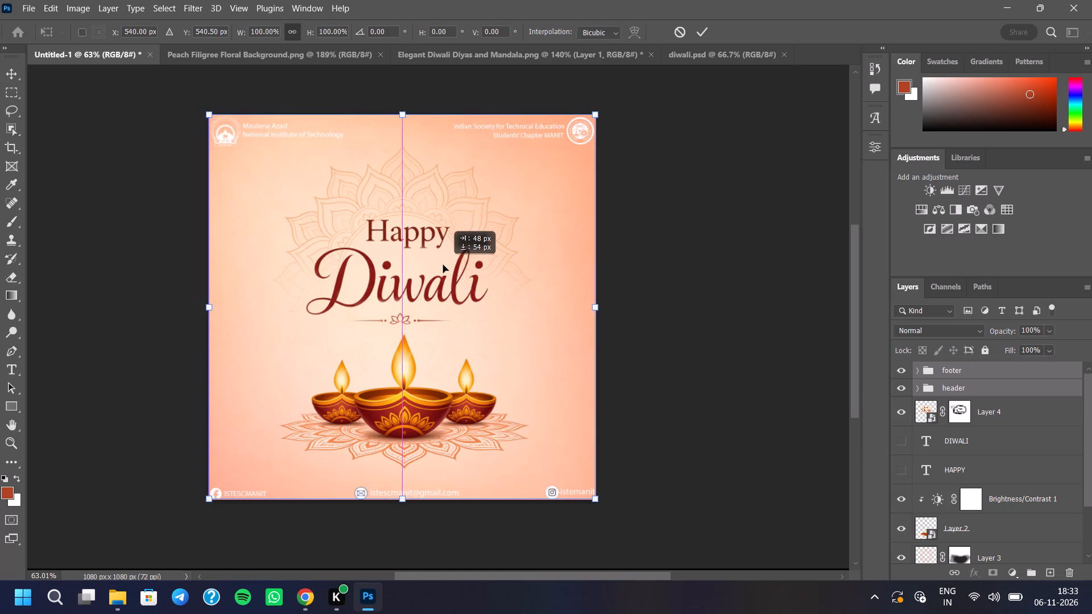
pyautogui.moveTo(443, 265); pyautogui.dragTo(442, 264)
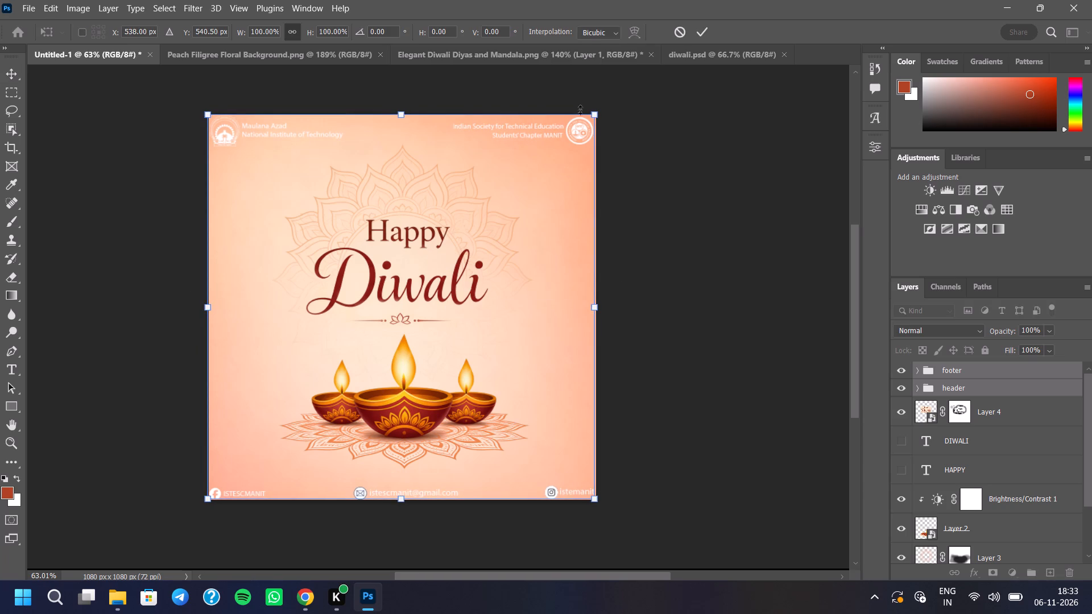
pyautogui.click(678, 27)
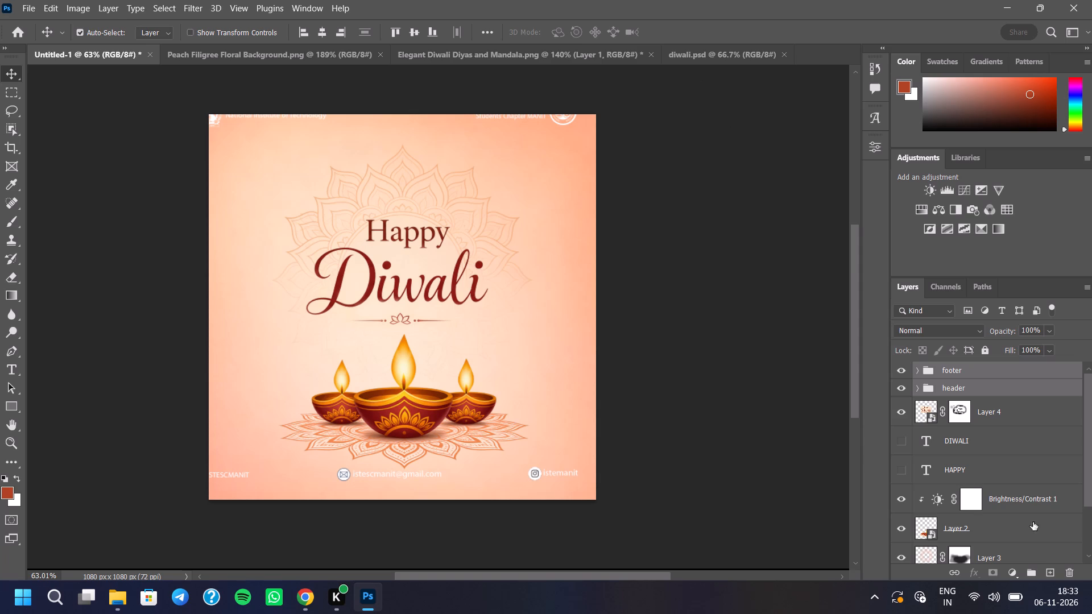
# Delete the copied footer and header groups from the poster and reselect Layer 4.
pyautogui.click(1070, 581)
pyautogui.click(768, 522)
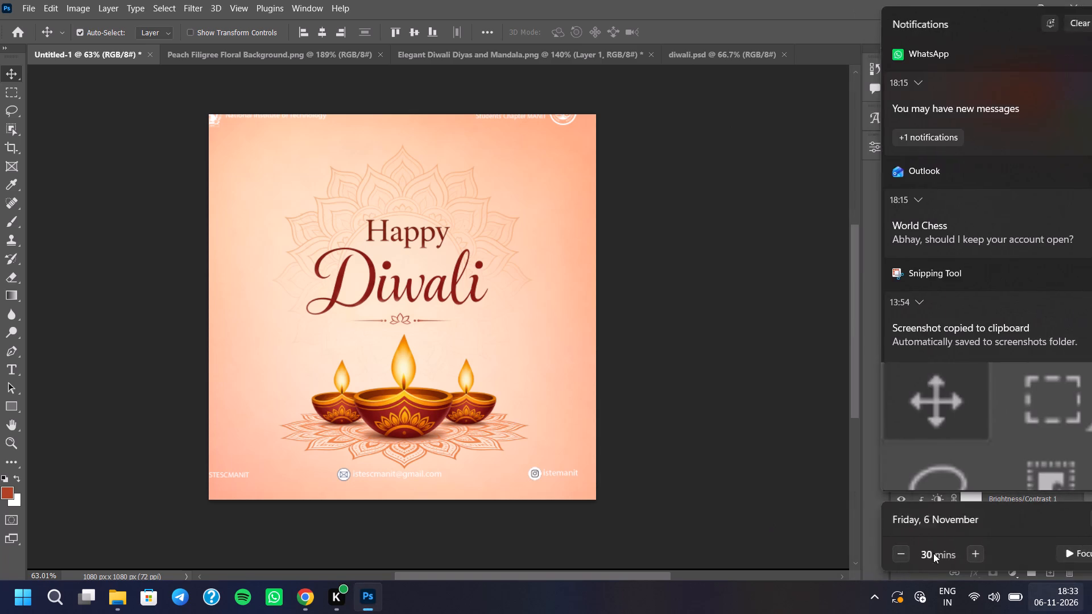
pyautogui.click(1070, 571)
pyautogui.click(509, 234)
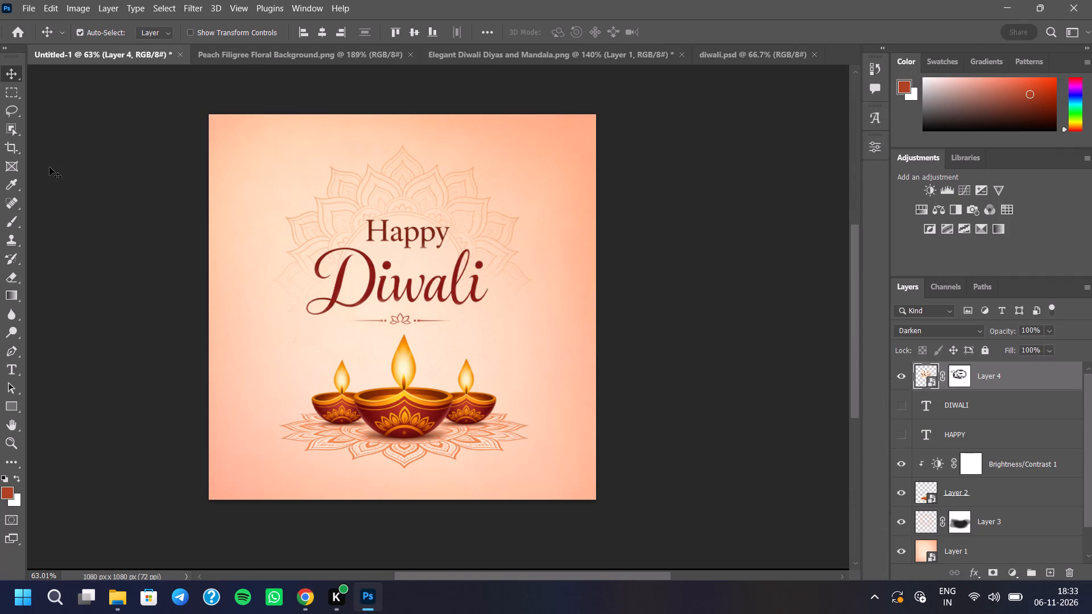
# Look through the airfrorce, BROCHURE, brochures and kargil folders in the ISTE folder on drive E for a header and footer source.
pyautogui.click(127, 605)
pyautogui.click(92, 521)
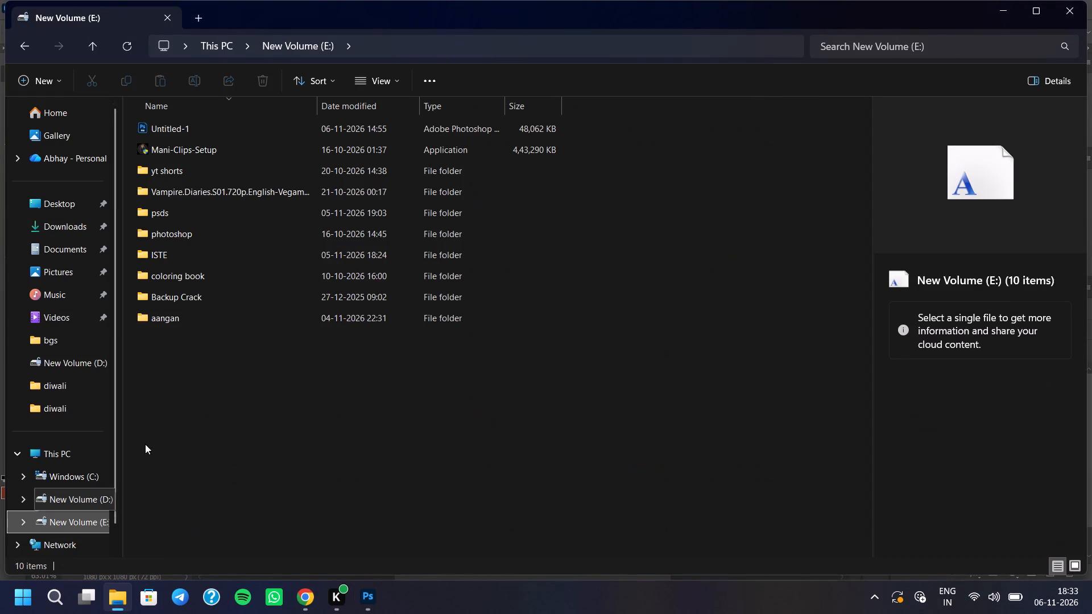
pyautogui.doubleClick(270, 250)
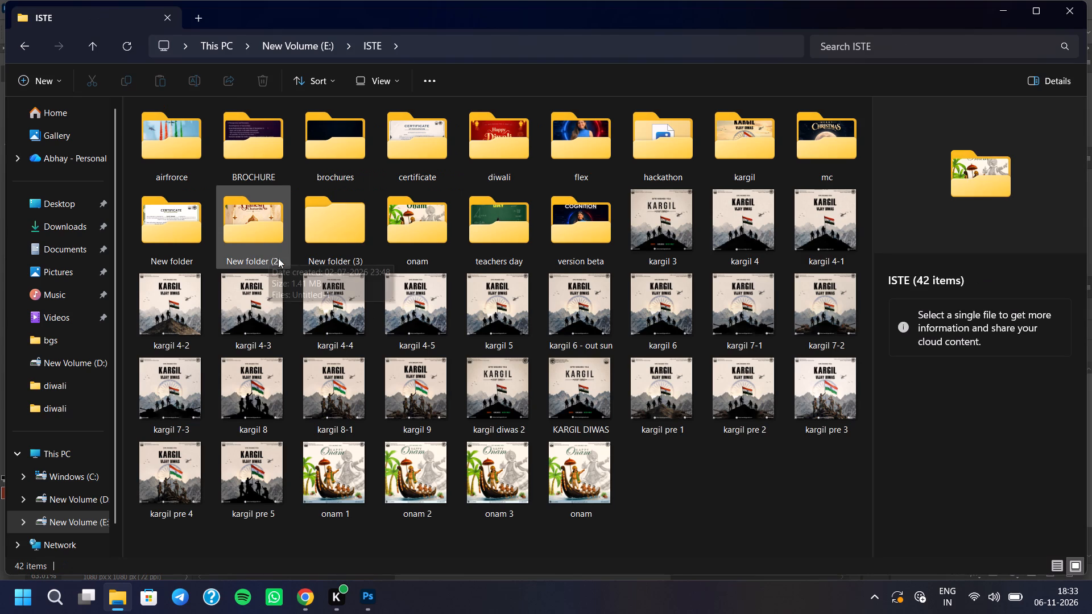
pyautogui.doubleClick(141, 149)
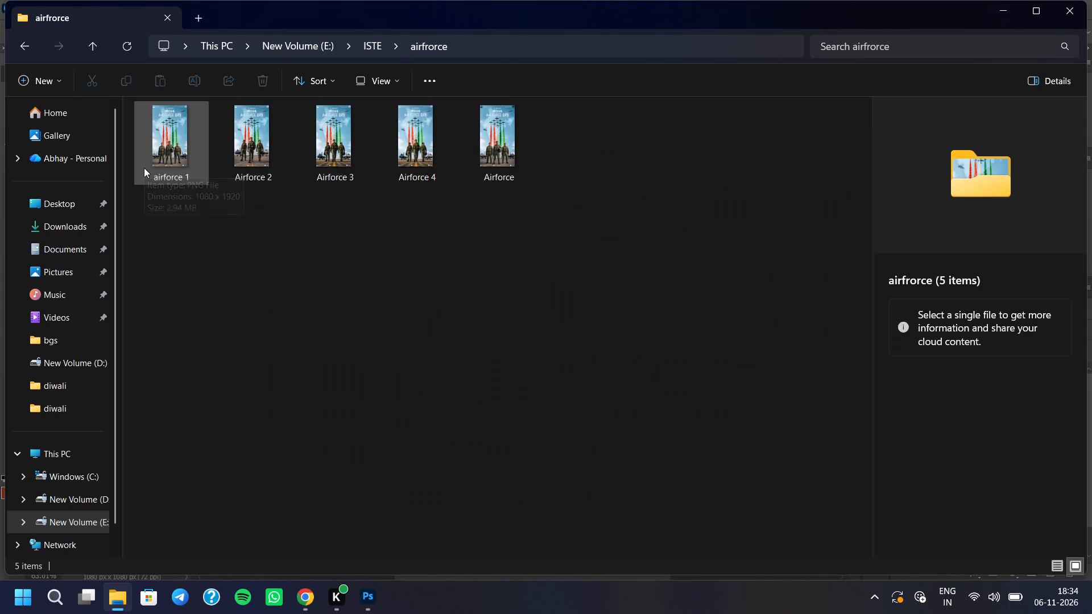
pyautogui.click(375, 48)
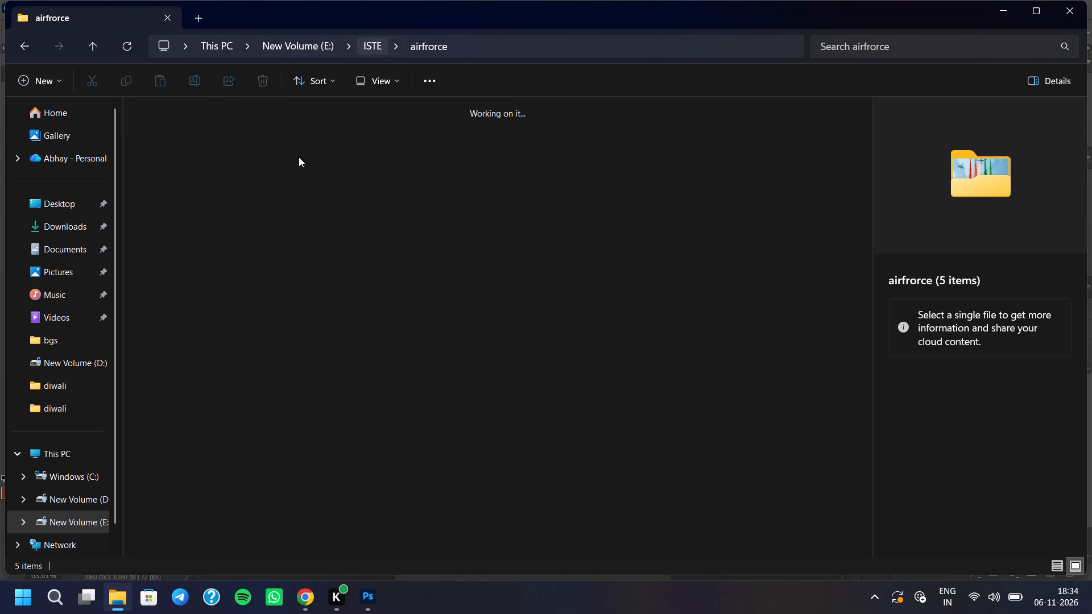
pyautogui.doubleClick(268, 160)
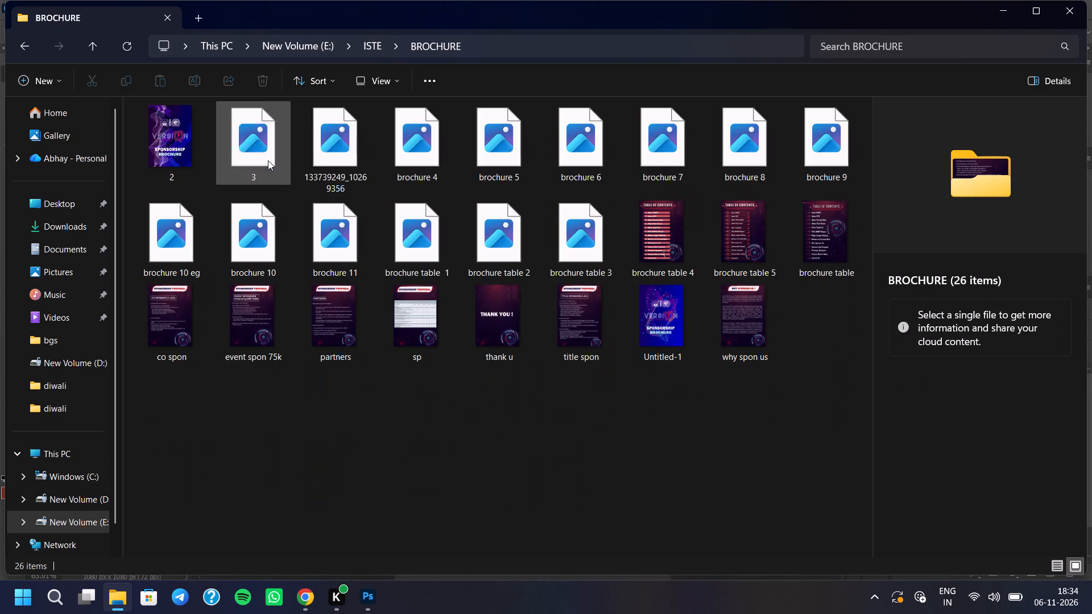
pyautogui.click(373, 45)
pyautogui.doubleClick(336, 123)
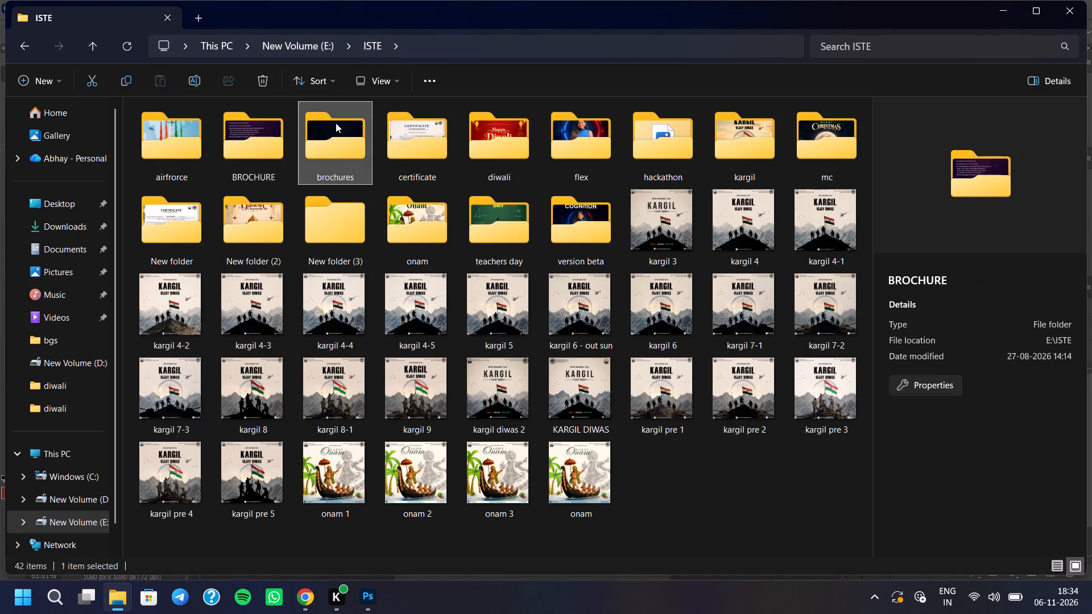
pyautogui.click(359, 43)
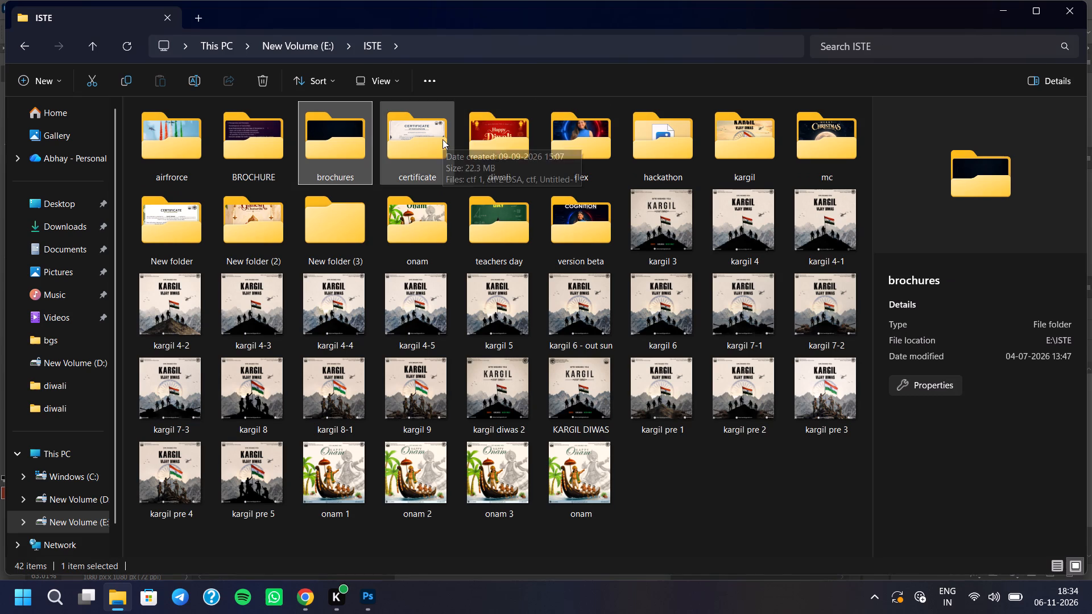
pyautogui.doubleClick(749, 156)
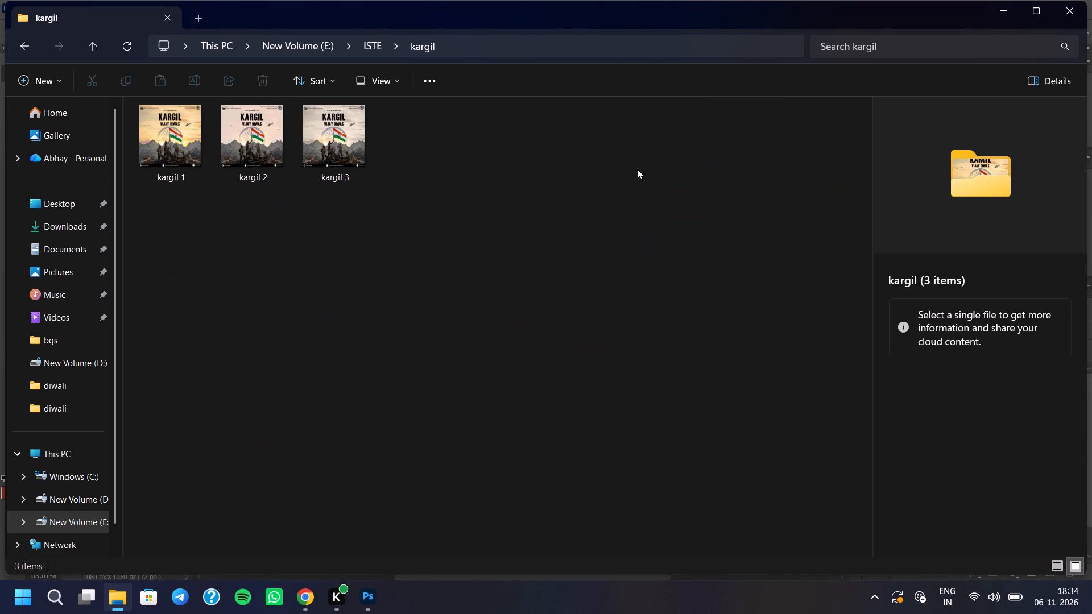
# Open td 3.psd from the psds folder on drive E in Photoshop.
pyautogui.click(80, 516)
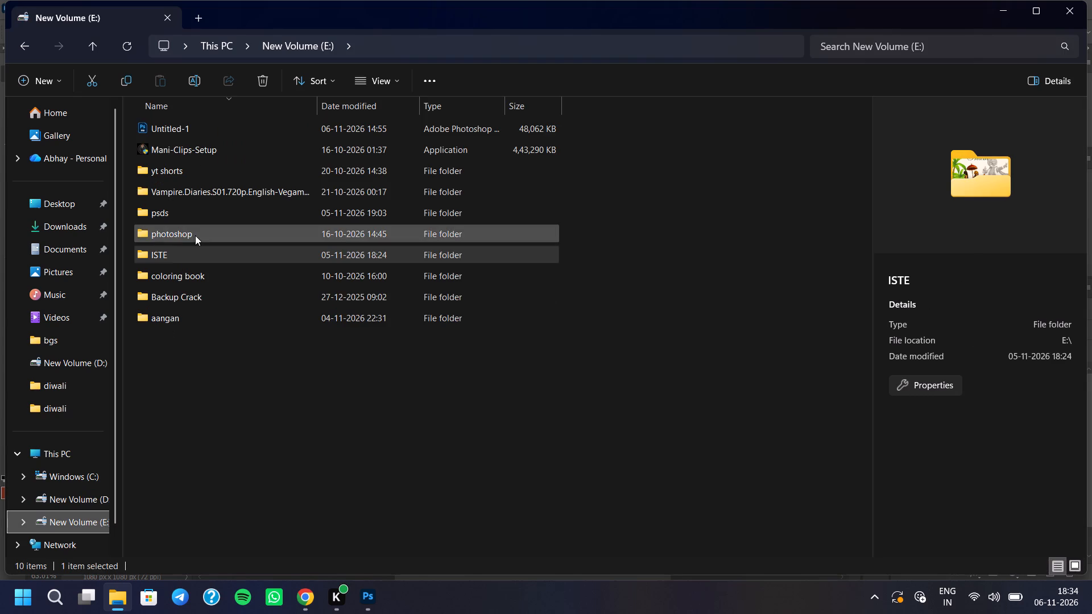
pyautogui.doubleClick(203, 218)
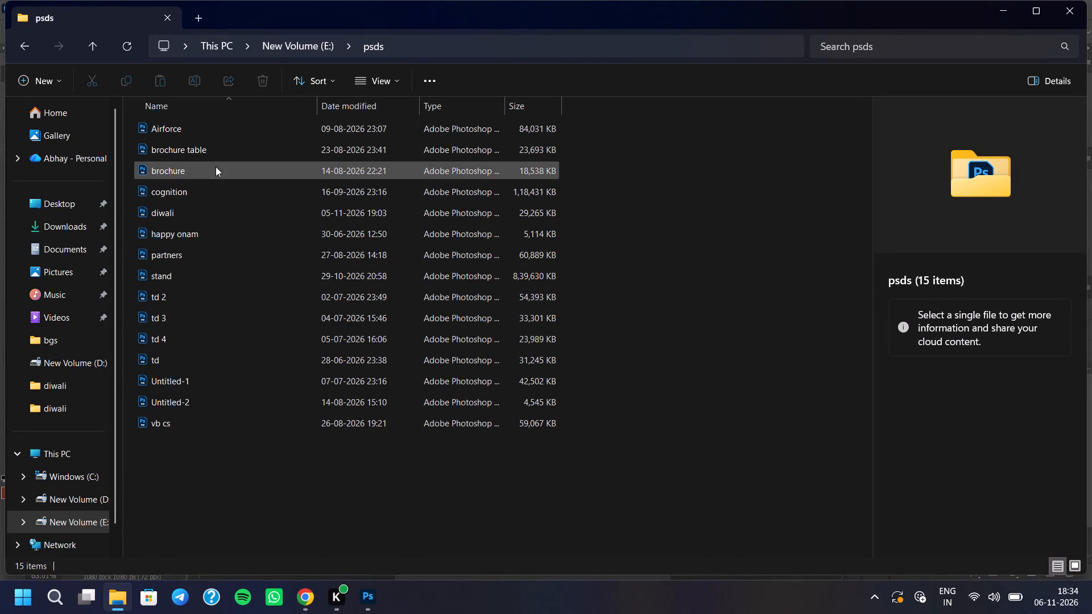
pyautogui.doubleClick(214, 313)
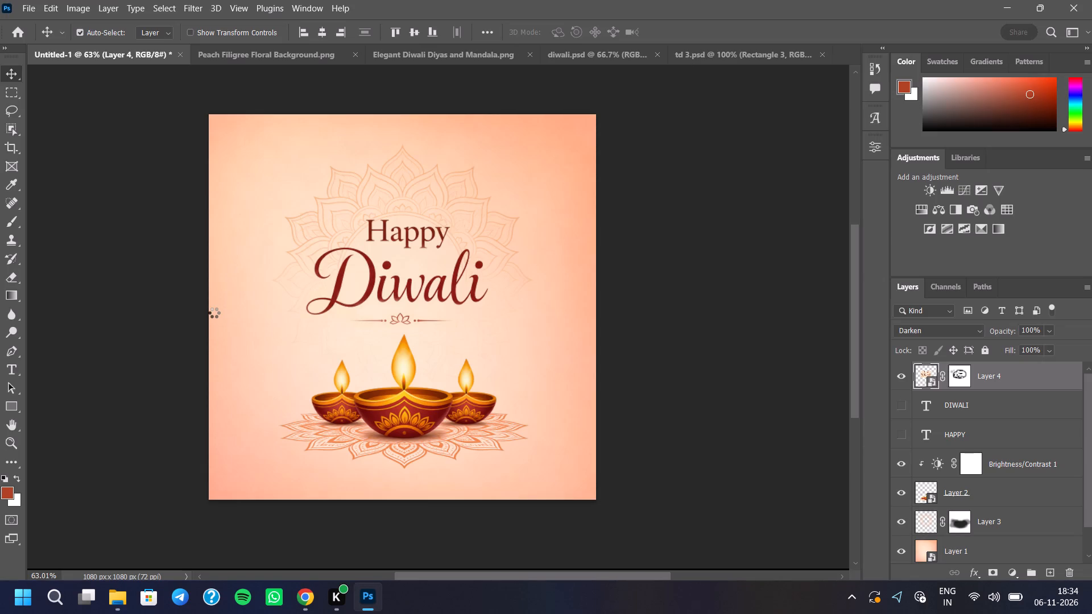
# Examine td 3.psd's header and footer and identify their layers by toggling the visibility of the iste logo, email and elements groups.
pyautogui.scroll(3, 391, 161)
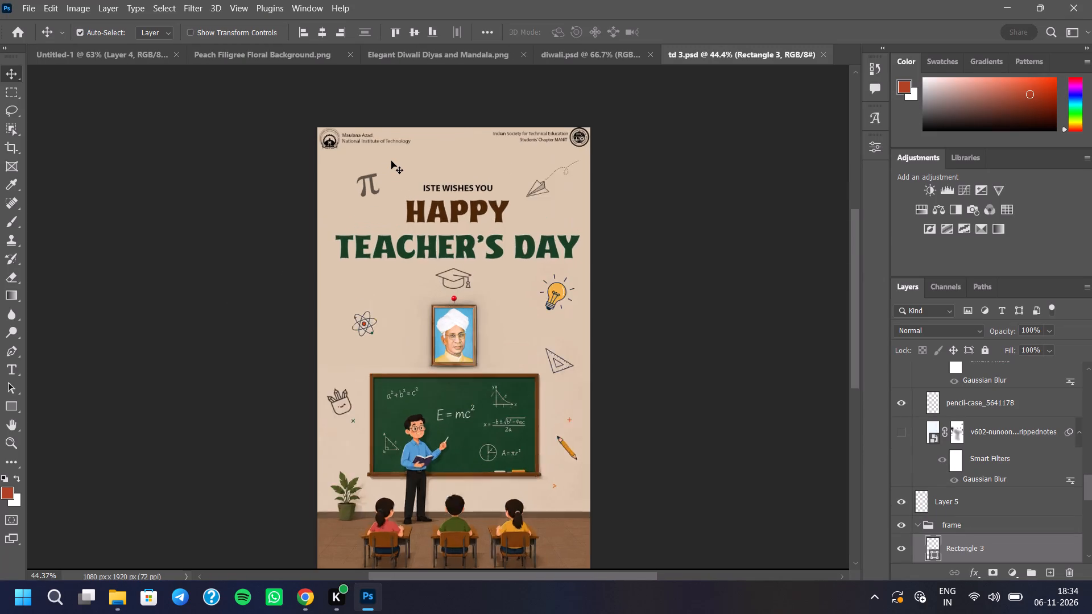
pyautogui.scroll(10, 391, 161)
pyautogui.scroll(-3, 340, 344)
pyautogui.scroll(3, 1053, 532)
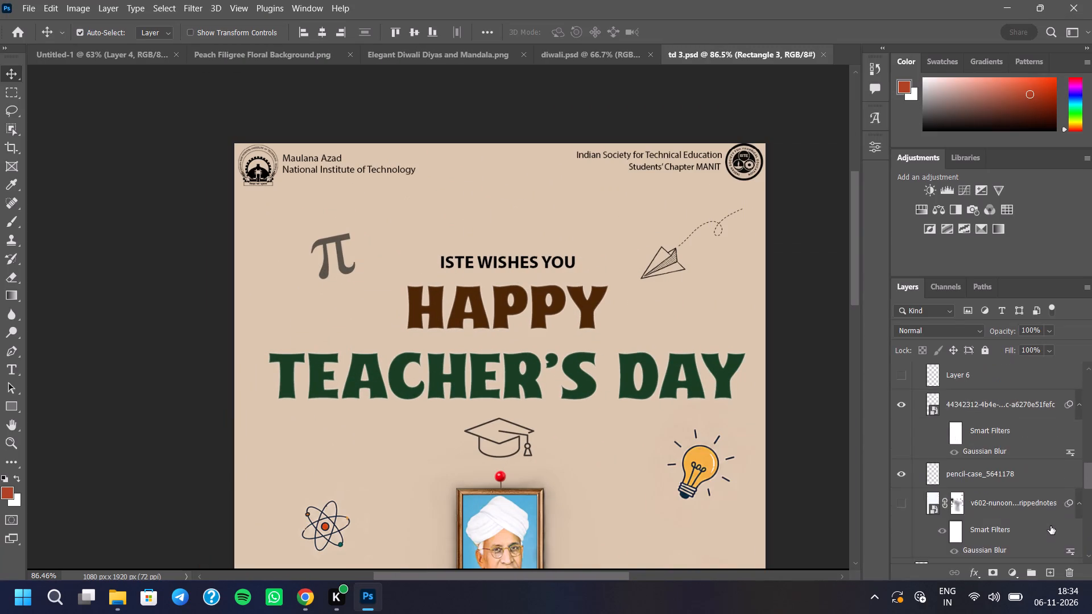
pyautogui.scroll(20, 1050, 526)
pyautogui.scroll(8, 1050, 526)
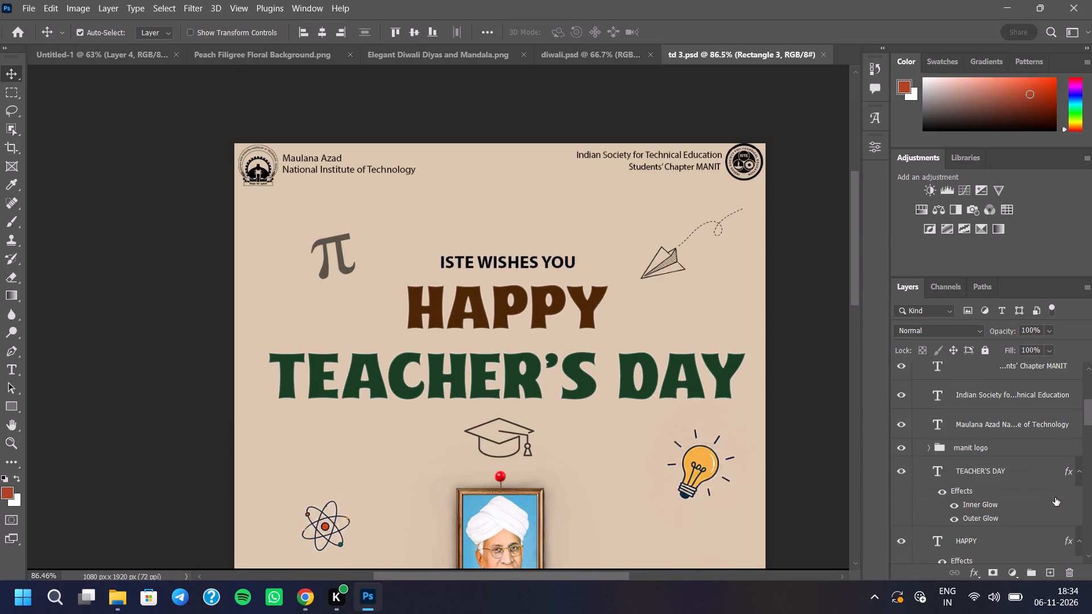
pyautogui.scroll(17, 1055, 497)
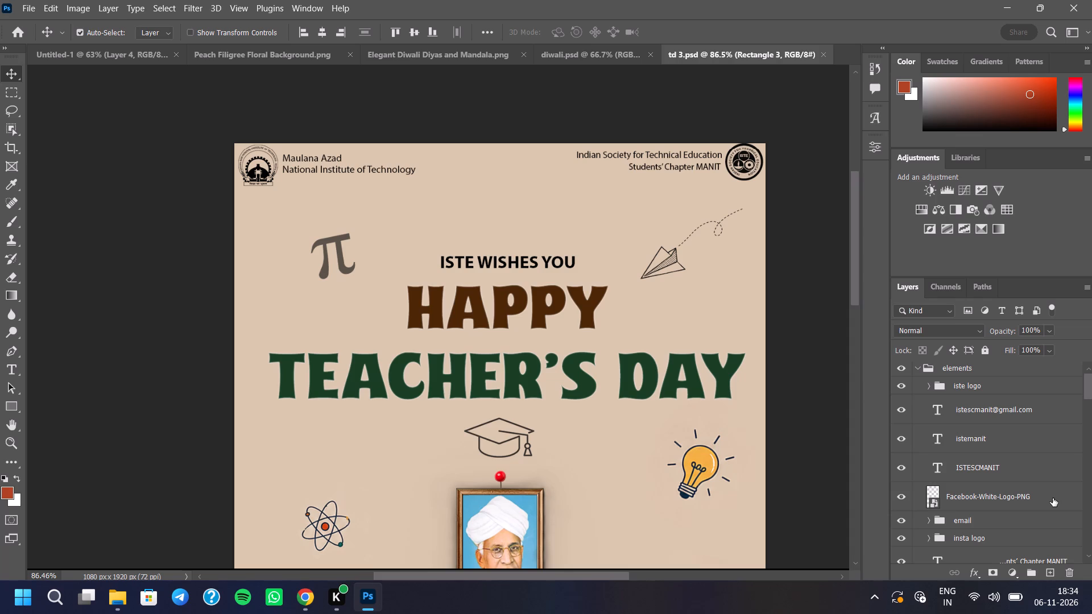
pyautogui.click(898, 384)
pyautogui.click(898, 384)
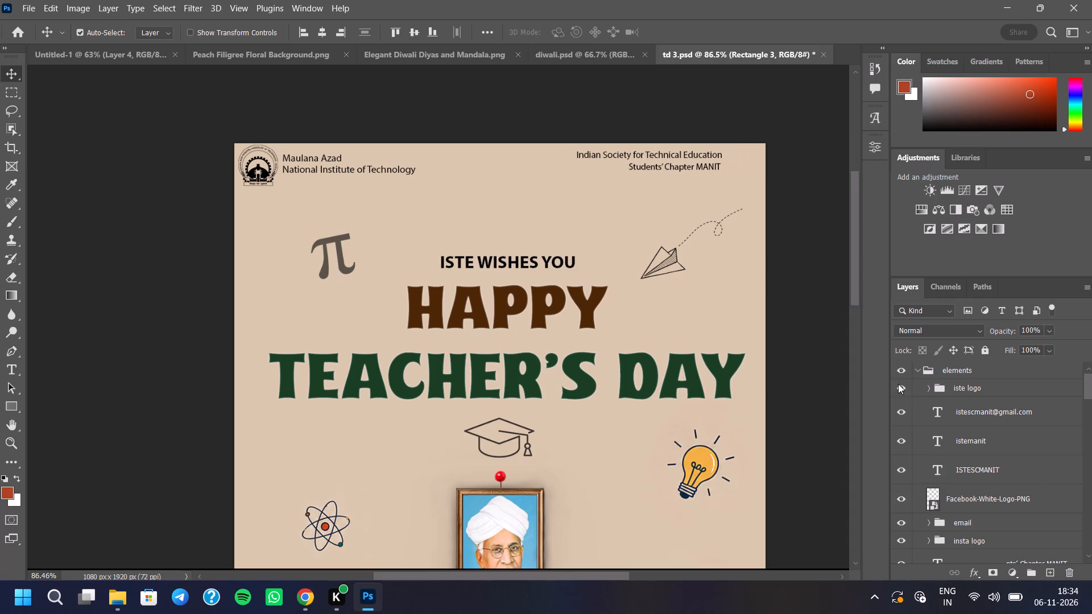
pyautogui.click(899, 519)
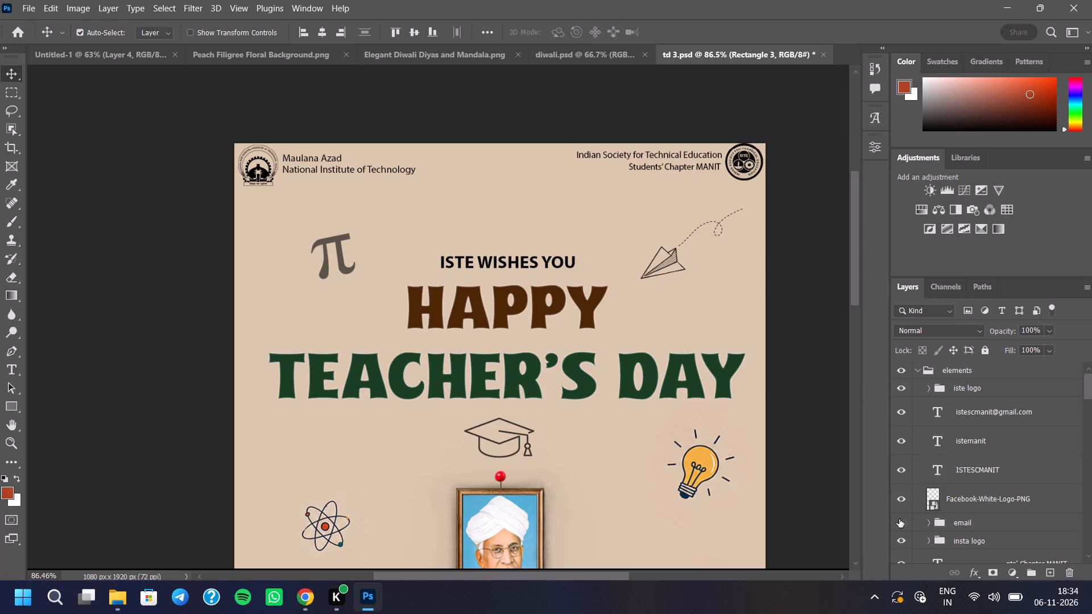
pyautogui.click(899, 519)
pyautogui.click(919, 369)
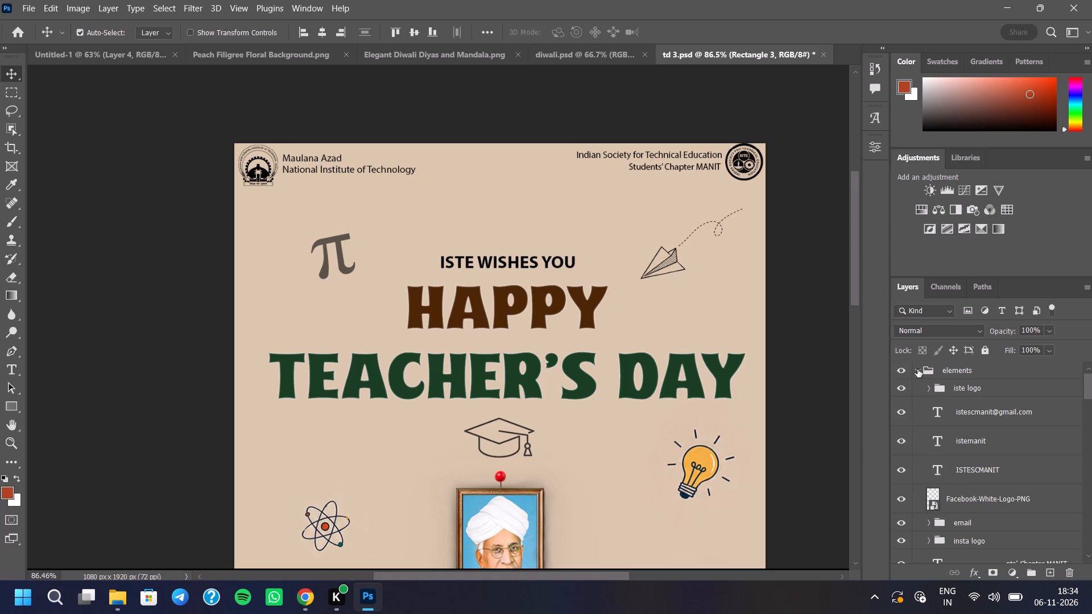
pyautogui.click(917, 369)
pyautogui.click(917, 369)
pyautogui.click(900, 372)
pyautogui.scroll(-2, 660, 262)
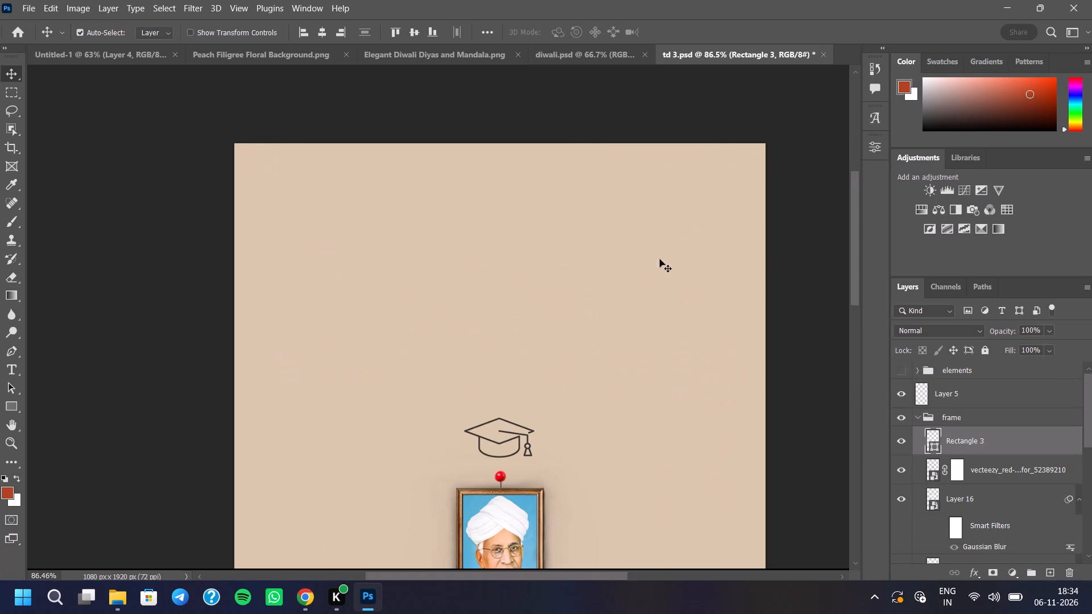
pyautogui.scroll(-7, 660, 259)
pyautogui.scroll(1, 660, 239)
pyautogui.scroll(-6, 659, 238)
pyautogui.scroll(3, 631, 288)
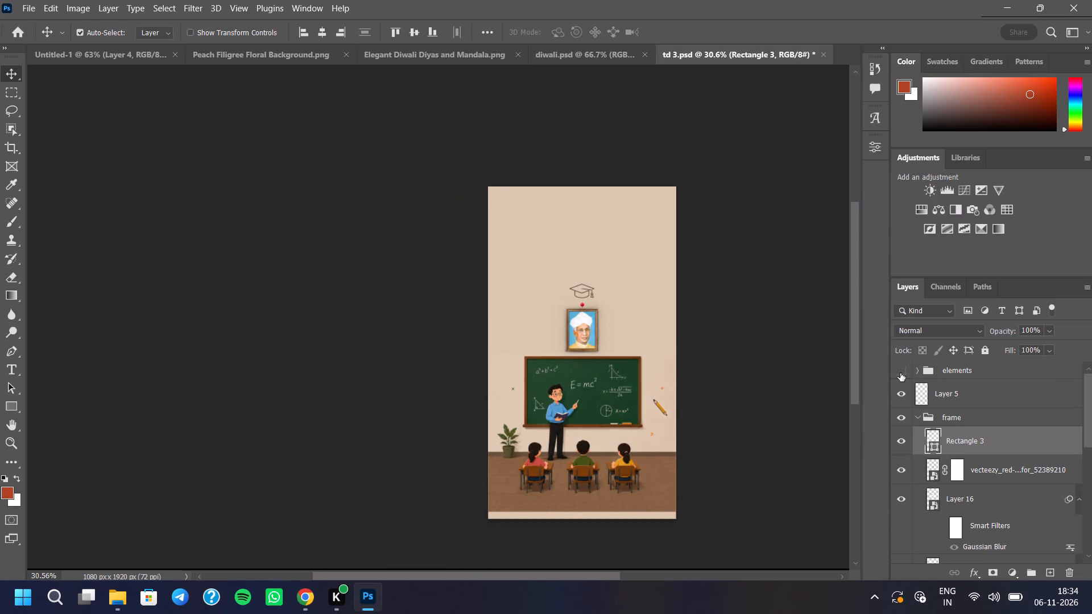
pyautogui.click(900, 373)
pyautogui.click(900, 372)
pyautogui.click(900, 372)
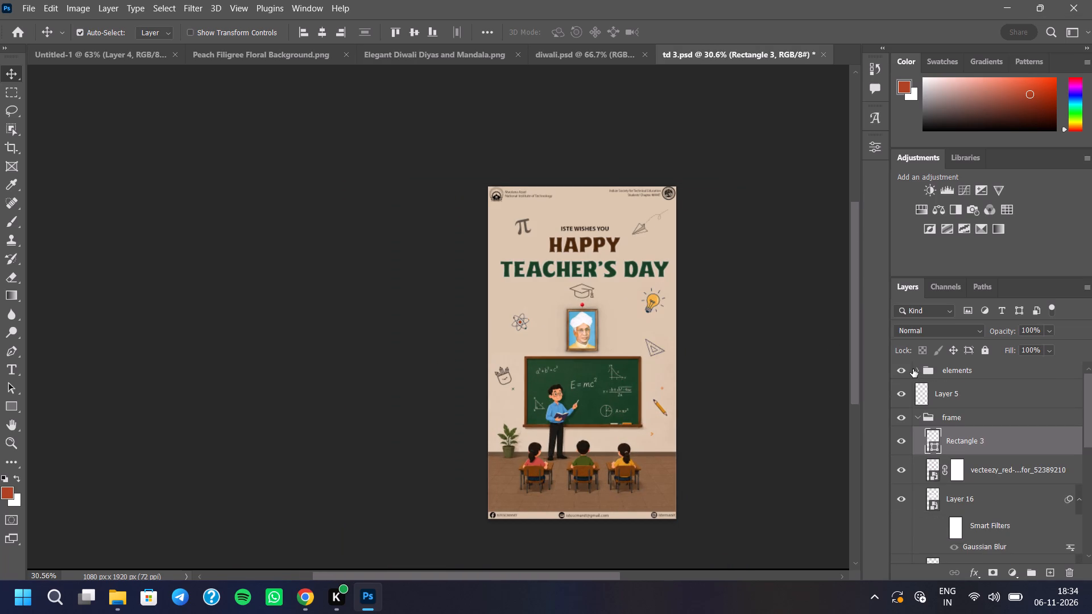
# Copy all header and footer layers of the elements group, from iste logo down to manit logo, together into the Untitled-1 poster.
pyautogui.click(920, 371)
pyautogui.keyDown('ctrl'); pyautogui.click(935, 390); pyautogui.keyUp('ctrl')
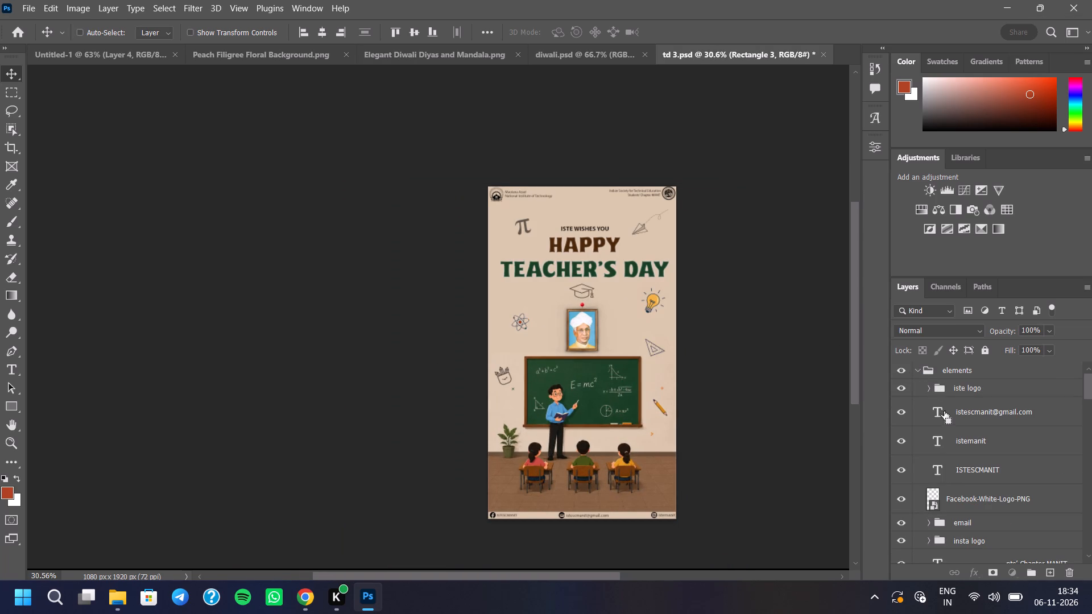
pyautogui.keyDown('ctrl'); pyautogui.click(945, 413); pyautogui.keyUp('ctrl')
pyautogui.click(897, 385)
pyautogui.click(897, 384)
pyautogui.keyDown('ctrl'); pyautogui.click(946, 386); pyautogui.keyUp('ctrl')
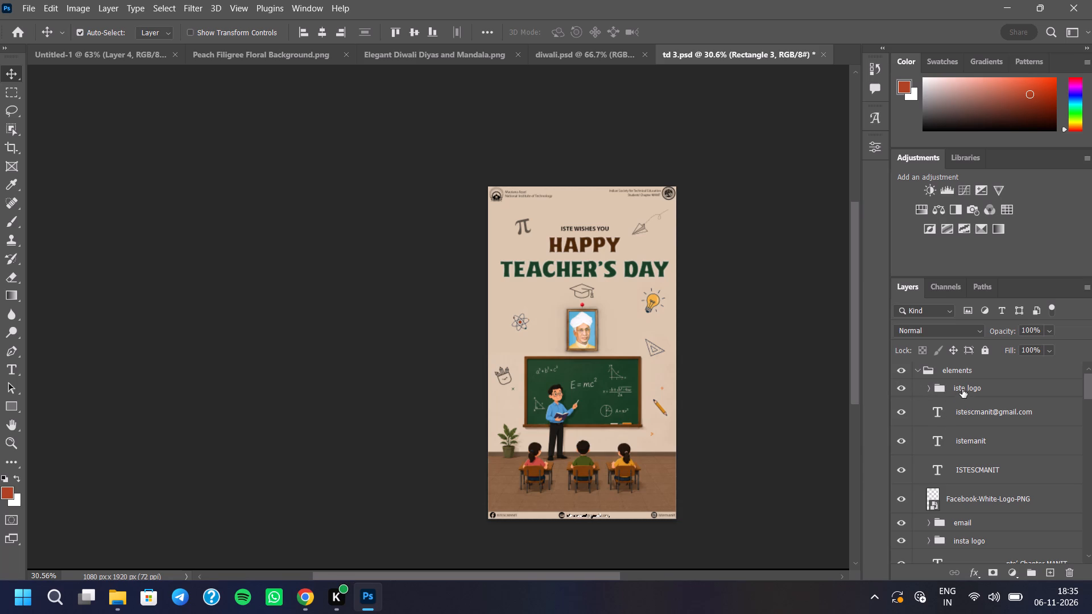
pyautogui.click(962, 388)
pyautogui.keyDown('ctrl'); pyautogui.click(961, 412); pyautogui.keyUp('ctrl')
pyautogui.keyDown('ctrl'); pyautogui.click(959, 445); pyautogui.keyUp('ctrl')
pyautogui.keyDown('ctrl'); pyautogui.click(963, 471); pyautogui.keyUp('ctrl')
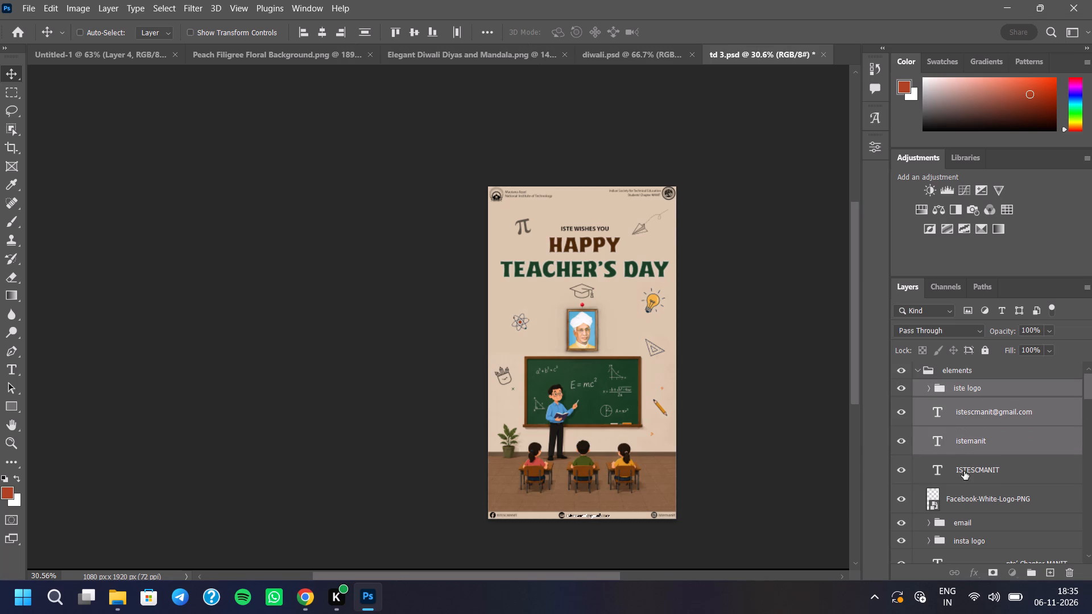
pyautogui.scroll(-3, 987, 434)
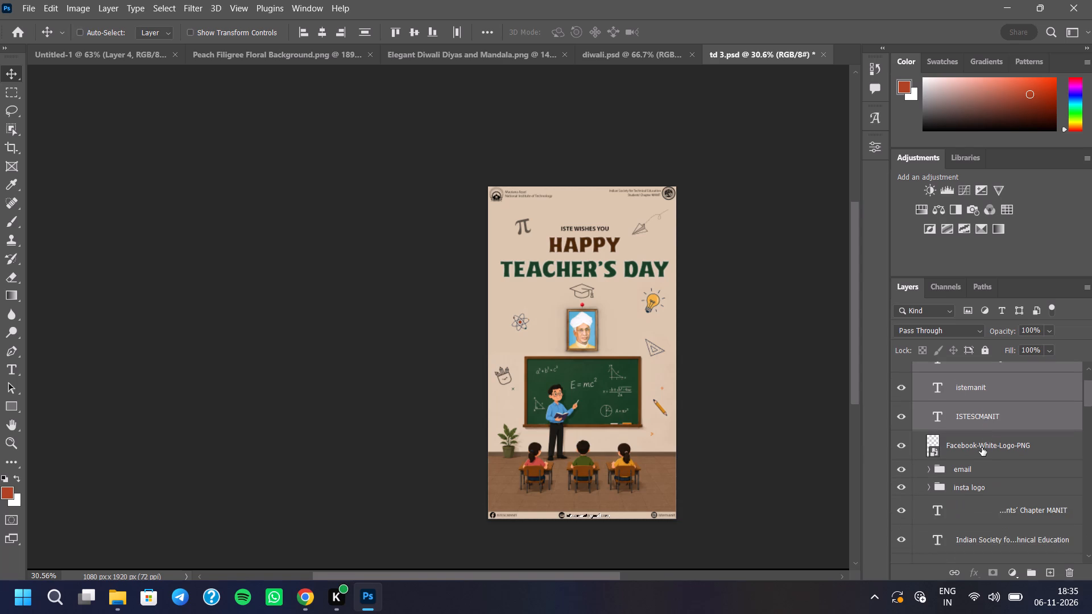
pyautogui.keyDown('ctrl'); pyautogui.click(982, 447); pyautogui.keyUp('ctrl')
pyautogui.keyDown('ctrl'); pyautogui.click(971, 466); pyautogui.keyUp('ctrl')
pyautogui.keyDown('ctrl'); pyautogui.click(971, 487); pyautogui.keyUp('ctrl')
pyautogui.scroll(-3, 983, 458)
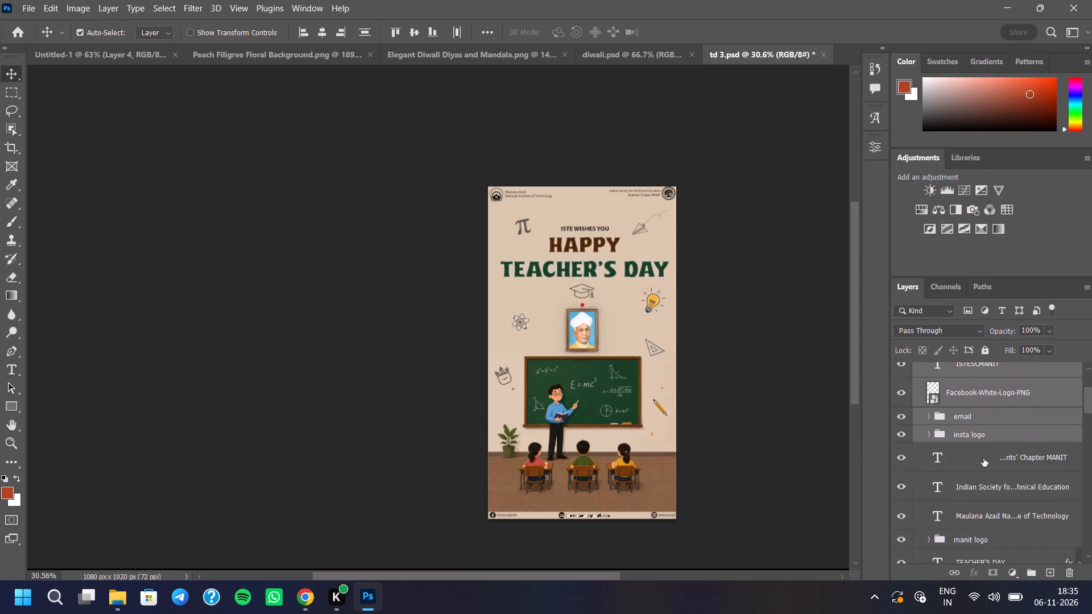
pyautogui.keyDown('ctrl'); pyautogui.click(982, 462); pyautogui.keyUp('ctrl')
pyautogui.keyDown('ctrl'); pyautogui.click(969, 487); pyautogui.keyUp('ctrl')
pyautogui.keyDown('ctrl'); pyautogui.click(965, 511); pyautogui.keyUp('ctrl')
pyautogui.scroll(-1, 967, 487)
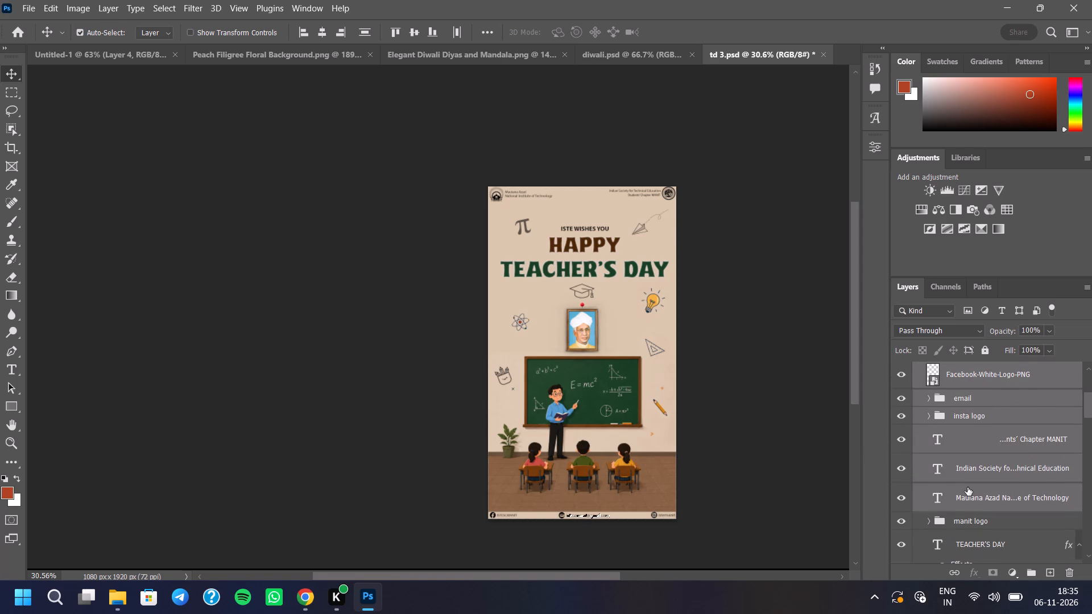
pyautogui.scroll(-1, 967, 487)
pyautogui.keyDown('ctrl'); pyautogui.click(958, 506); pyautogui.keyUp('ctrl')
pyautogui.moveTo(959, 410); pyautogui.dragTo(446, 346)
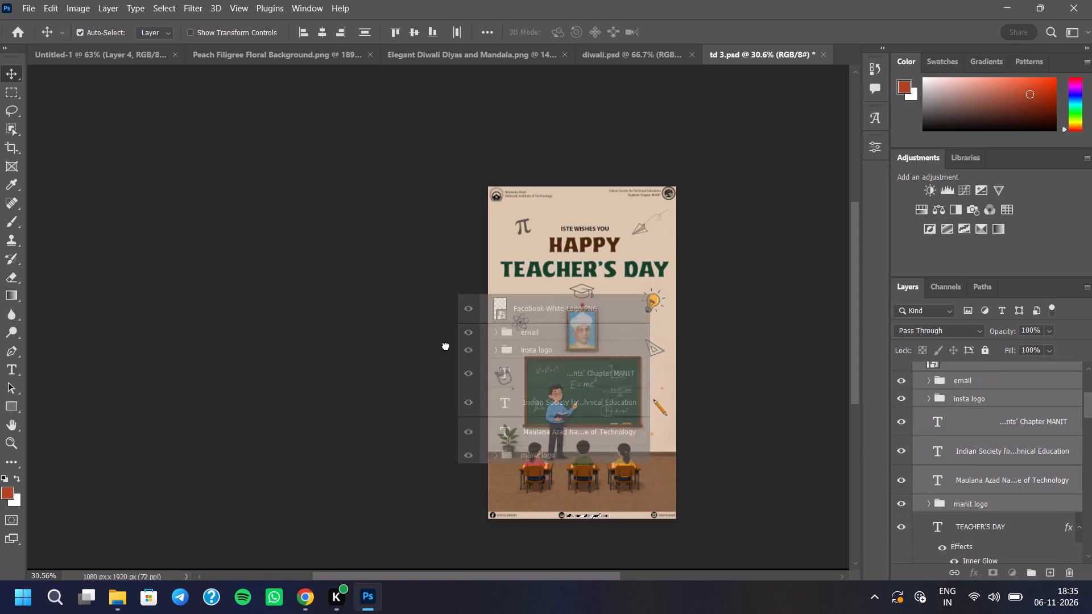
pyautogui.moveTo(446, 346); pyautogui.dragTo(419, 292)
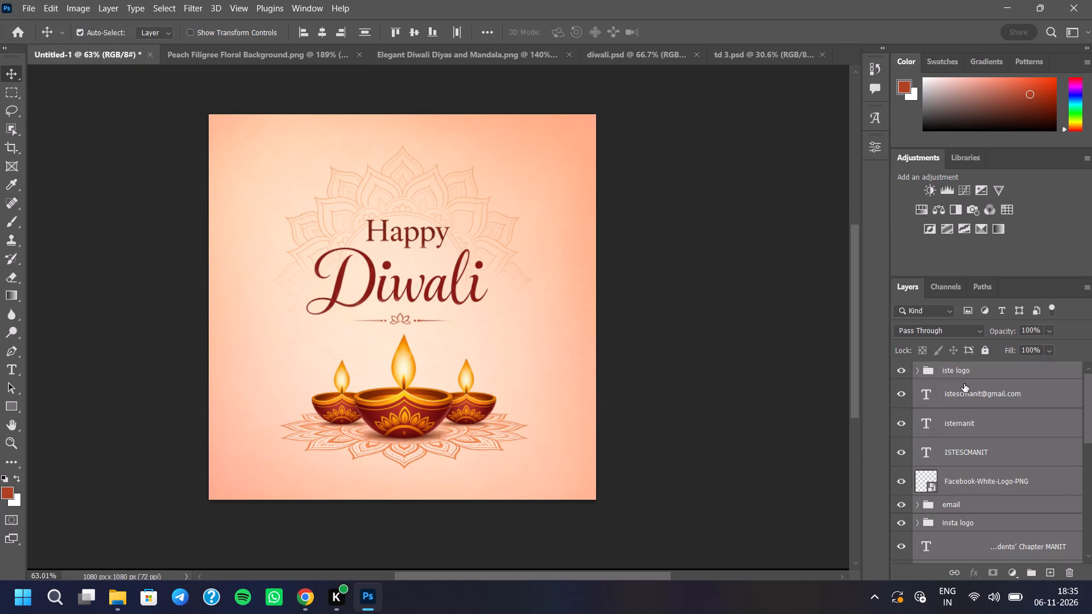
# Move the manit logo group and the three header text layers together onto the upper part of the poster.
pyautogui.scroll(-7, 961, 404)
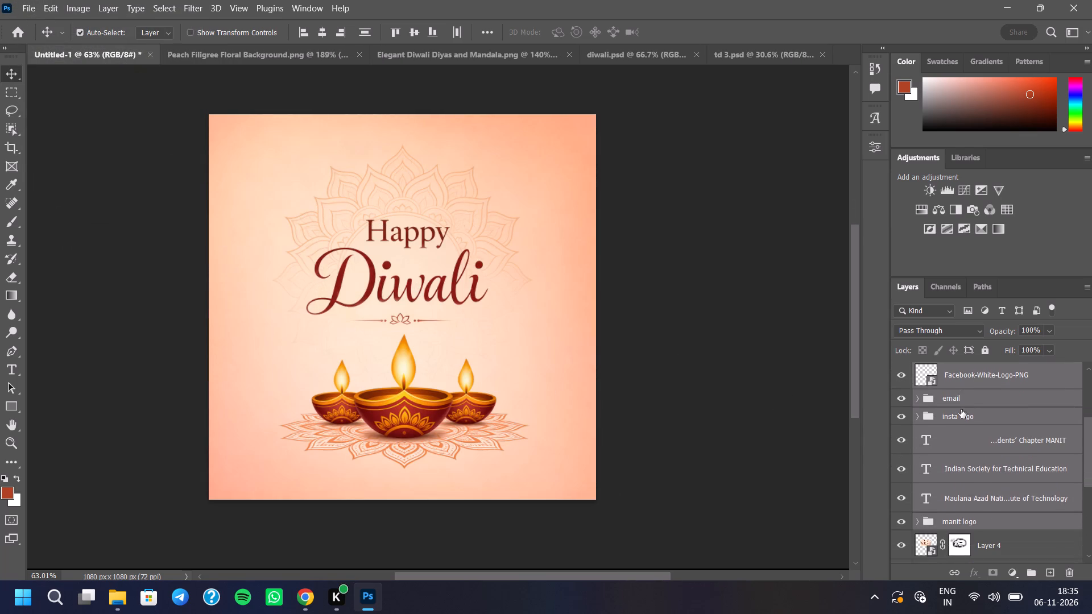
pyautogui.click(961, 409)
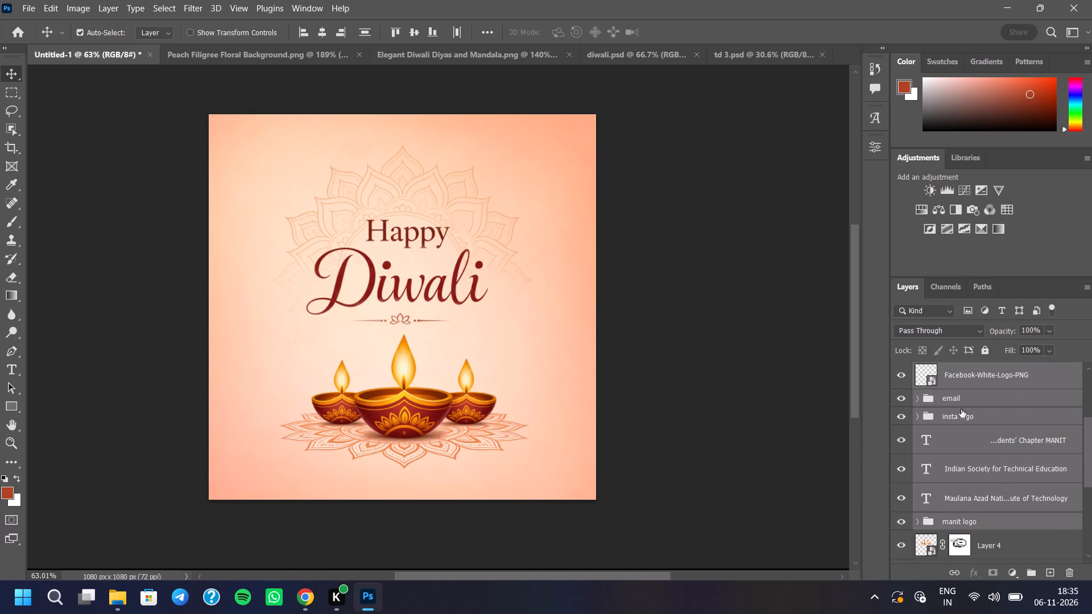
pyautogui.click(965, 420)
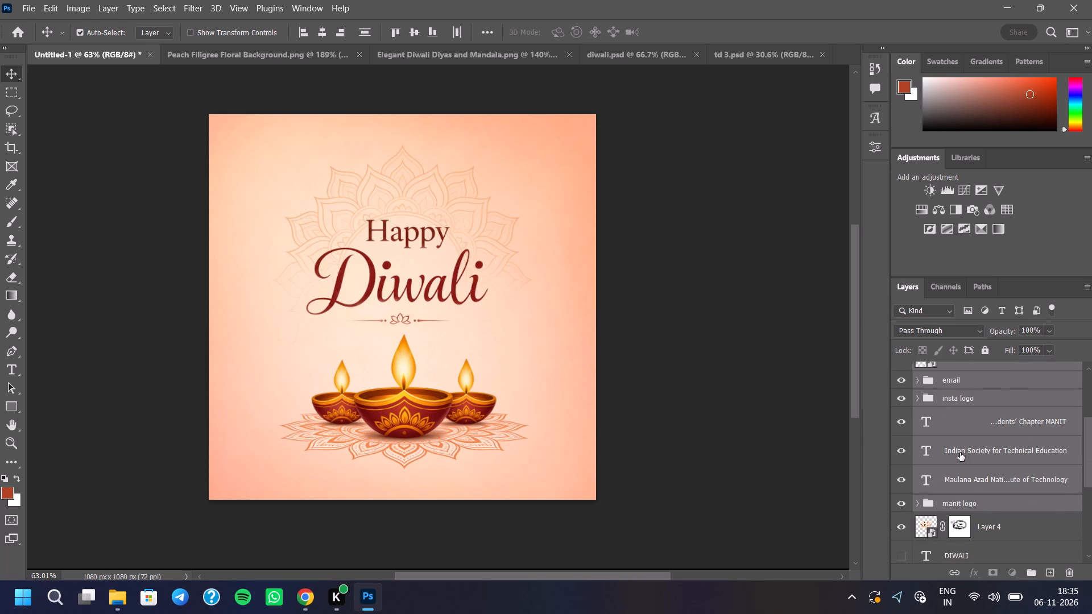
pyautogui.click(960, 453)
pyautogui.click(969, 426)
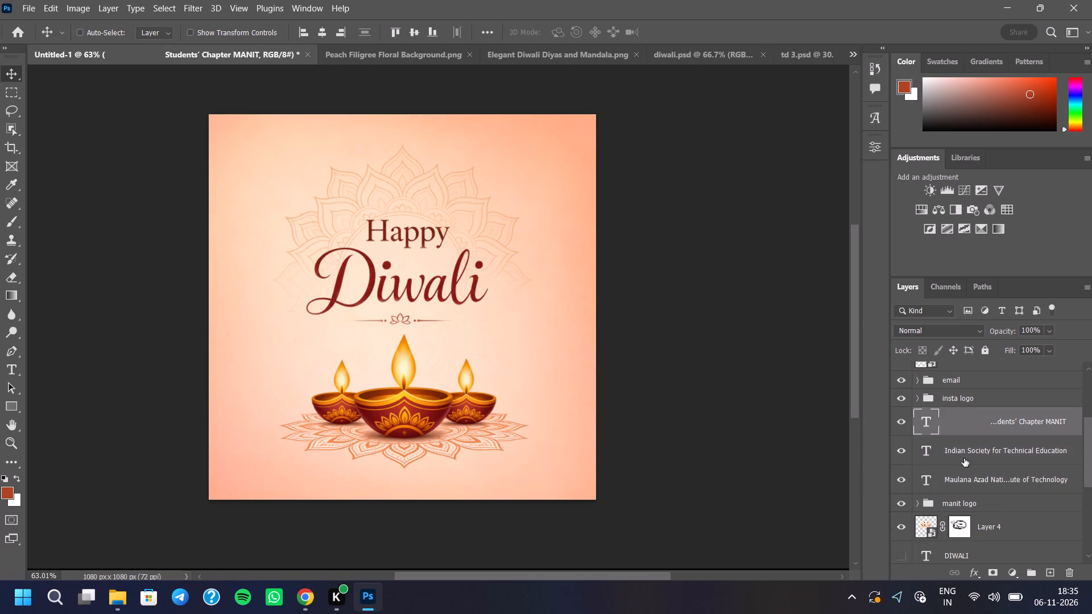
pyautogui.keyDown('ctrl'); pyautogui.click(964, 458); pyautogui.keyUp('ctrl')
pyautogui.keyDown('ctrl'); pyautogui.click(964, 480); pyautogui.keyUp('ctrl')
pyautogui.keyDown('ctrl'); pyautogui.click(963, 502); pyautogui.keyUp('ctrl')
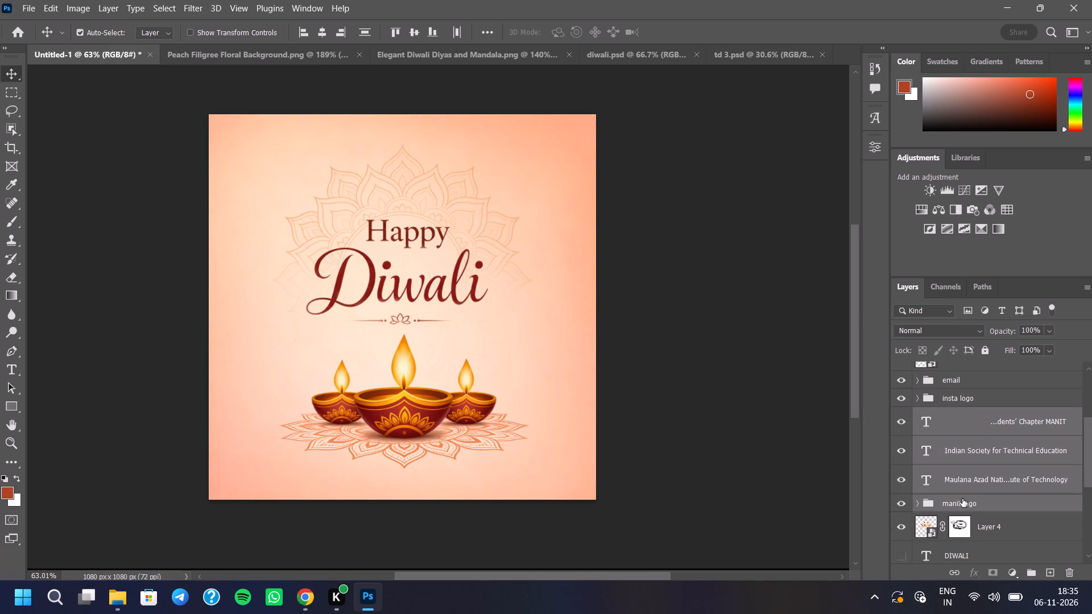
pyautogui.hotkey('ctrl', 't')
pyautogui.scroll(-7, 191, 302)
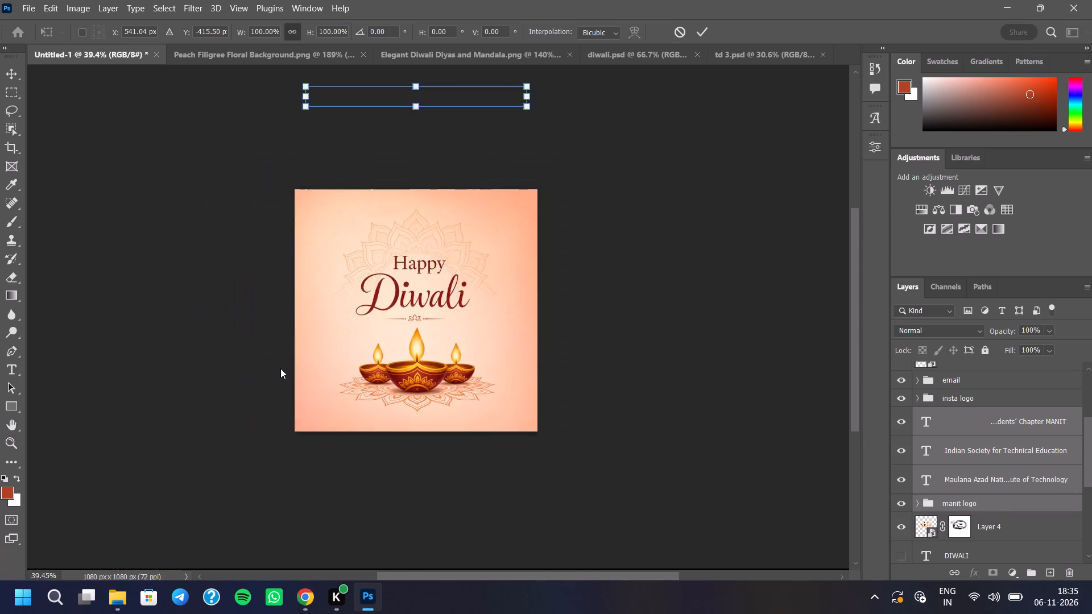
pyautogui.scroll(-2, 280, 368)
pyautogui.moveTo(449, 160); pyautogui.dragTo(454, 233)
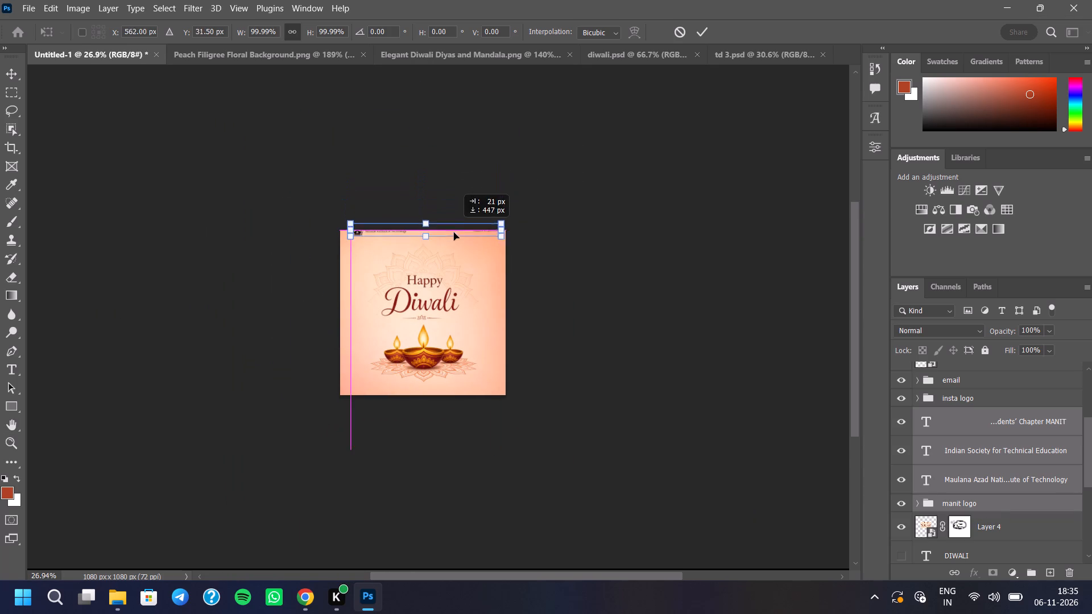
pyautogui.moveTo(454, 233); pyautogui.dragTo(449, 237)
# Fit the header layers close to the poster's top edge, with the MANIT logo in its upper-left corner.
pyautogui.scroll(9, 450, 235)
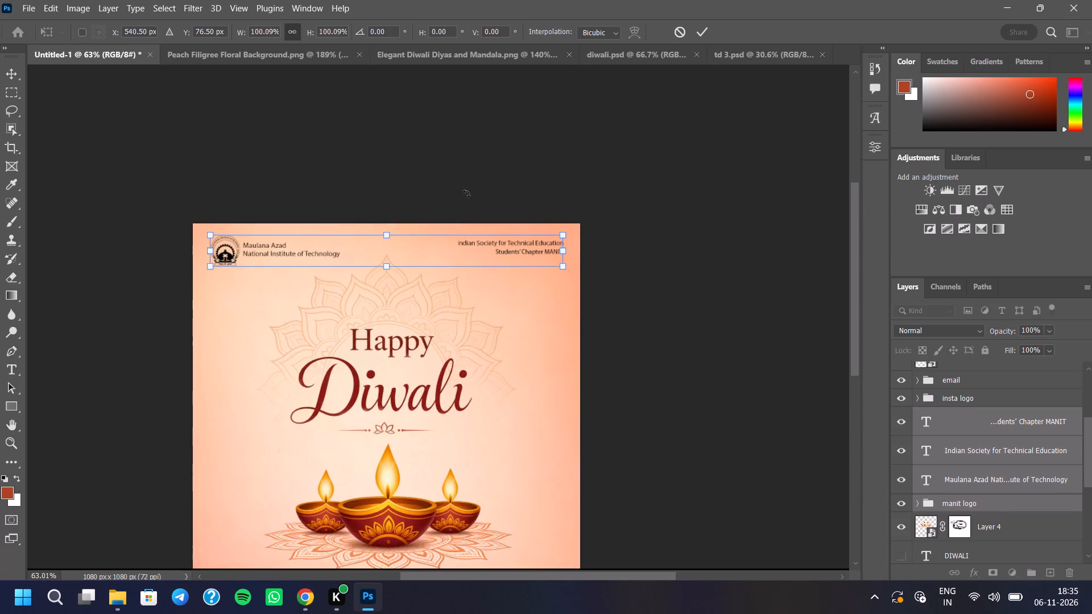
pyautogui.scroll(-2, 466, 192)
pyautogui.scroll(3, 450, 282)
pyautogui.moveTo(435, 261); pyautogui.dragTo(417, 251)
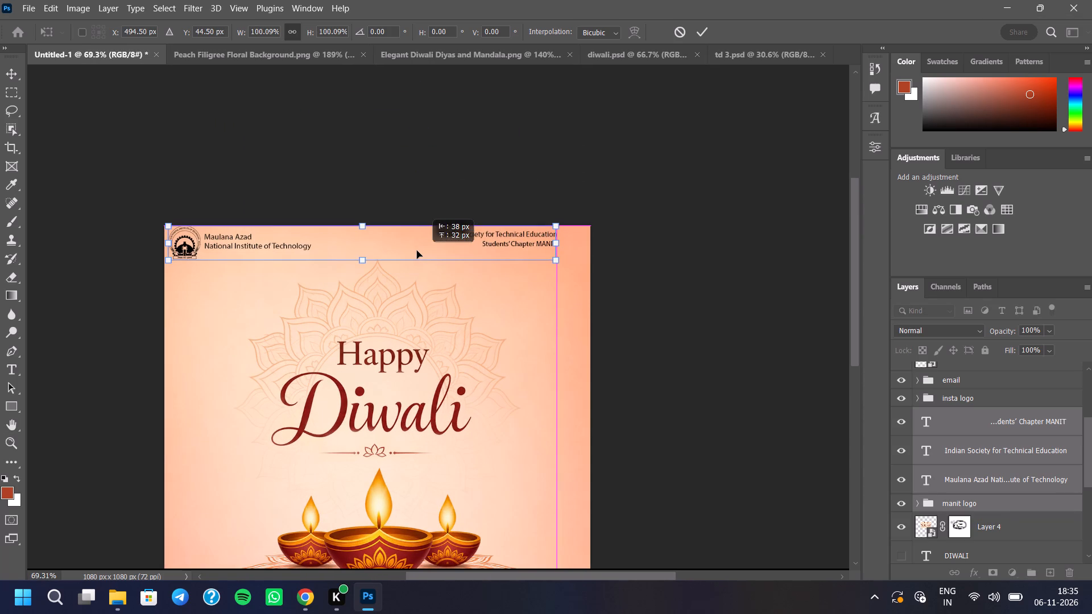
pyautogui.moveTo(417, 251); pyautogui.dragTo(417, 253)
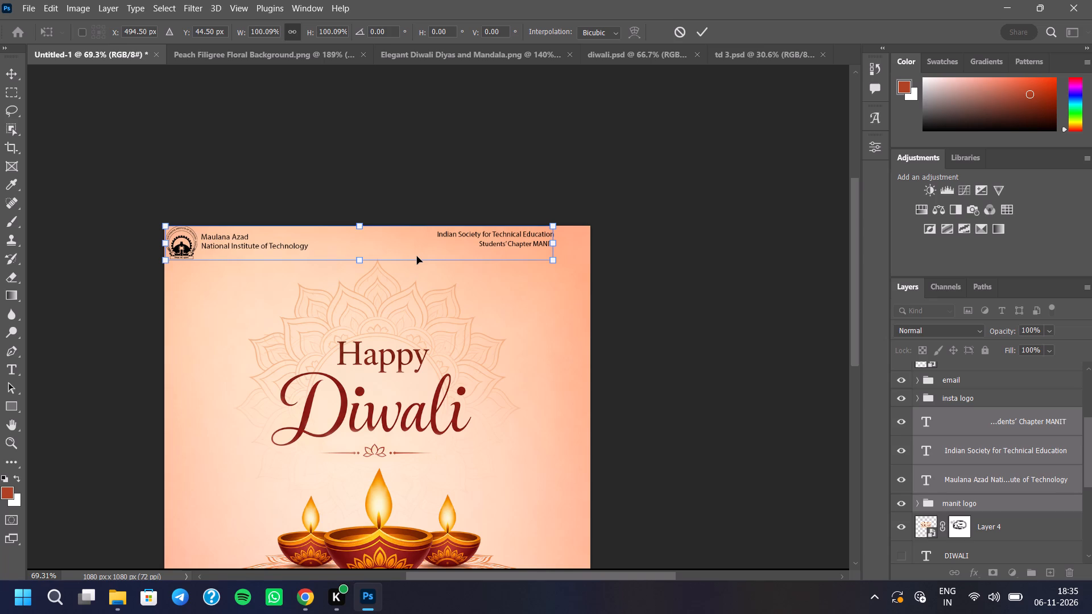
pyautogui.press('Up')
pyautogui.press('Down')
pyautogui.press('Down')
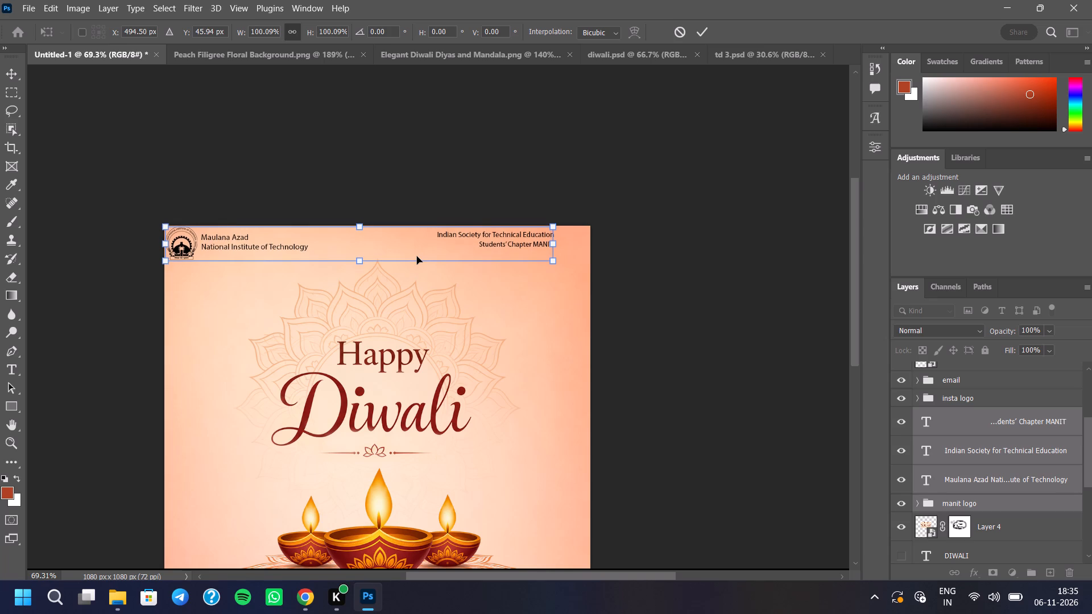
pyautogui.press('Down')
pyautogui.press('Right')
pyautogui.press('Up')
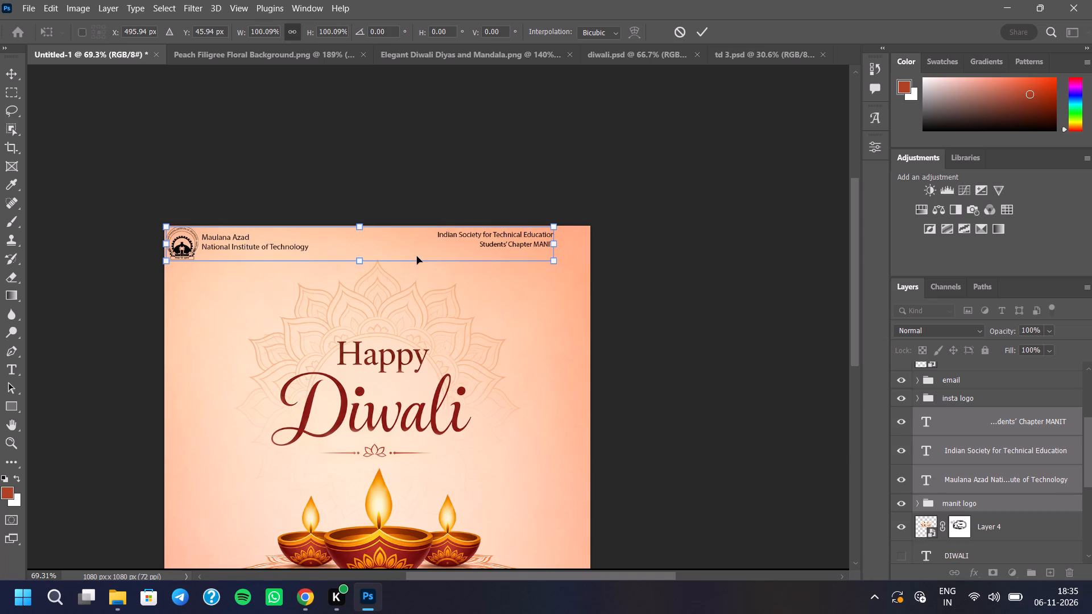
pyautogui.press('Down')
pyautogui.press('Right')
pyautogui.press('Return')
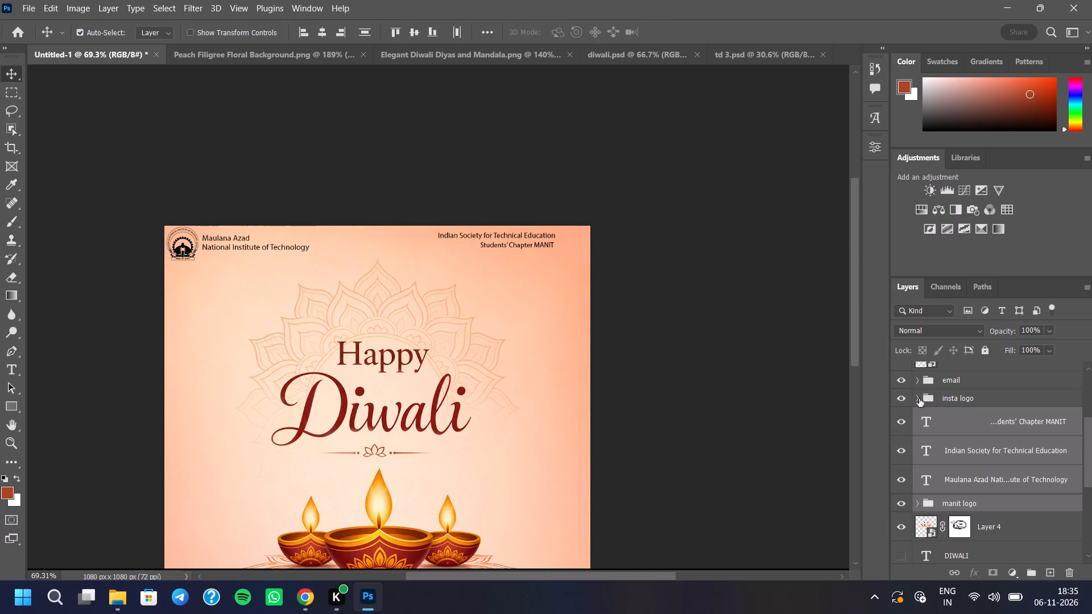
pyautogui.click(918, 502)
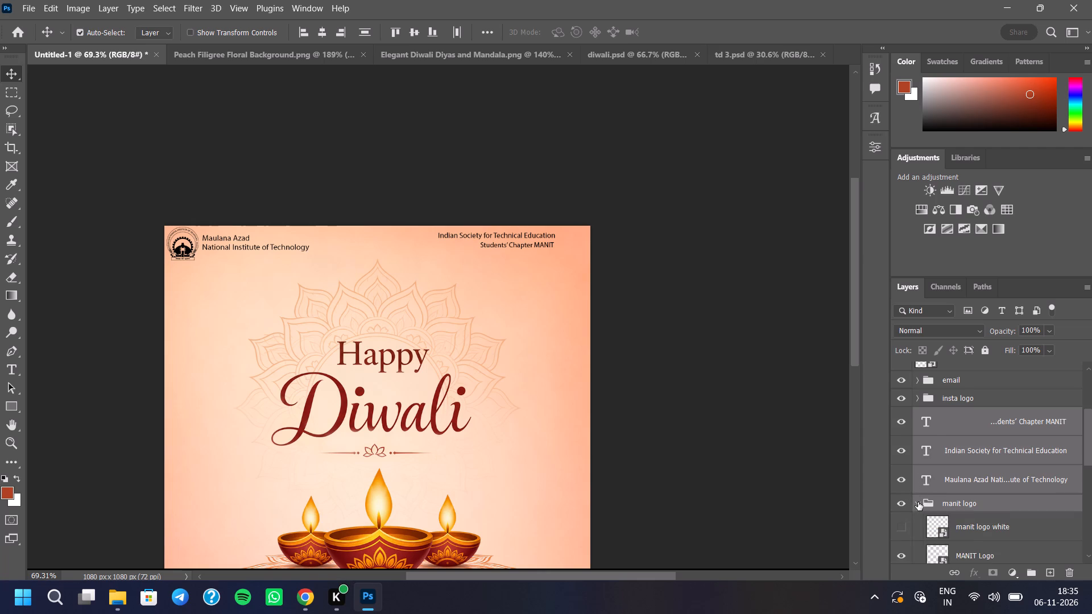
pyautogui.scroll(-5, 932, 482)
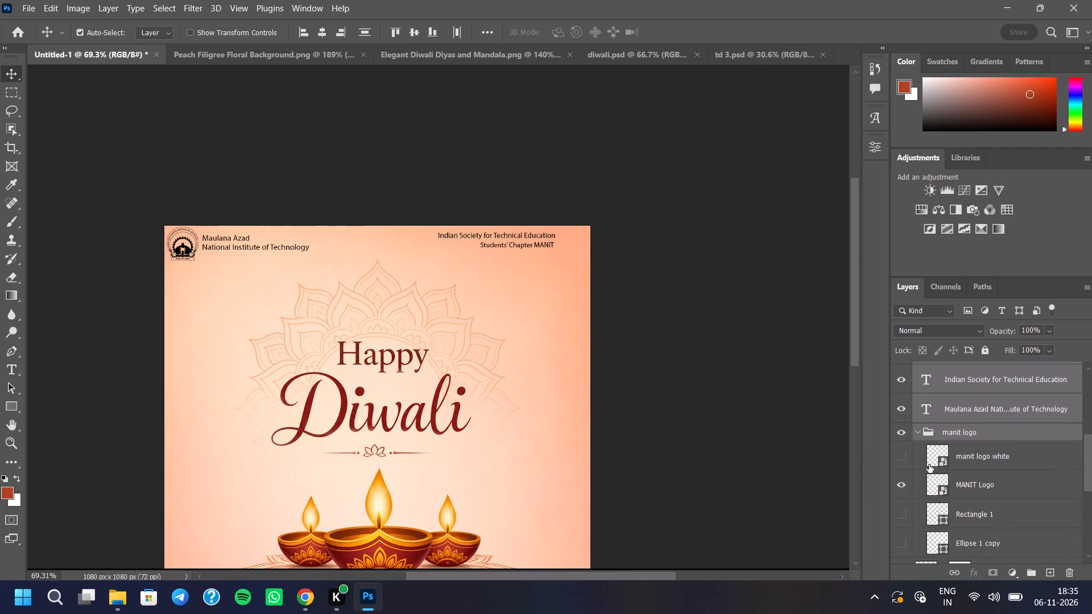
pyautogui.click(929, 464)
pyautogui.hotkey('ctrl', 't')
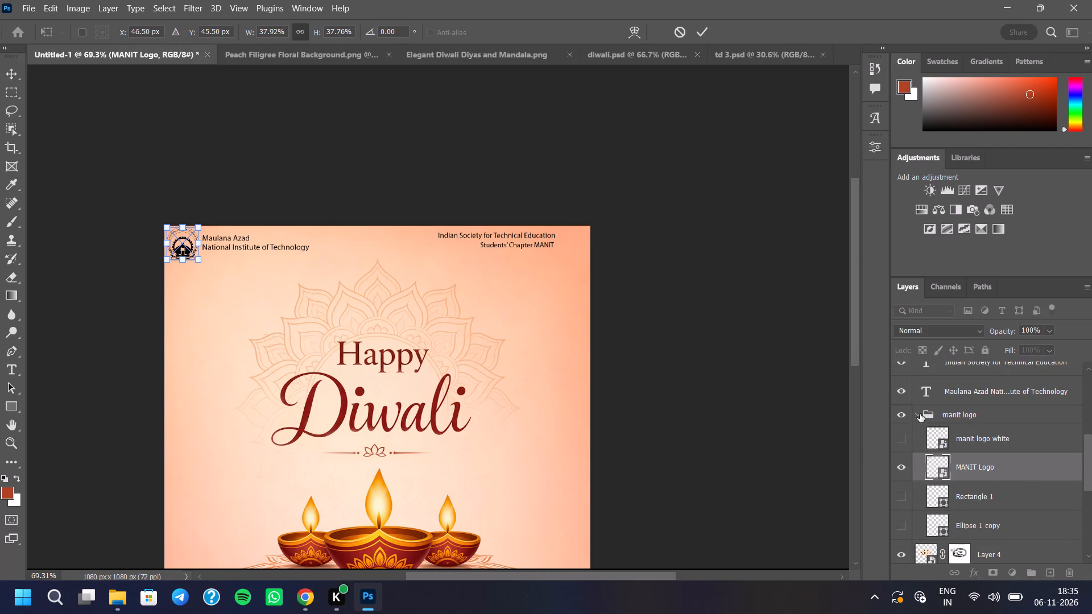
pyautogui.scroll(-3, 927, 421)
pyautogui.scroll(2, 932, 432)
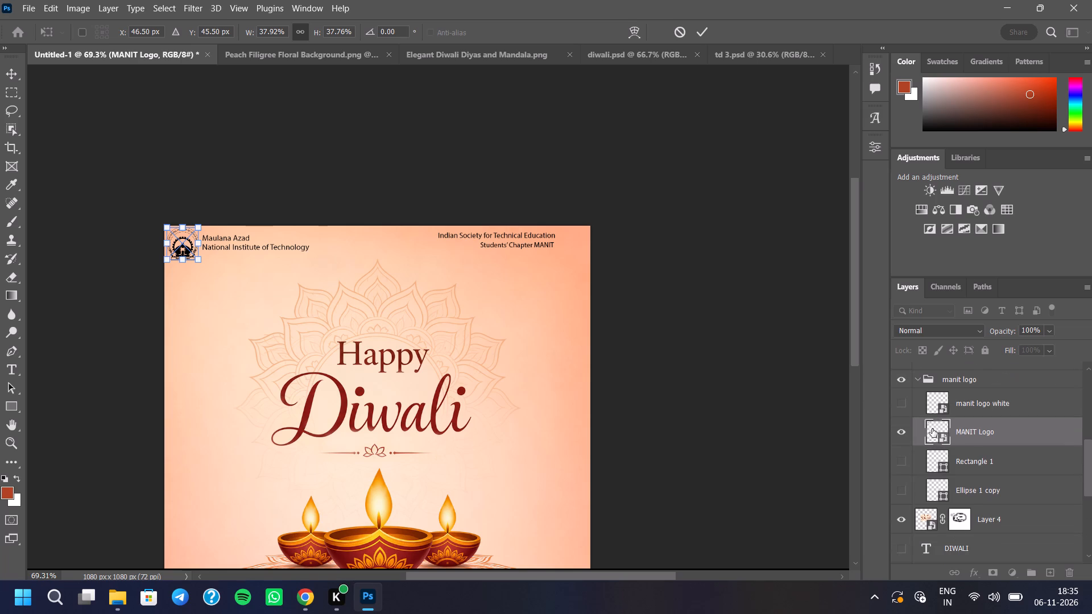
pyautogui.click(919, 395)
# Bring the iste white logo-01 layer of the iste logo group onto the poster below the Indian Society text.
pyautogui.scroll(19, 933, 407)
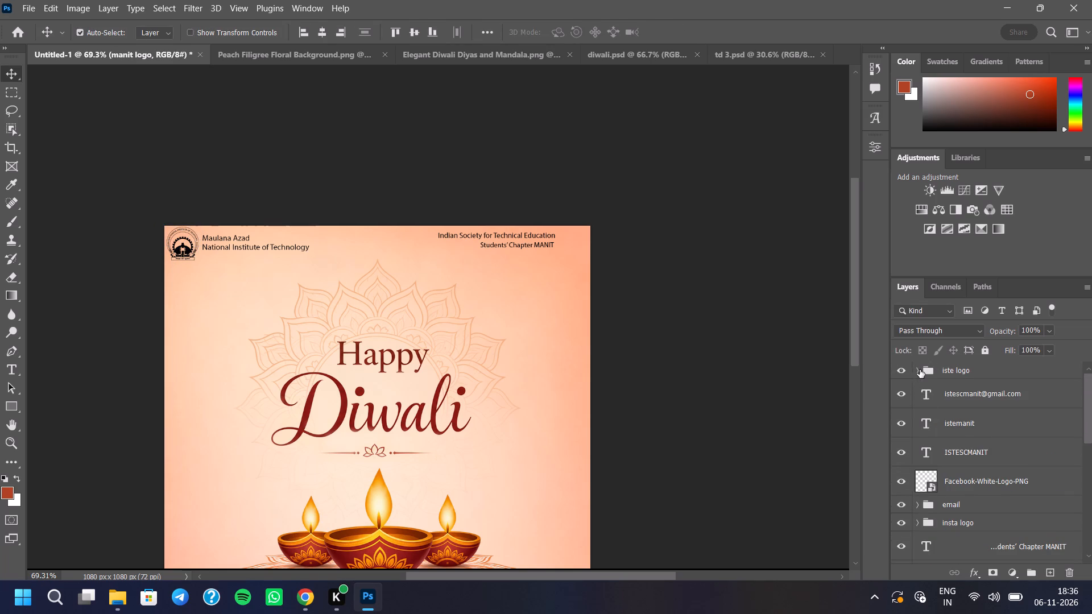
pyautogui.click(920, 370)
pyautogui.click(959, 426)
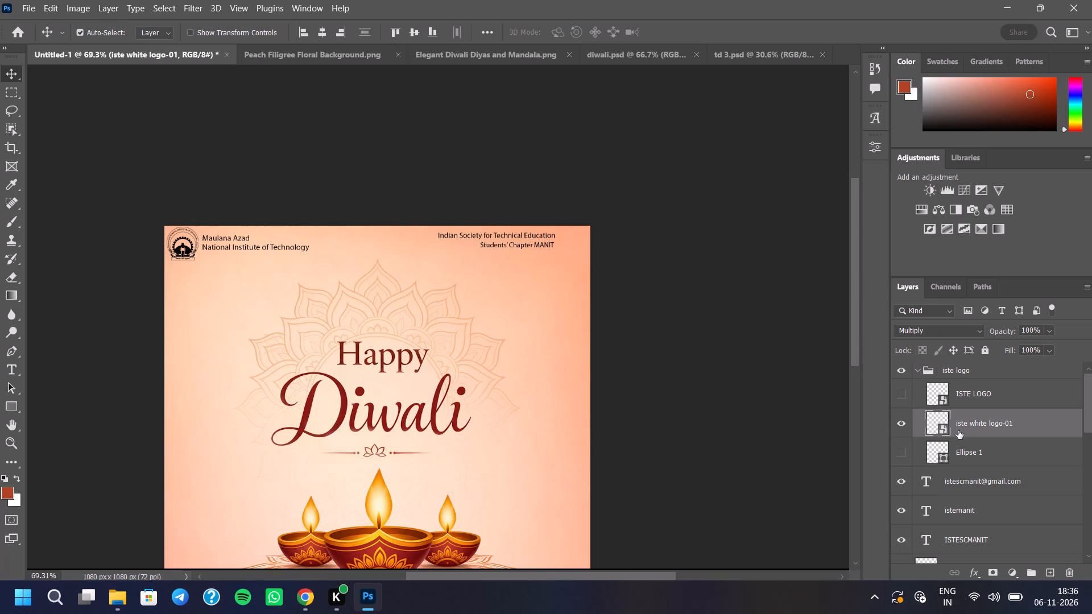
pyautogui.hotkey('ctrl', 't')
pyautogui.scroll(-3, 457, 202)
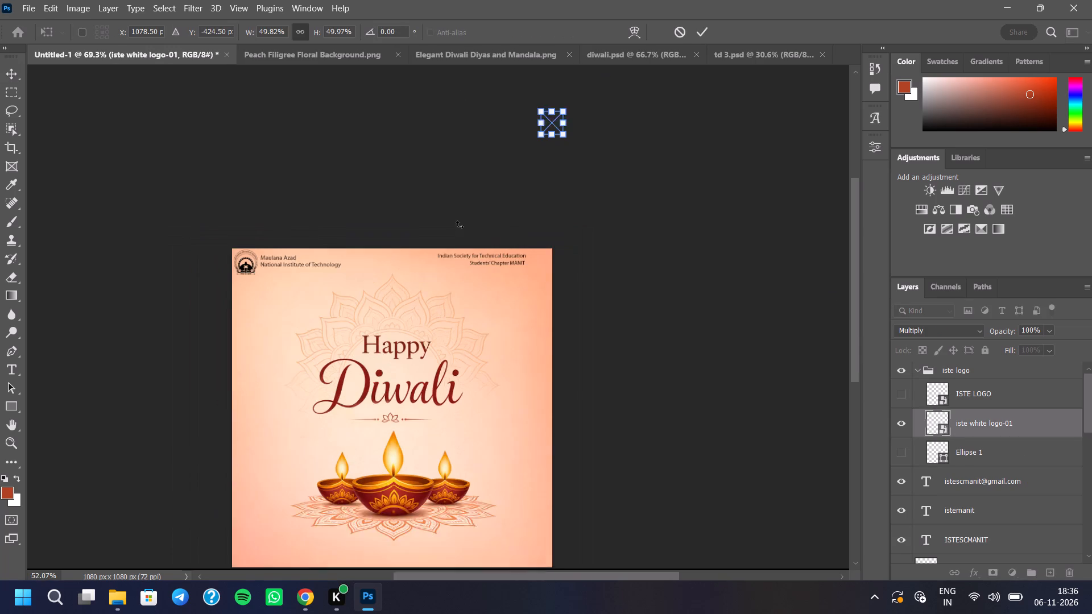
pyautogui.scroll(-1, 460, 225)
pyautogui.moveTo(541, 138); pyautogui.dragTo(537, 202)
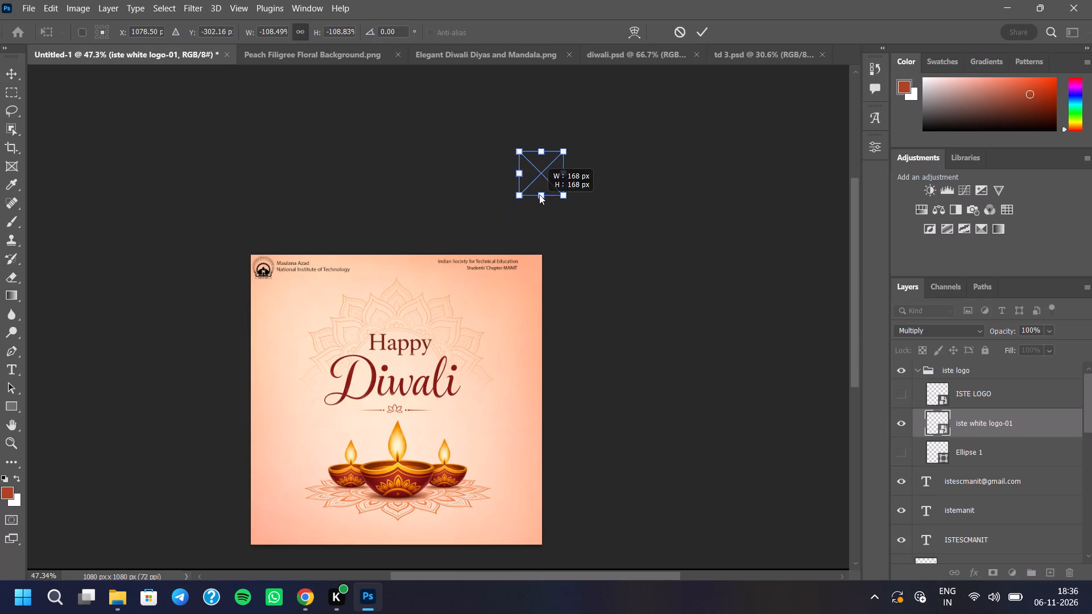
pyautogui.moveTo(543, 163); pyautogui.dragTo(516, 285)
# Scale the ISTE logo down to about 49% and place it in the poster's upper-right corner beside the Indian Society text.
pyautogui.scroll(9, 513, 282)
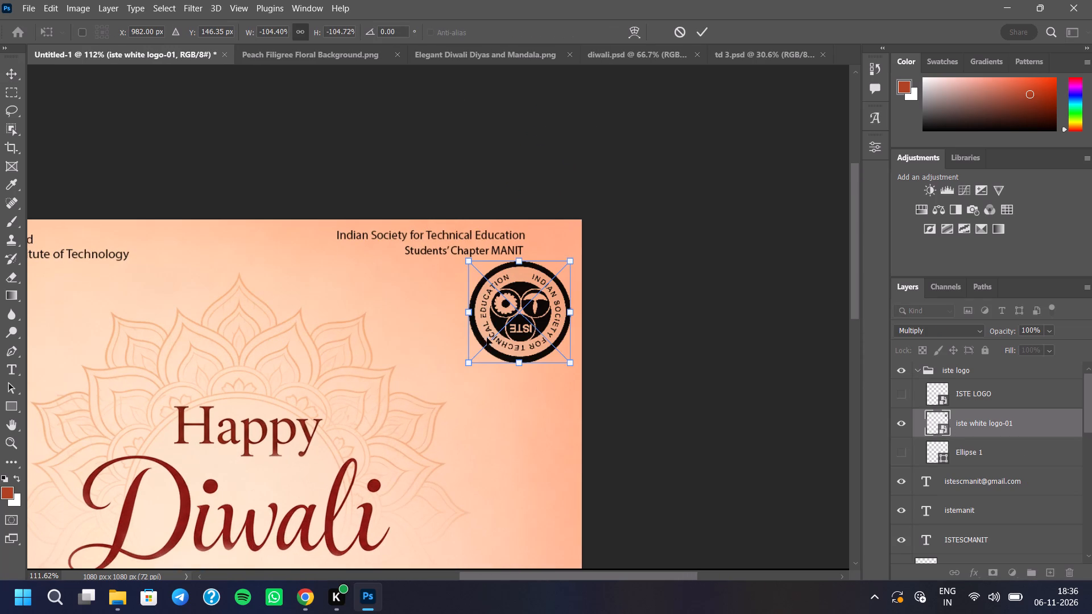
pyautogui.moveTo(471, 362); pyautogui.dragTo(500, 315)
pyautogui.moveTo(529, 297); pyautogui.dragTo(530, 272)
pyautogui.moveTo(504, 299); pyautogui.dragTo(518, 286)
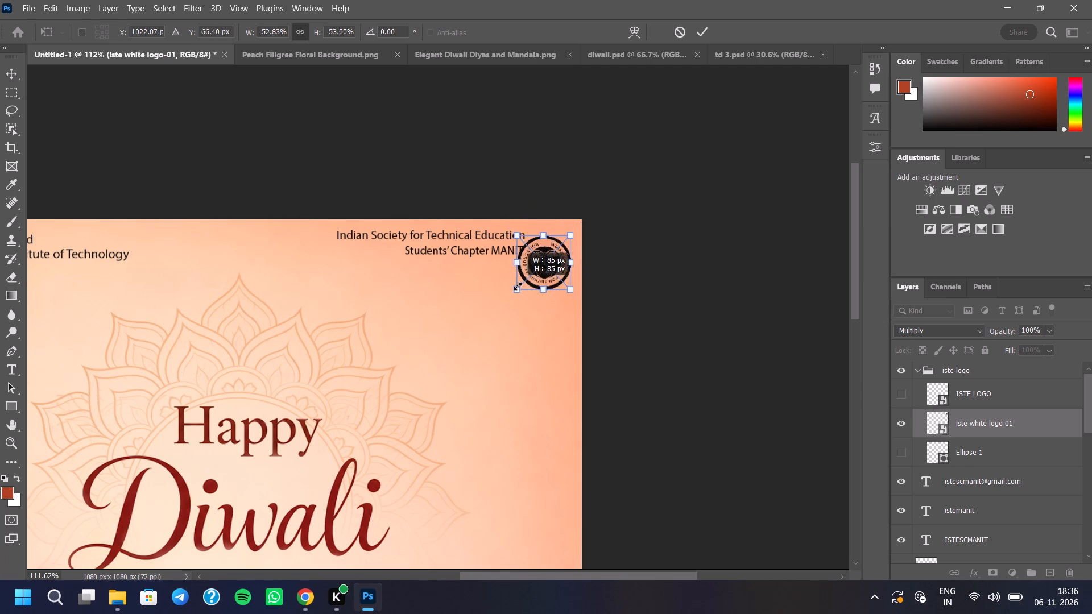
pyautogui.moveTo(518, 286); pyautogui.dragTo(521, 283)
pyautogui.moveTo(538, 273); pyautogui.dragTo(544, 256)
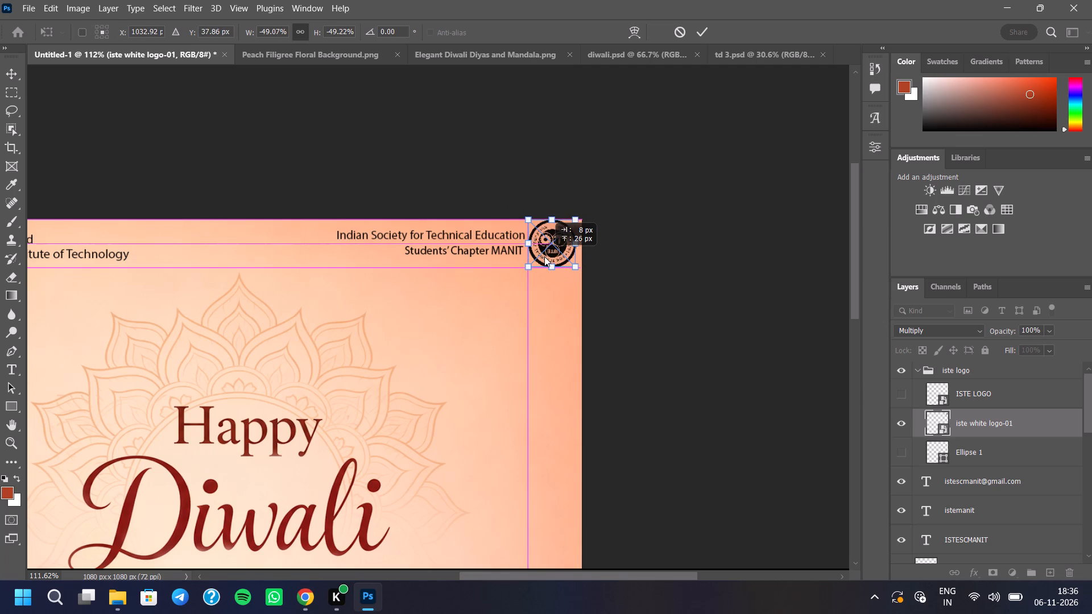
pyautogui.moveTo(544, 256); pyautogui.dragTo(545, 256)
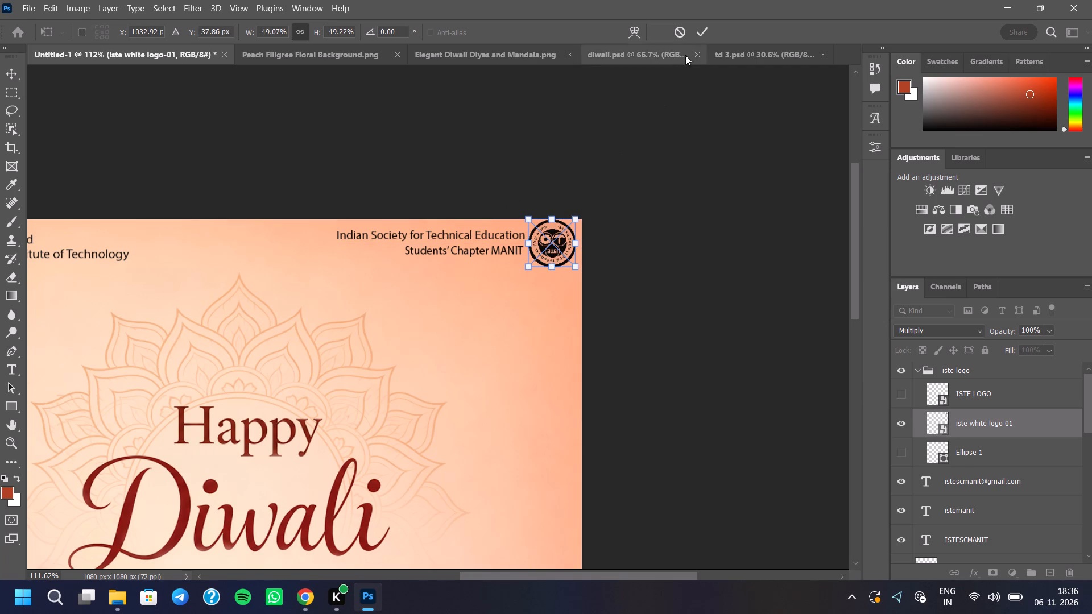
pyautogui.click(700, 36)
# Enlarge the ISTE logo slightly and nudge it down a few pixels to match the MANIT logo opposite.
pyautogui.scroll(-6, 487, 364)
pyautogui.scroll(3, 356, 327)
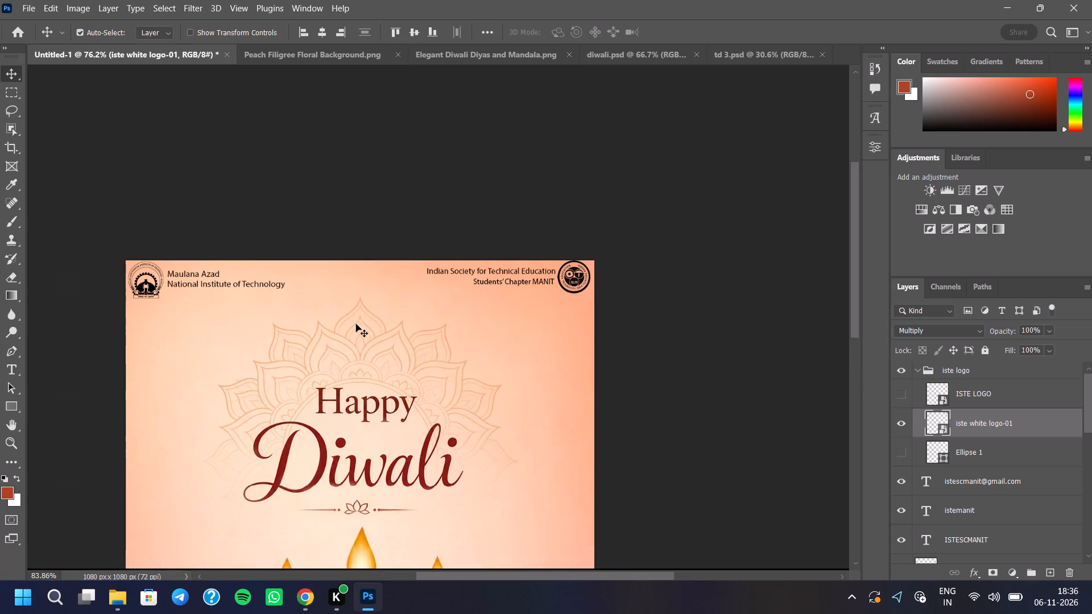
pyautogui.scroll(-2, 343, 285)
pyautogui.scroll(5, 282, 338)
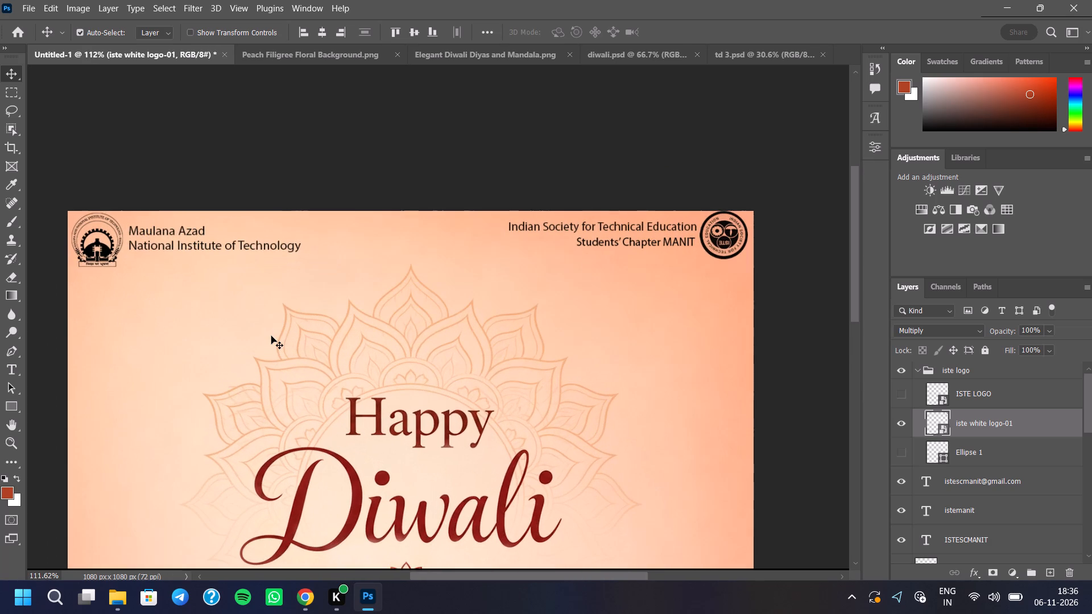
pyautogui.hotkey('ctrl', 't')
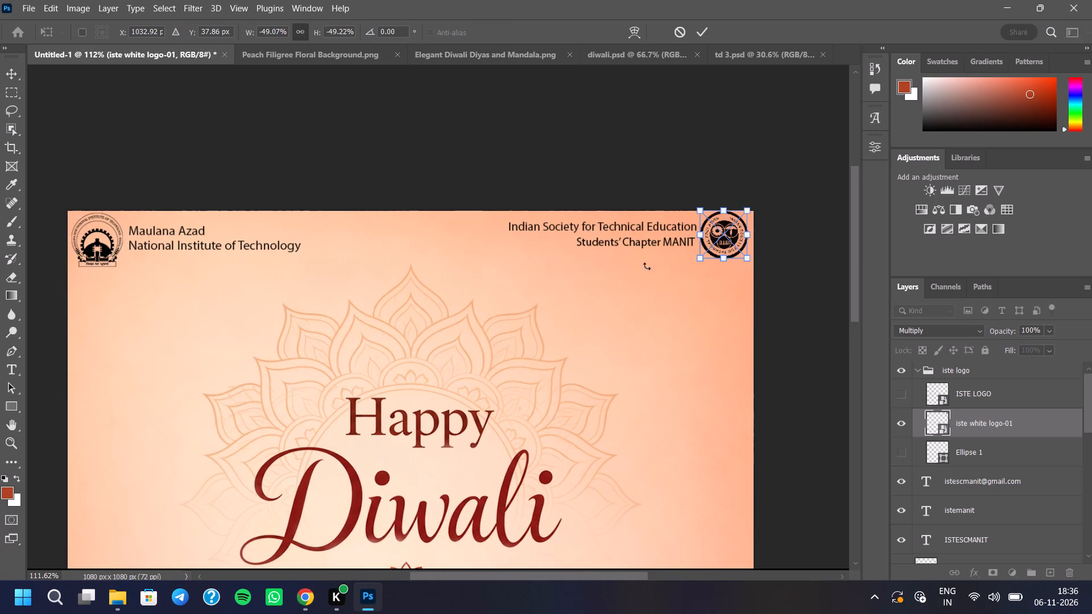
pyautogui.moveTo(749, 259); pyautogui.dragTo(755, 260)
pyautogui.click(704, 32)
pyautogui.scroll(1, 610, 172)
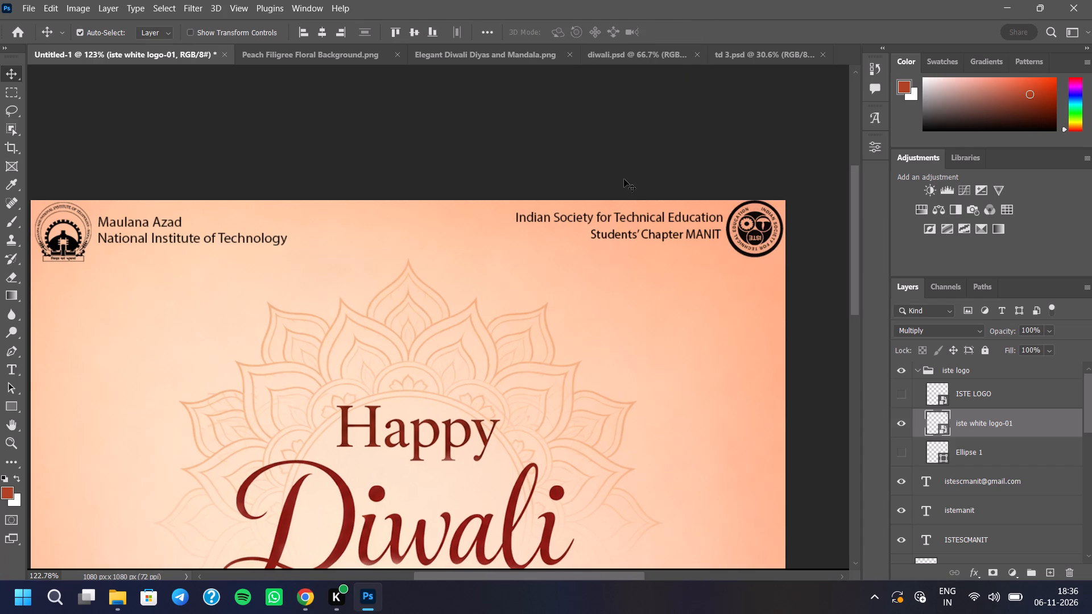
pyautogui.press('Down')
pyautogui.press('Down')
pyautogui.press('Down')
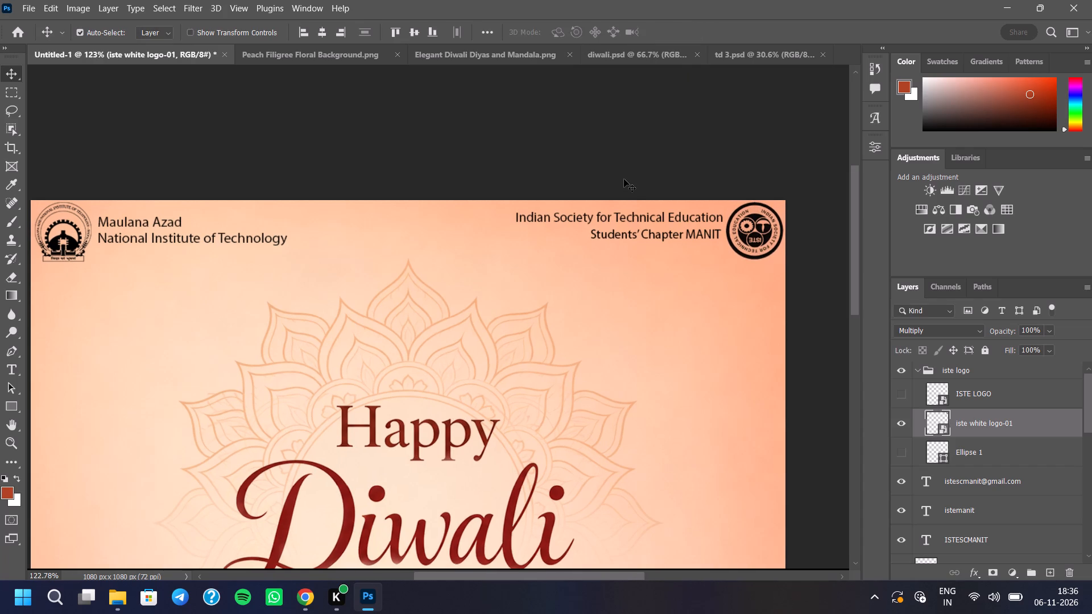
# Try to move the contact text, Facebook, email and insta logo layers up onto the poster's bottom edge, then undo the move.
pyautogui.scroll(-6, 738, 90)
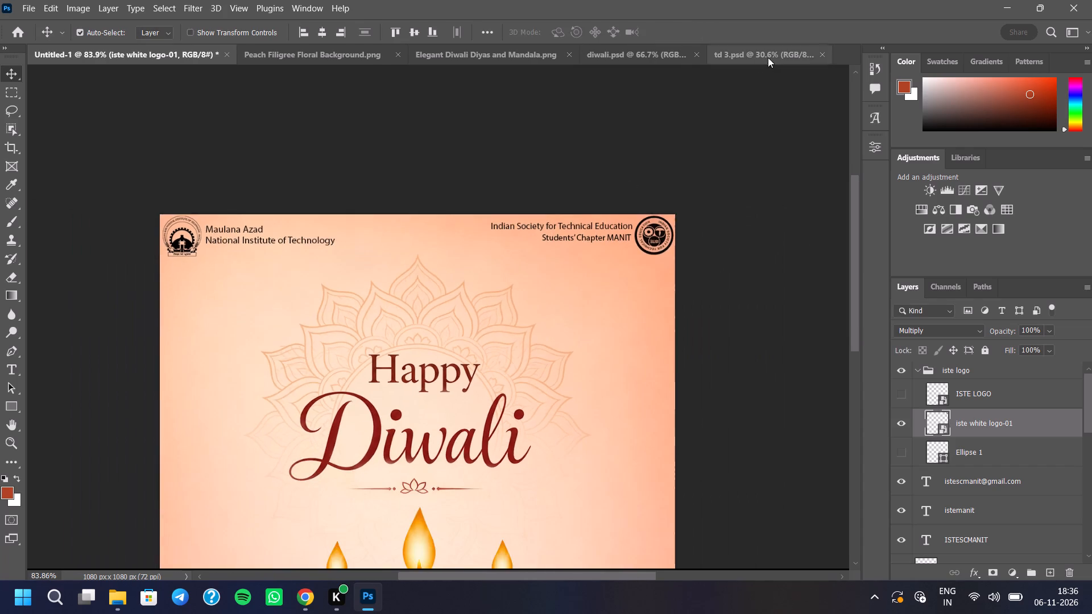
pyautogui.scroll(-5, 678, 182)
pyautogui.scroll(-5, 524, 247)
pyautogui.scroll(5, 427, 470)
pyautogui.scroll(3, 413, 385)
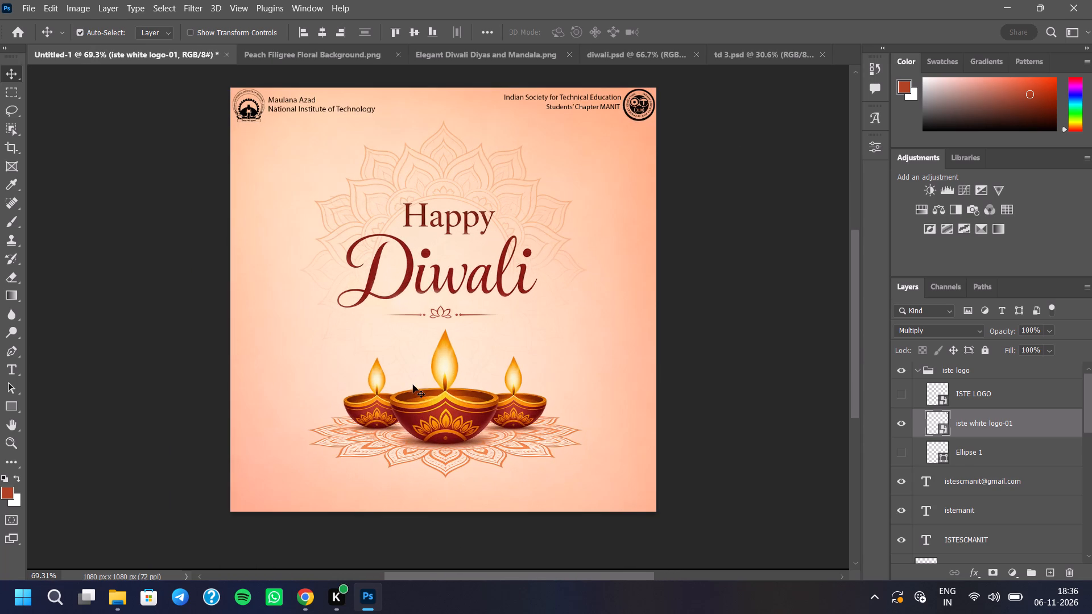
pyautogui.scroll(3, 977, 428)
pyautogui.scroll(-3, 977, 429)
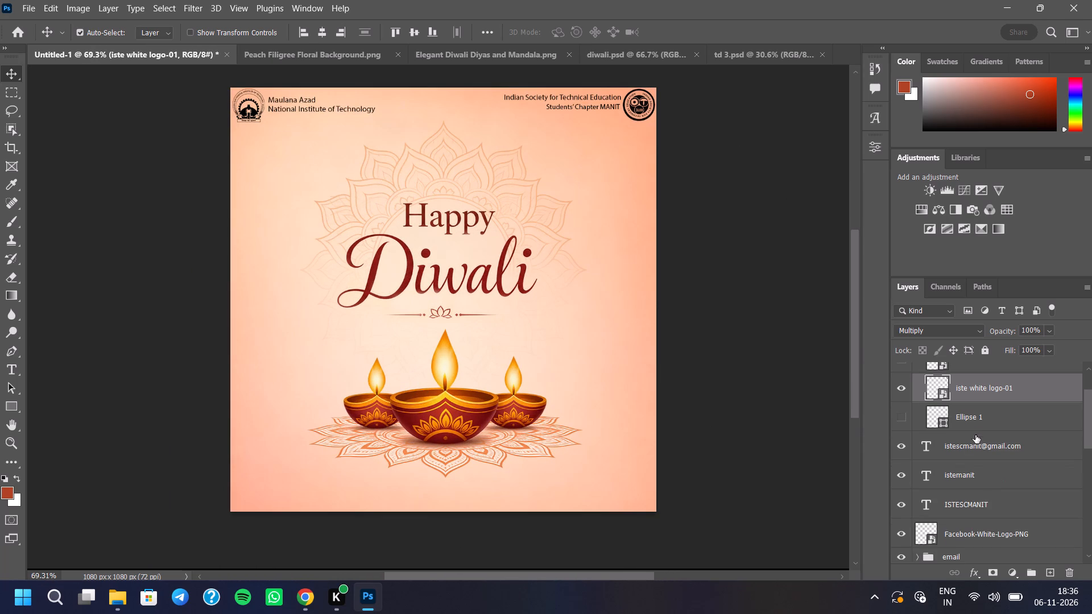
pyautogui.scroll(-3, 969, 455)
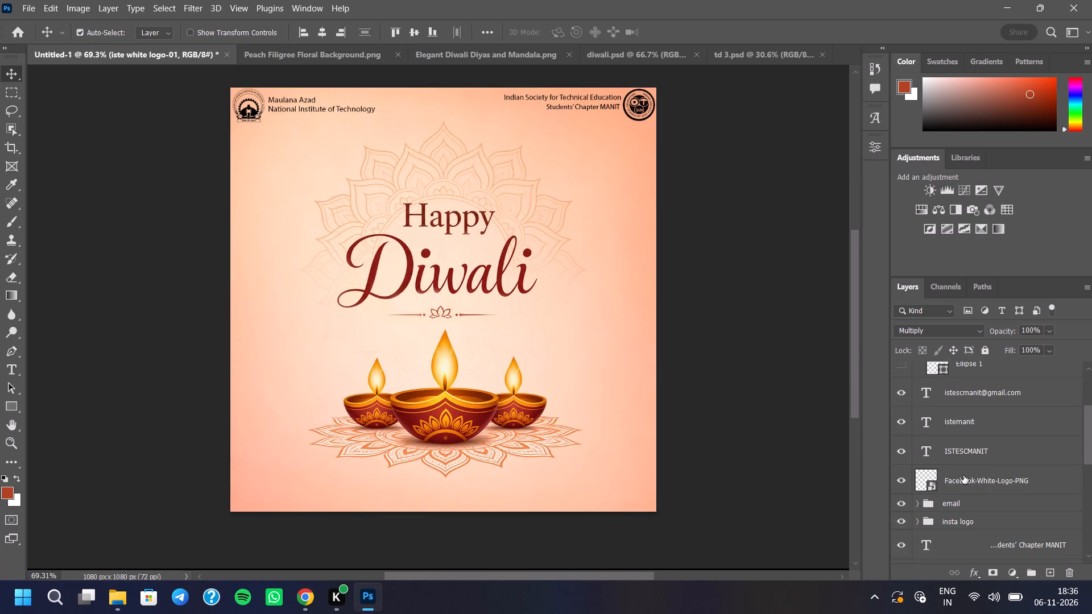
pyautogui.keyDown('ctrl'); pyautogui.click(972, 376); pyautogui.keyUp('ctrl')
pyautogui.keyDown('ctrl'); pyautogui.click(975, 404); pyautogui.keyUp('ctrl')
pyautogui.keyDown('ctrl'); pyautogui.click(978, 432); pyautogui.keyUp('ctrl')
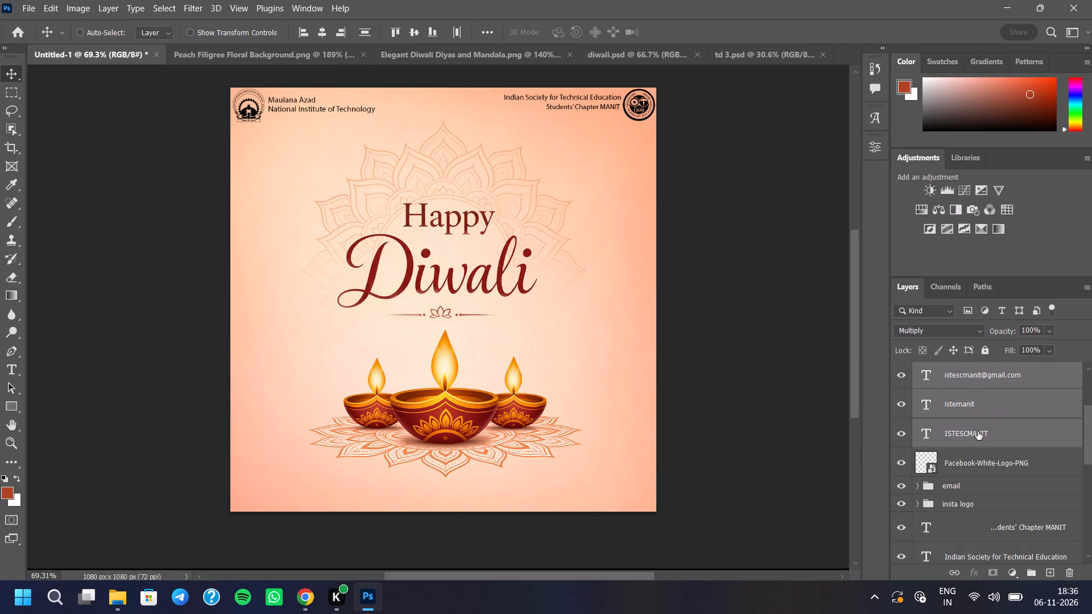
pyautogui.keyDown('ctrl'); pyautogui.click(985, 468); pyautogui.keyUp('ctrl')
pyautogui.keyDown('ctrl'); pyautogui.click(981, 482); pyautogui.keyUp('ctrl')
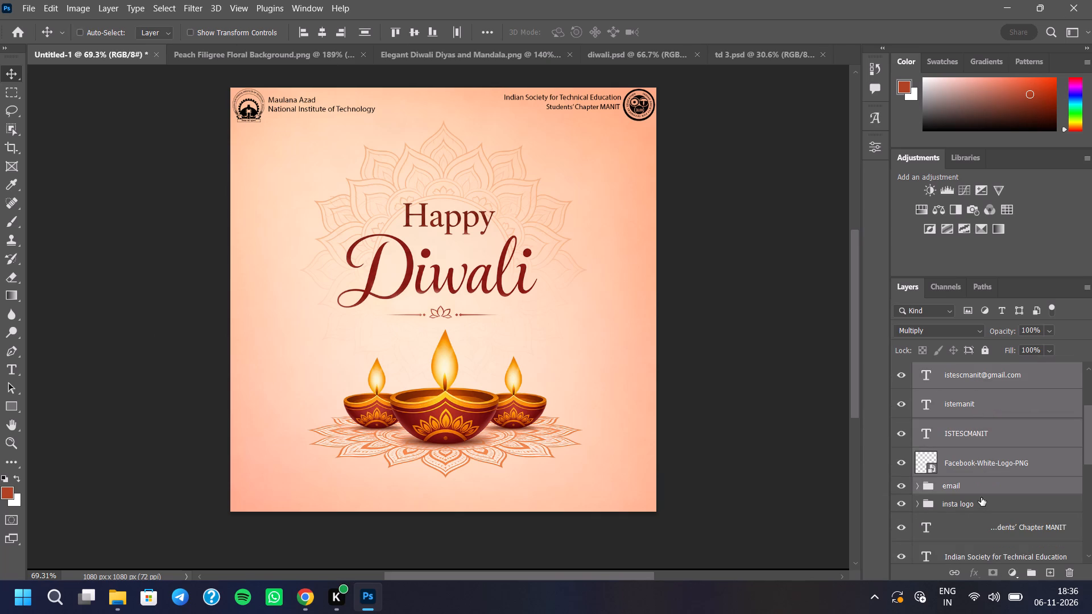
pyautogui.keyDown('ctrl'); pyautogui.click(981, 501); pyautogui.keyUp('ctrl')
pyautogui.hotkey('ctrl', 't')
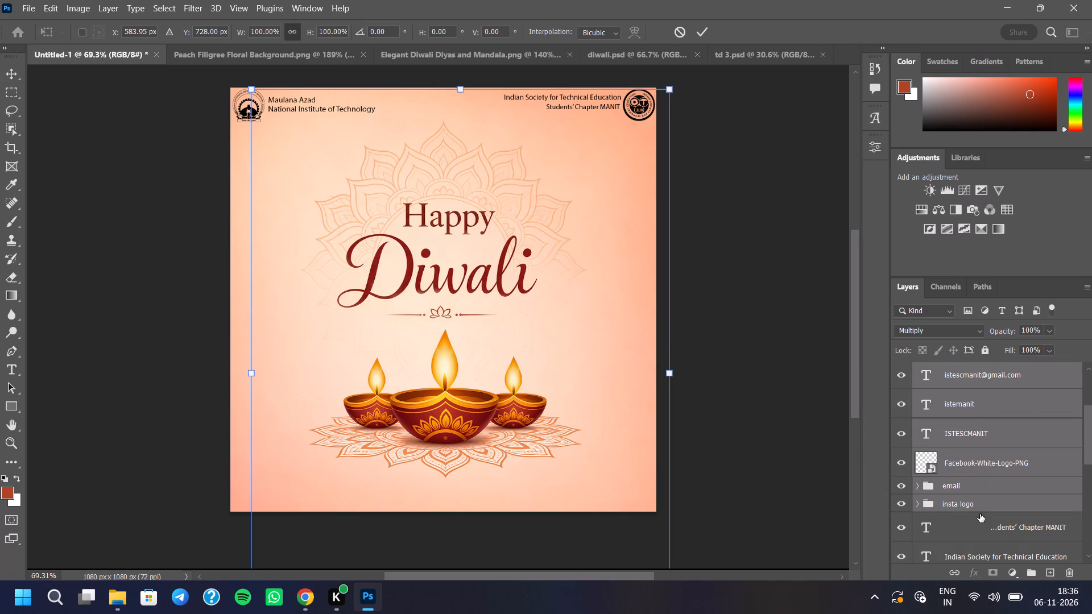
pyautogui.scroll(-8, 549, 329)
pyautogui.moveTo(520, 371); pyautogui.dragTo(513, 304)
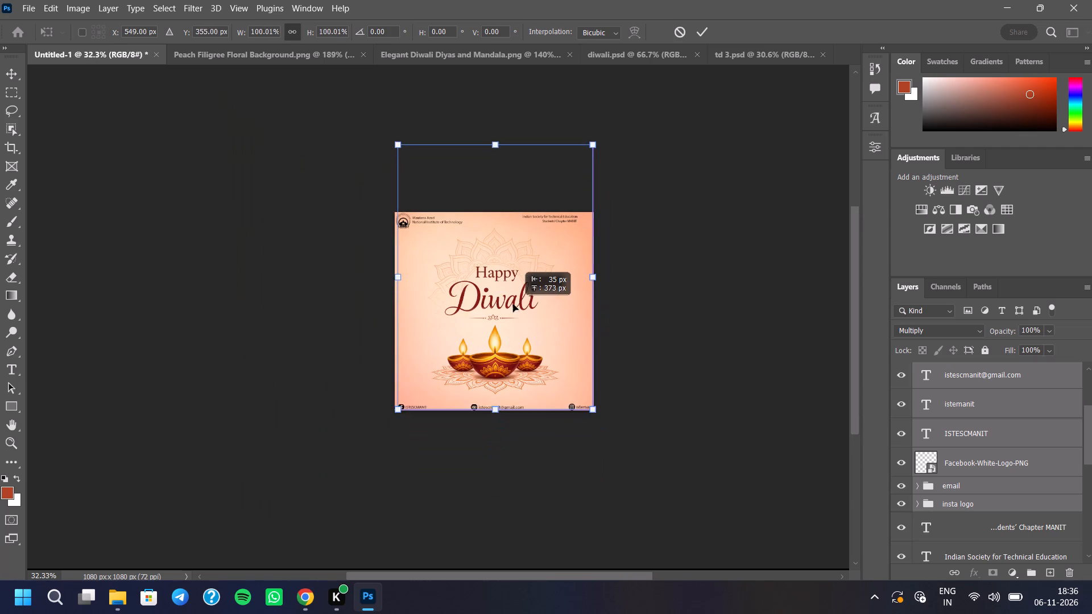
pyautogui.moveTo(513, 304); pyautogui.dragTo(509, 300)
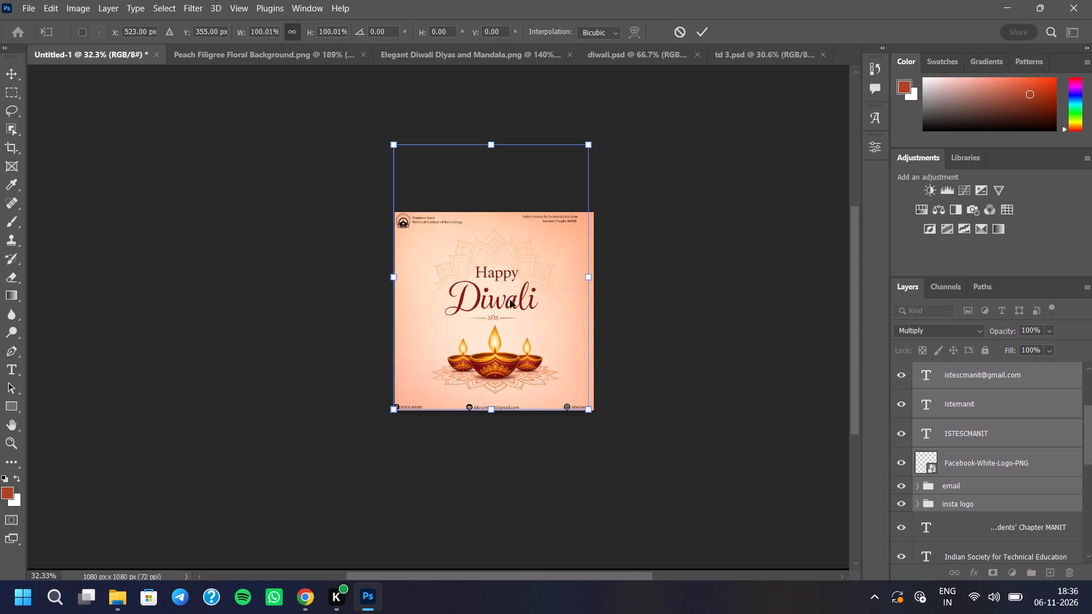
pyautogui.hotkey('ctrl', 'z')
# Reselect the footer's contact layers starting from the e-mail text layer, leaving the ISTE logo out of the selection.
pyautogui.scroll(7, 958, 420)
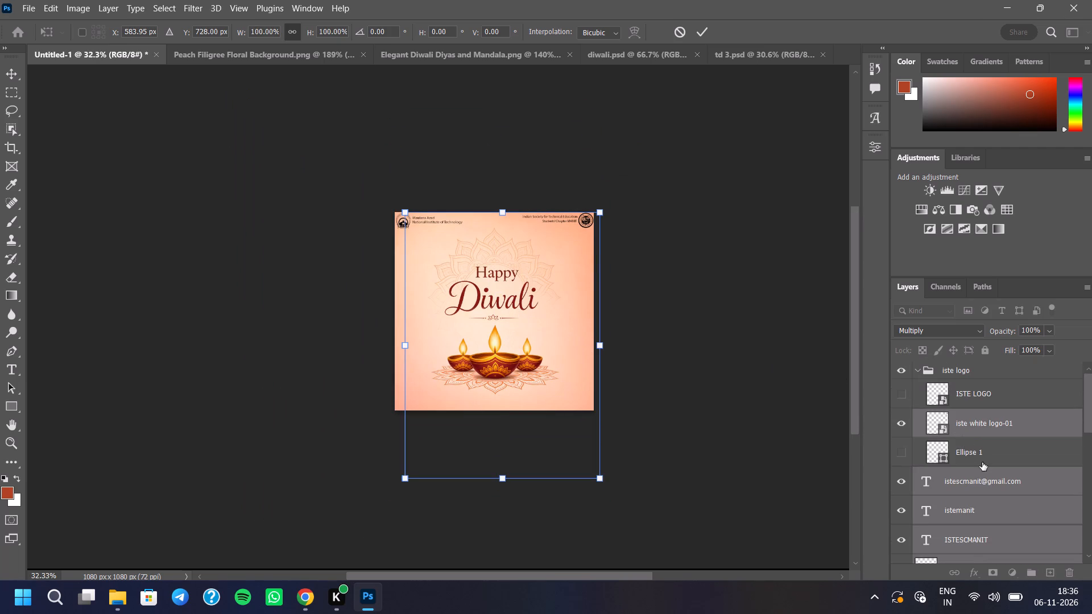
pyautogui.click(983, 483)
pyautogui.click(983, 483)
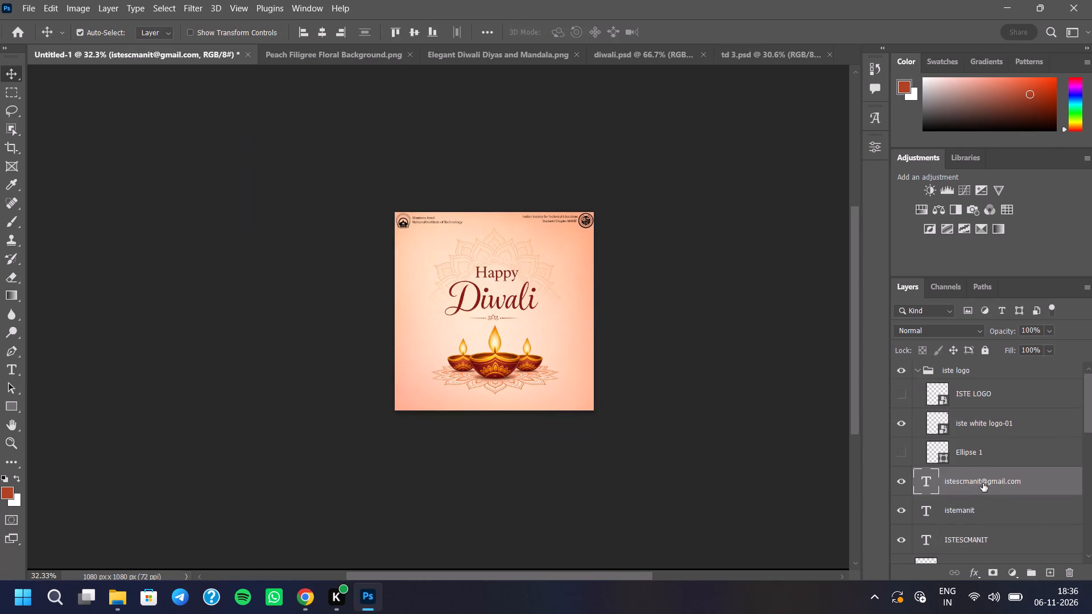
pyautogui.keyDown('ctrl'); pyautogui.scroll(-3, 981, 488); pyautogui.keyUp('ctrl')
pyautogui.keyDown('ctrl'); pyautogui.click(994, 463); pyautogui.keyUp('ctrl')
pyautogui.keyDown('ctrl'); pyautogui.click(991, 482); pyautogui.keyUp('ctrl')
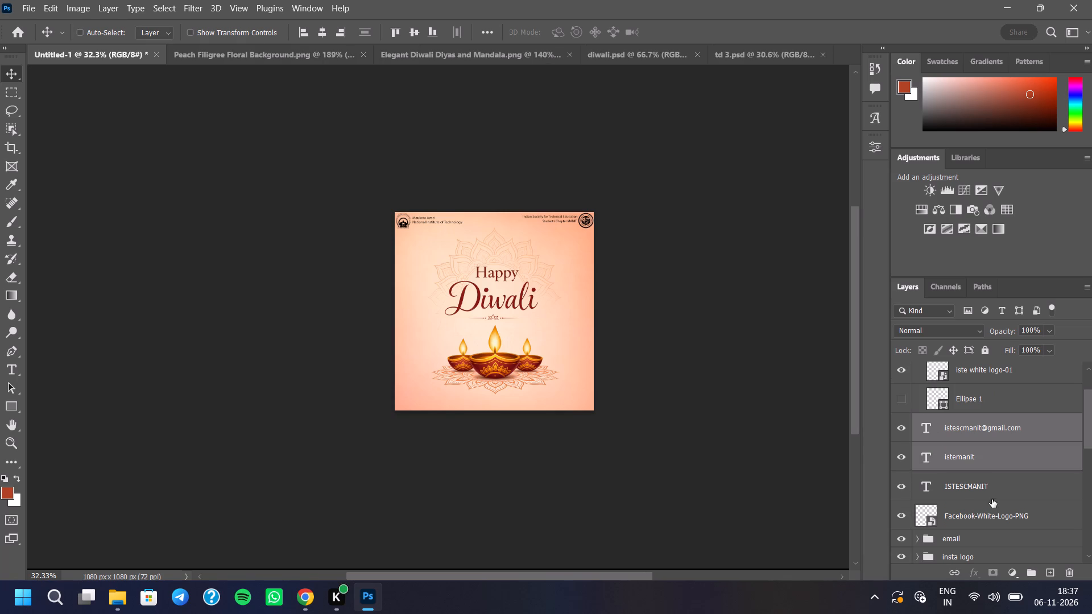
# Add the remaining contact layers through insta logo to the selection and move the row onto the poster's bottom edge, centred around X 540 px.
pyautogui.keyDown('ctrl'); pyautogui.click(994, 515); pyautogui.keyUp('ctrl')
pyautogui.keyDown('ctrl'); pyautogui.scroll(-3, 997, 492); pyautogui.keyUp('ctrl')
pyautogui.keyDown('ctrl'); pyautogui.click(995, 488); pyautogui.keyUp('ctrl')
pyautogui.keyDown('ctrl'); pyautogui.click(995, 500); pyautogui.keyUp('ctrl')
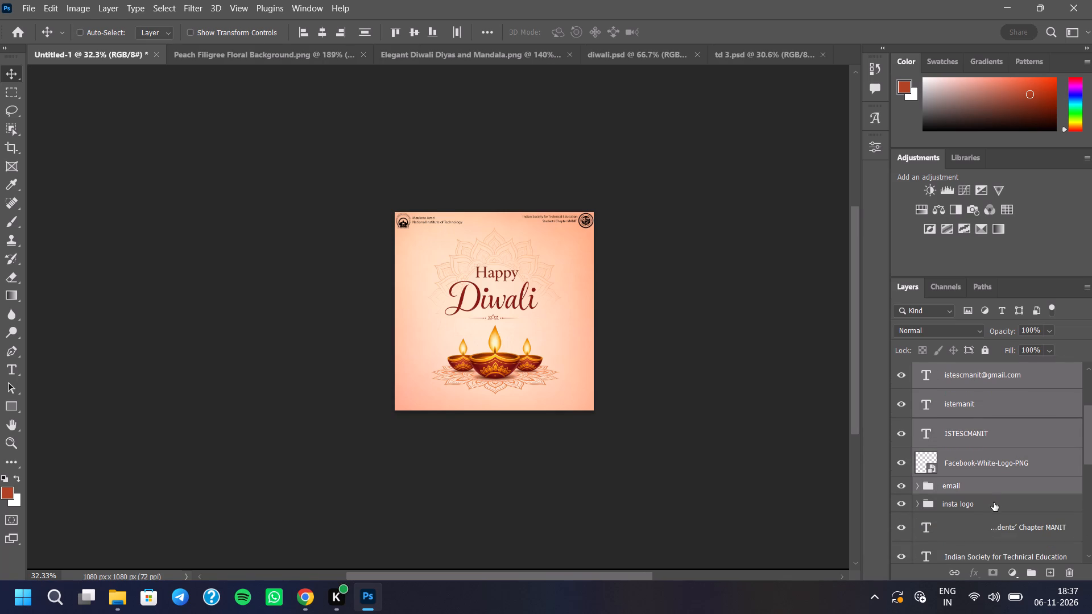
pyautogui.hotkey('ctrl', 't')
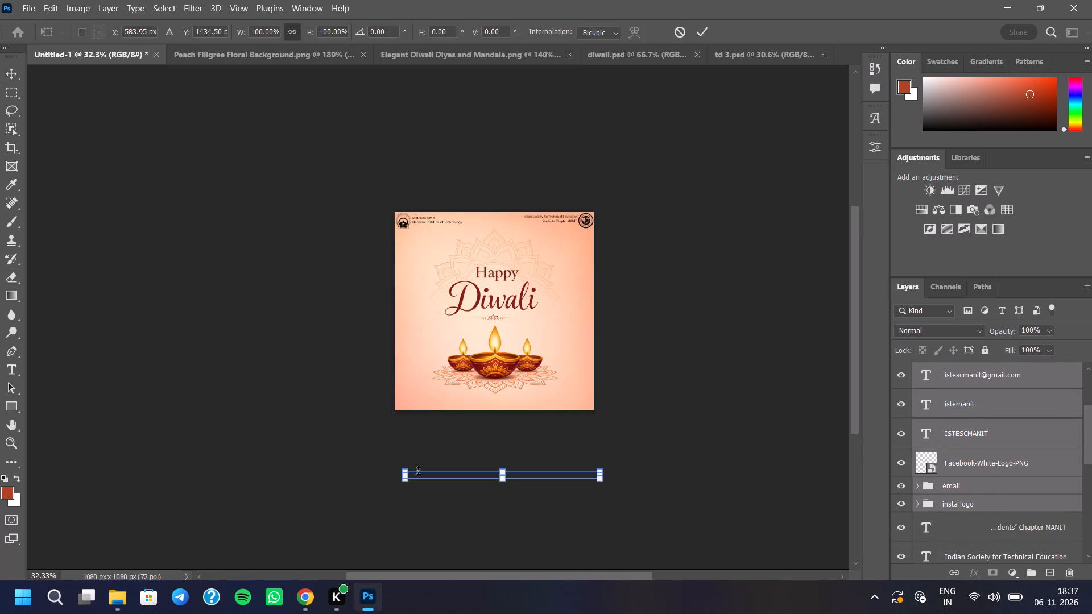
pyautogui.scroll(6, 365, 471)
pyautogui.scroll(-4, 543, 456)
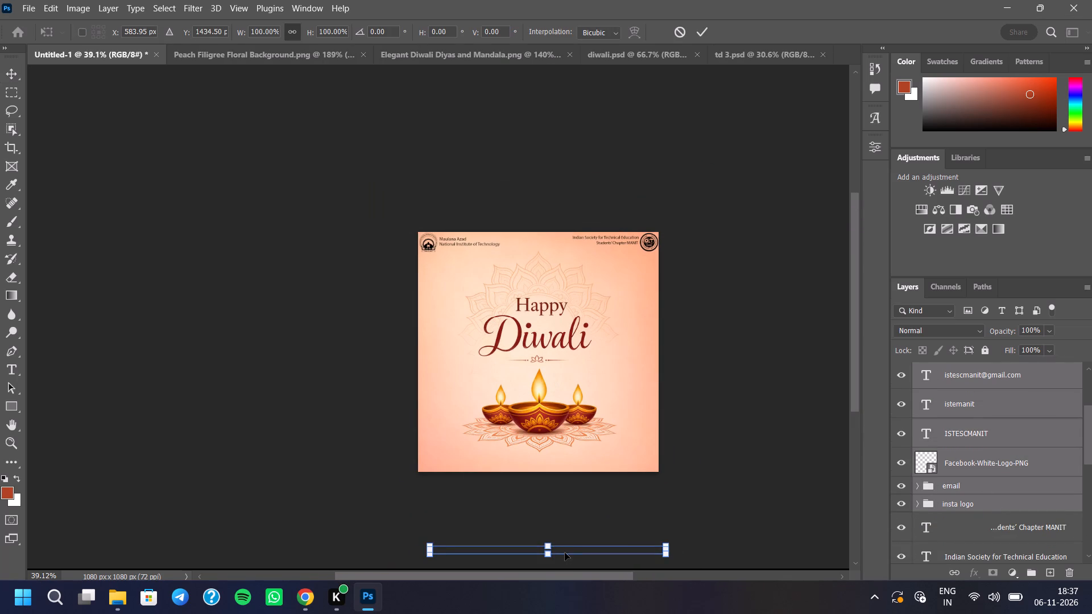
pyautogui.moveTo(565, 553); pyautogui.dragTo(559, 466)
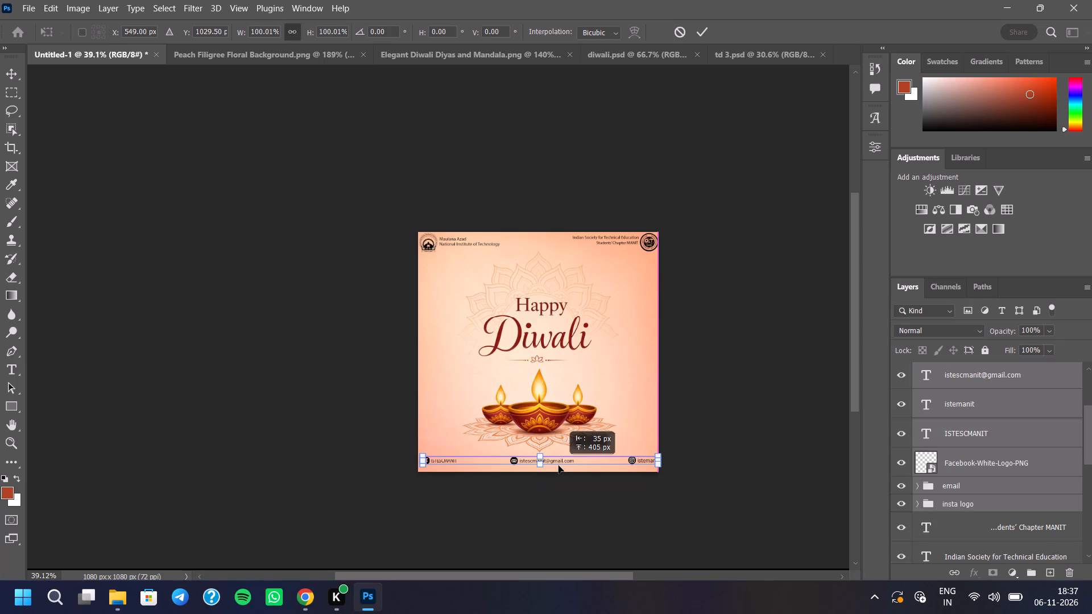
pyautogui.moveTo(559, 466); pyautogui.dragTo(557, 469)
pyautogui.scroll(10, 559, 466)
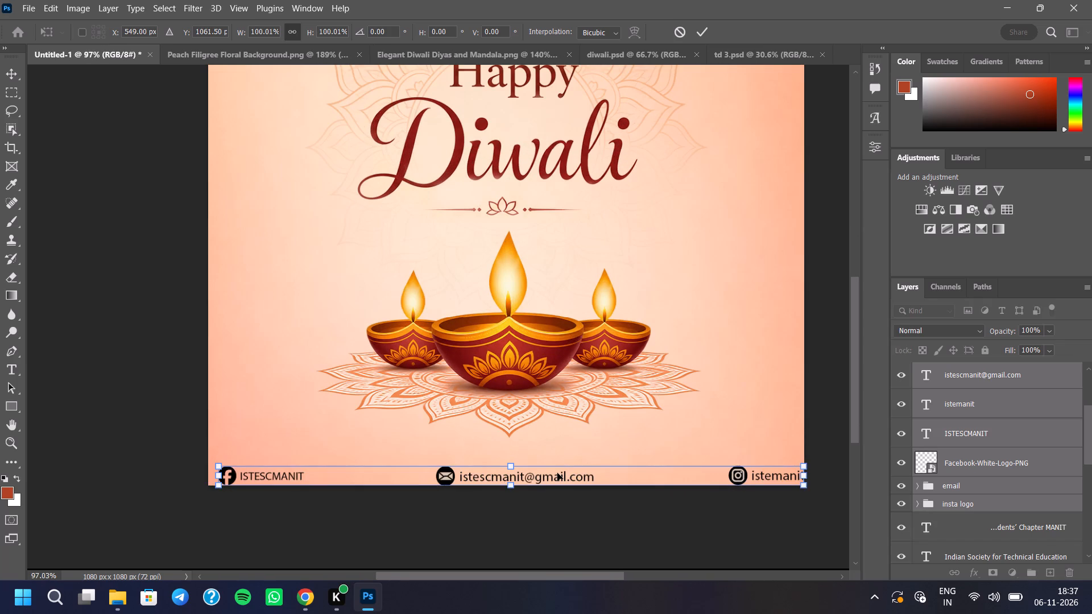
pyautogui.moveTo(557, 473); pyautogui.dragTo(551, 471)
# Stretch the contact row slightly to about 101% width so it spans the poster, then nudge it up two pixels.
pyautogui.click(798, 464)
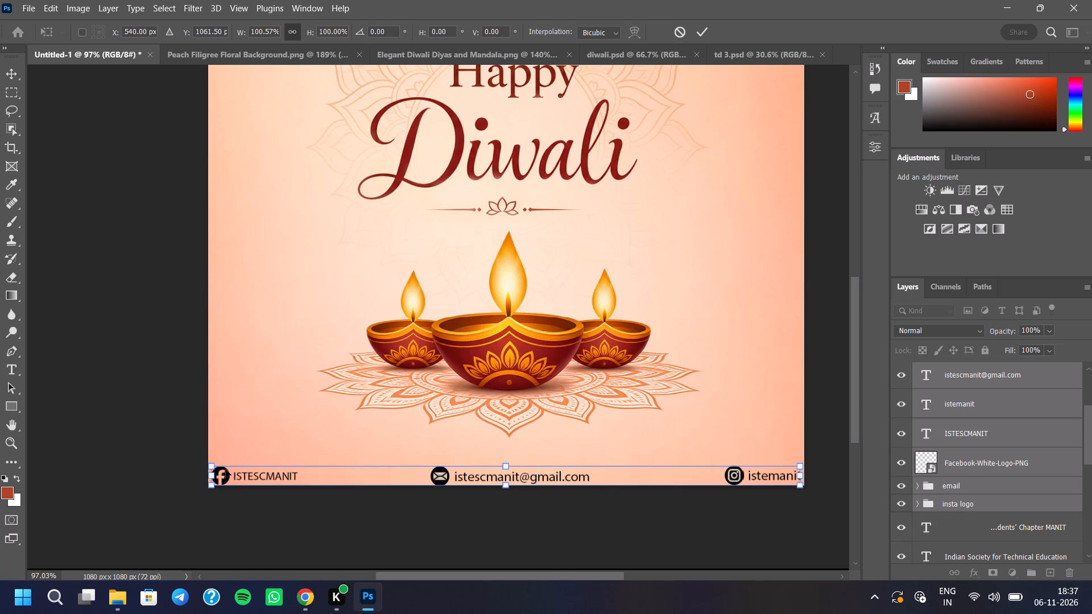
pyautogui.moveTo(210, 465); pyautogui.dragTo(209, 458)
pyautogui.press('Right')
pyautogui.press('Right')
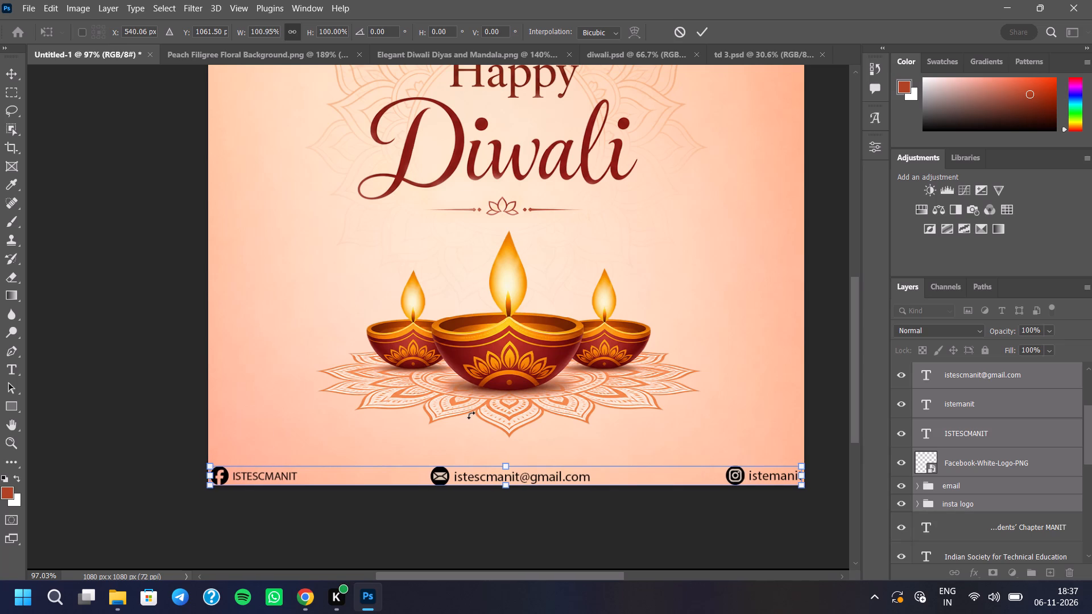
pyautogui.press('Return')
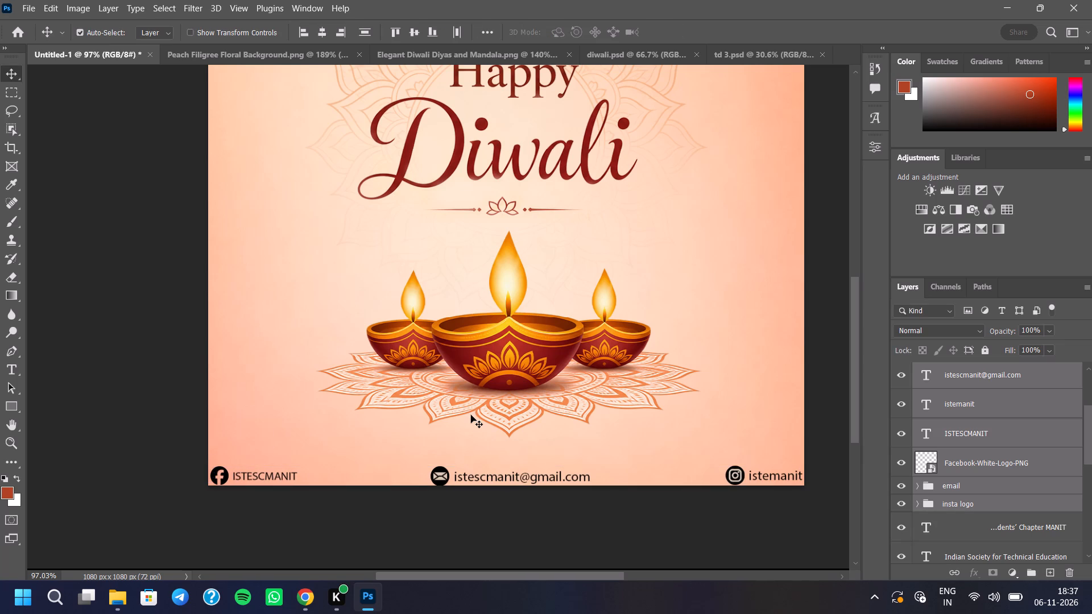
pyautogui.press('Up')
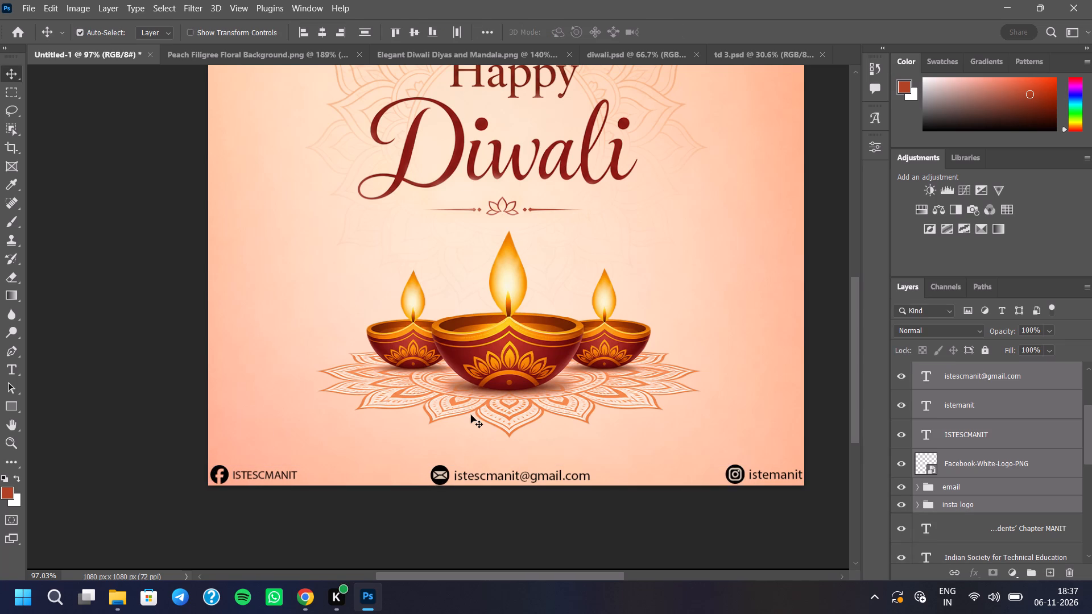
pyautogui.press('Up')
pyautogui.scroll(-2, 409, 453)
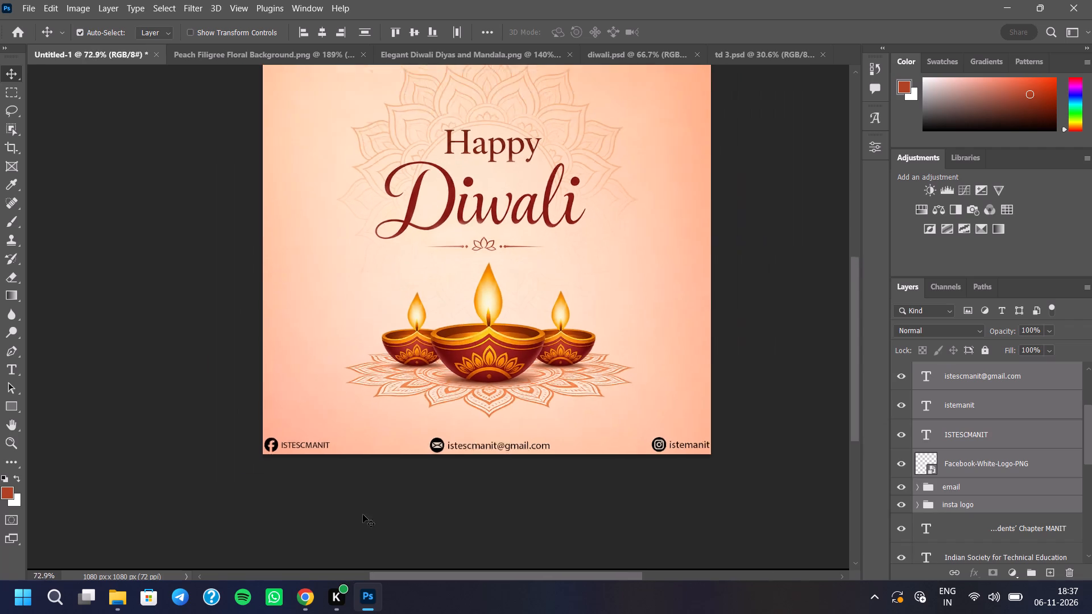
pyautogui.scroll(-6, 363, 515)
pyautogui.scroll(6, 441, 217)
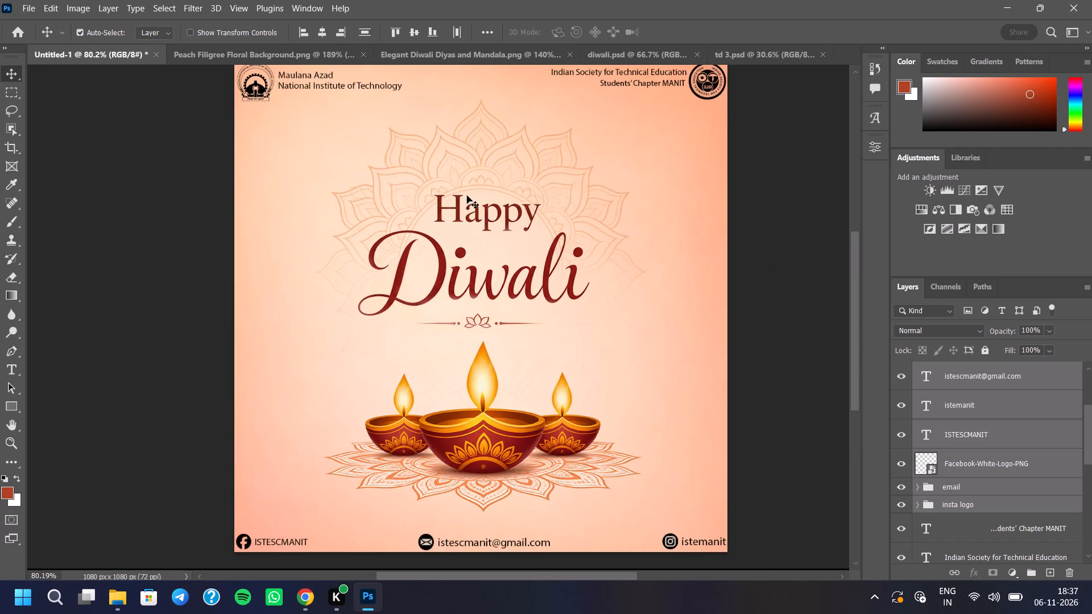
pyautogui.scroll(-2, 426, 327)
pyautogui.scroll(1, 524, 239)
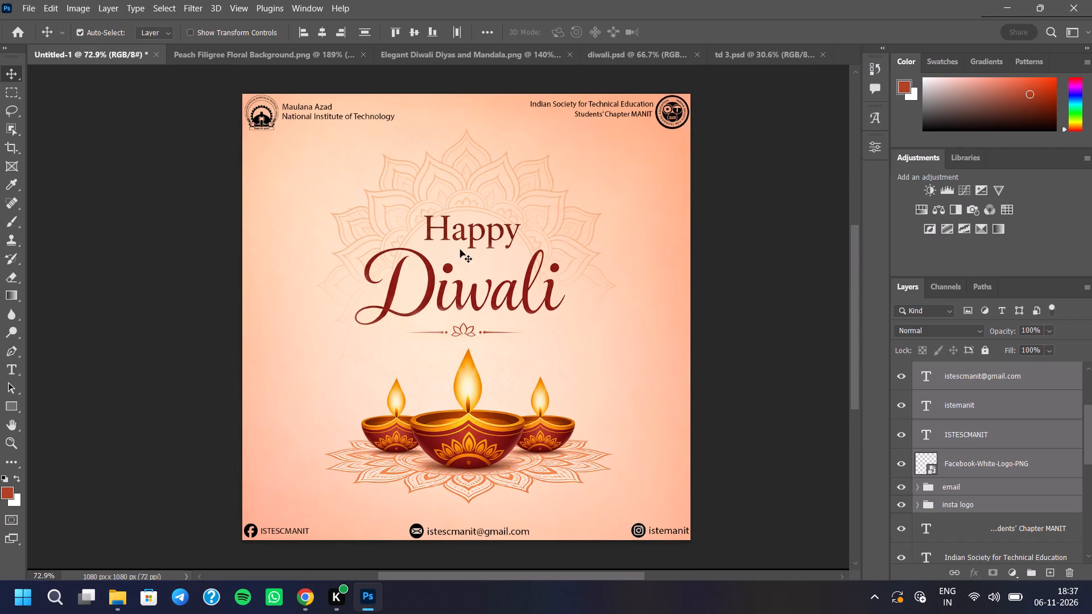
# Close the Teacher's Day document td 3.psd without saving its changes.
pyautogui.click(733, 52)
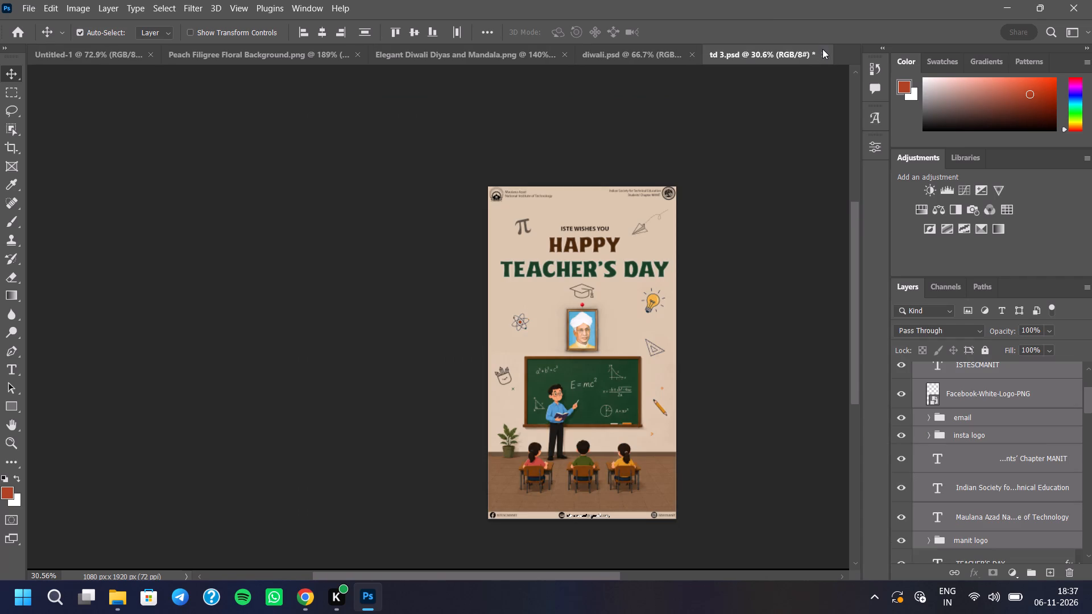
pyautogui.click(824, 49)
pyautogui.click(824, 59)
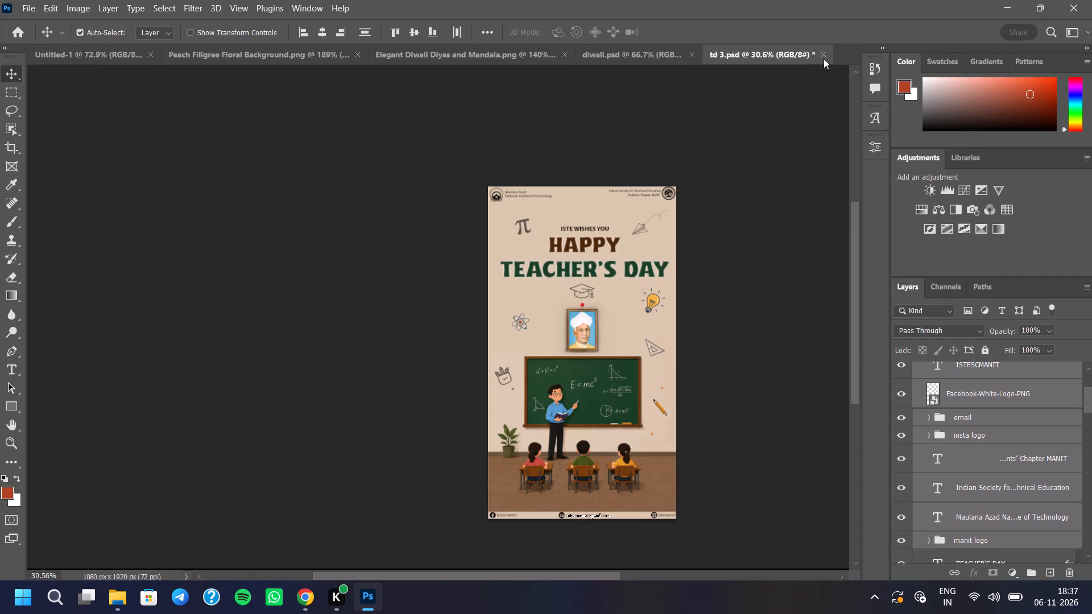
pyautogui.click(824, 53)
pyautogui.click(569, 229)
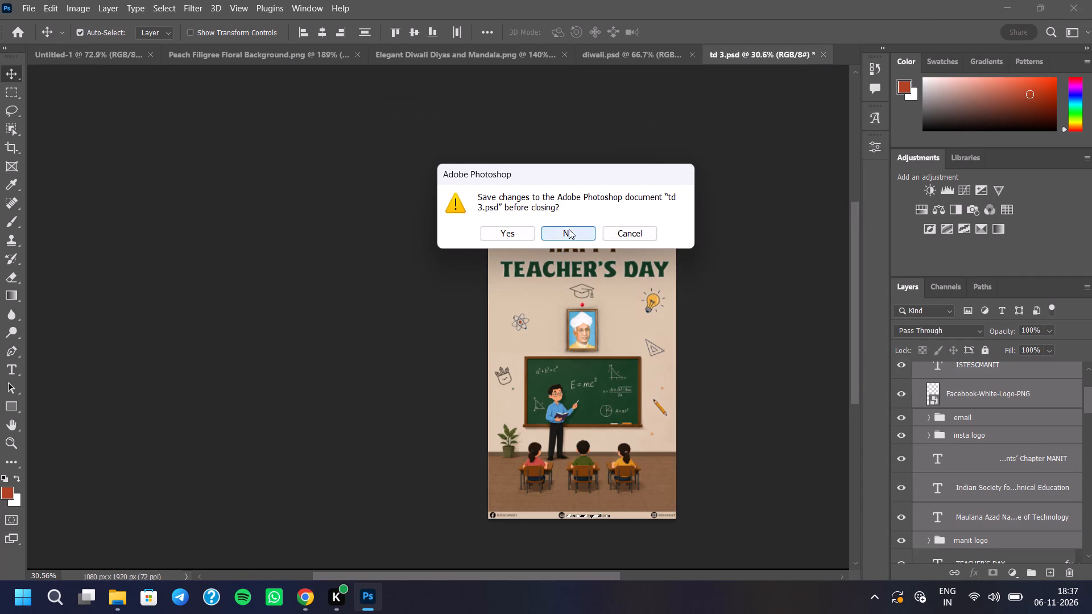
# Examine the open diwali.psd, Elegant Diwali Diyas and Mandala.png and Peach Filigree Floral Background.png designs for decorations to reuse.
pyautogui.click(710, 60)
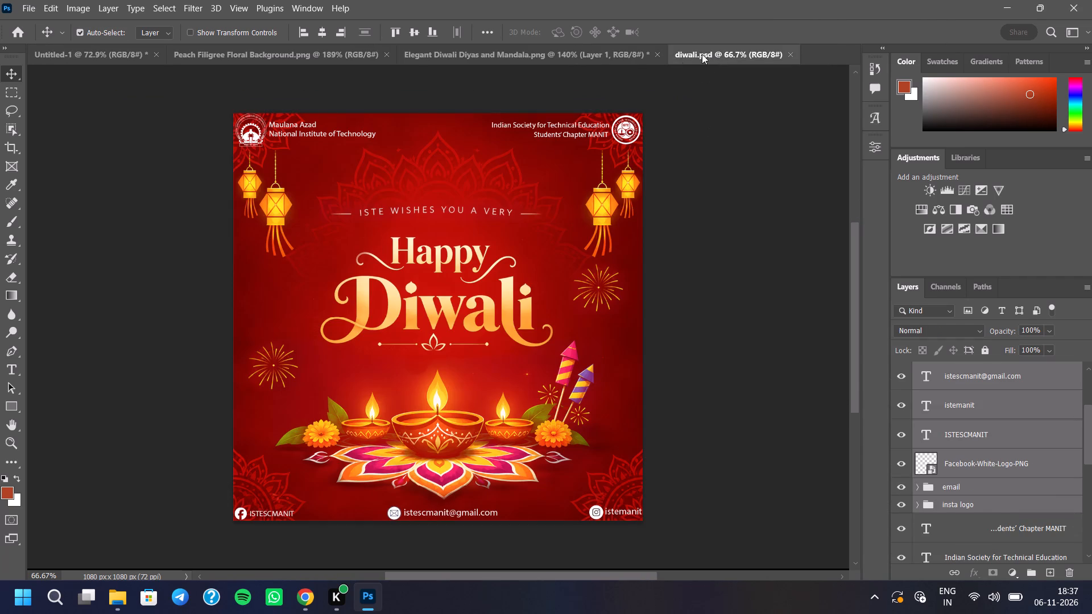
pyautogui.click(572, 54)
pyautogui.scroll(-9, 461, 243)
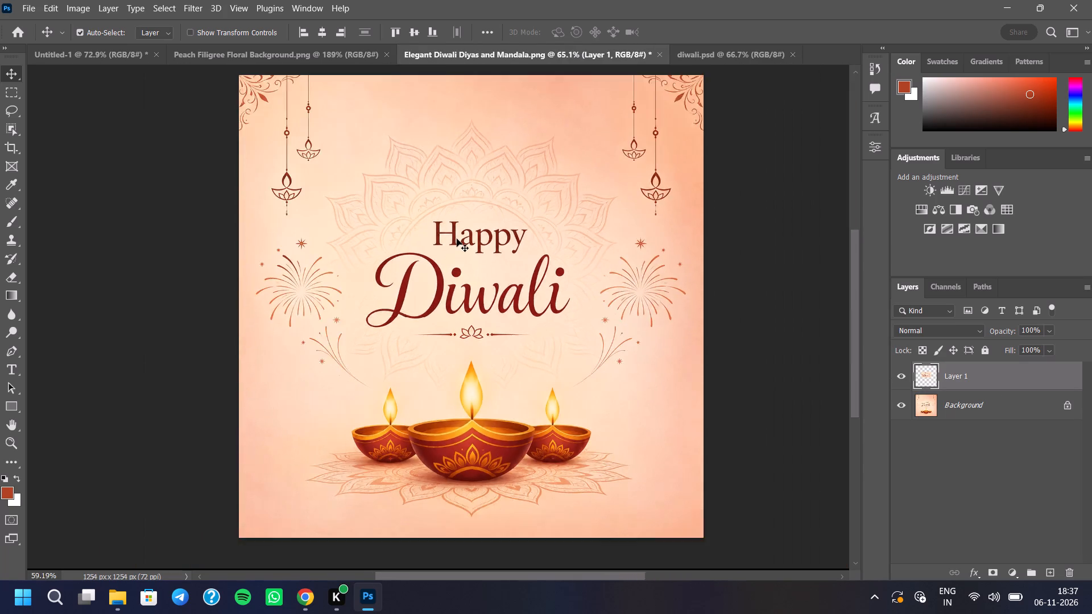
pyautogui.scroll(-1, 457, 239)
pyautogui.scroll(2, 464, 246)
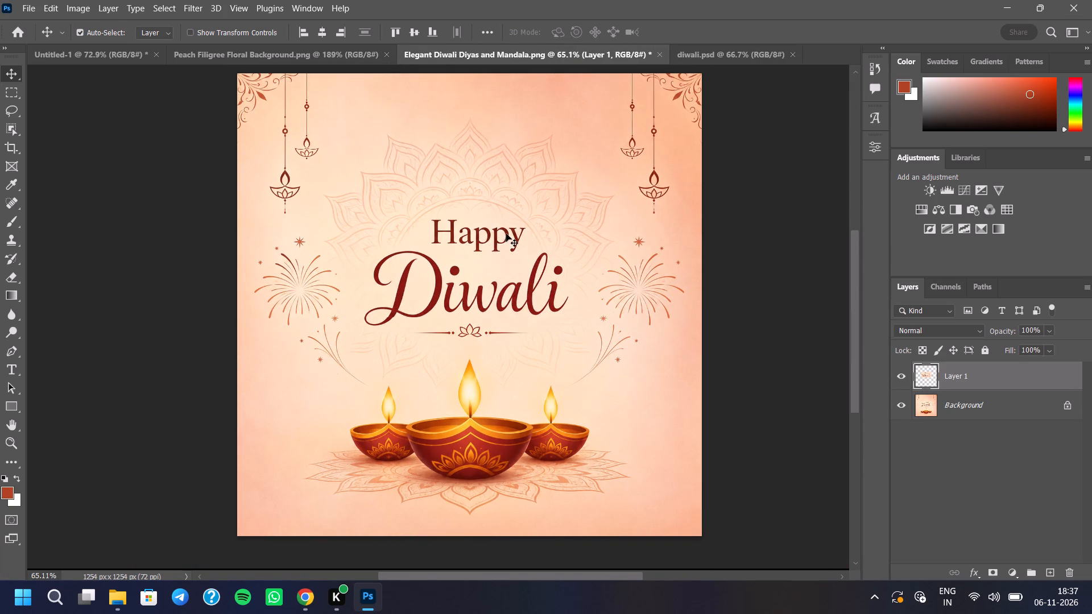
pyautogui.click(300, 50)
pyautogui.scroll(-5, 349, 251)
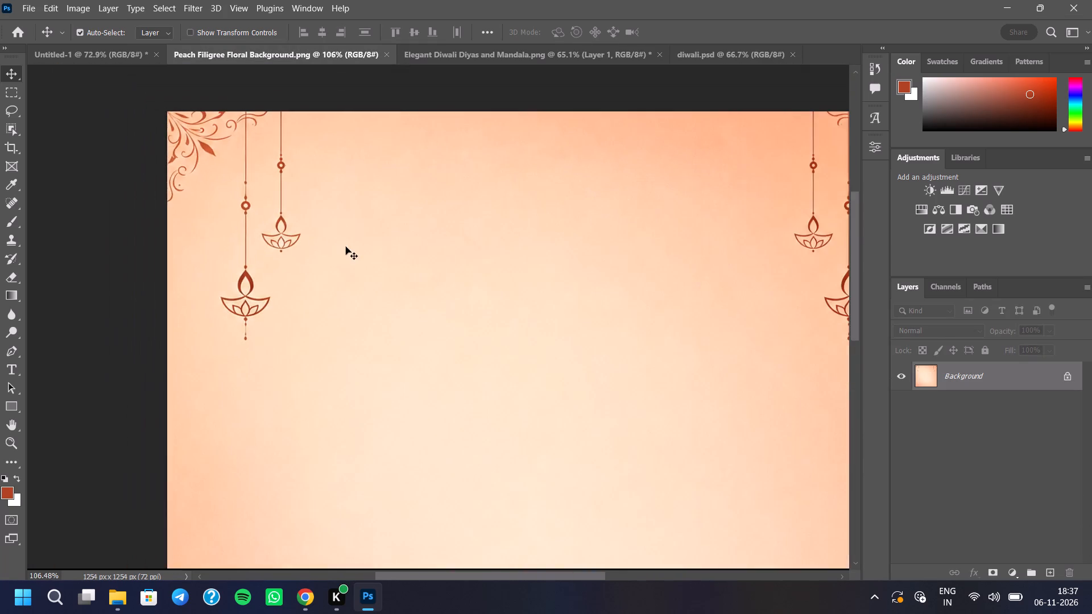
pyautogui.scroll(-8, 346, 247)
pyautogui.scroll(4, 272, 189)
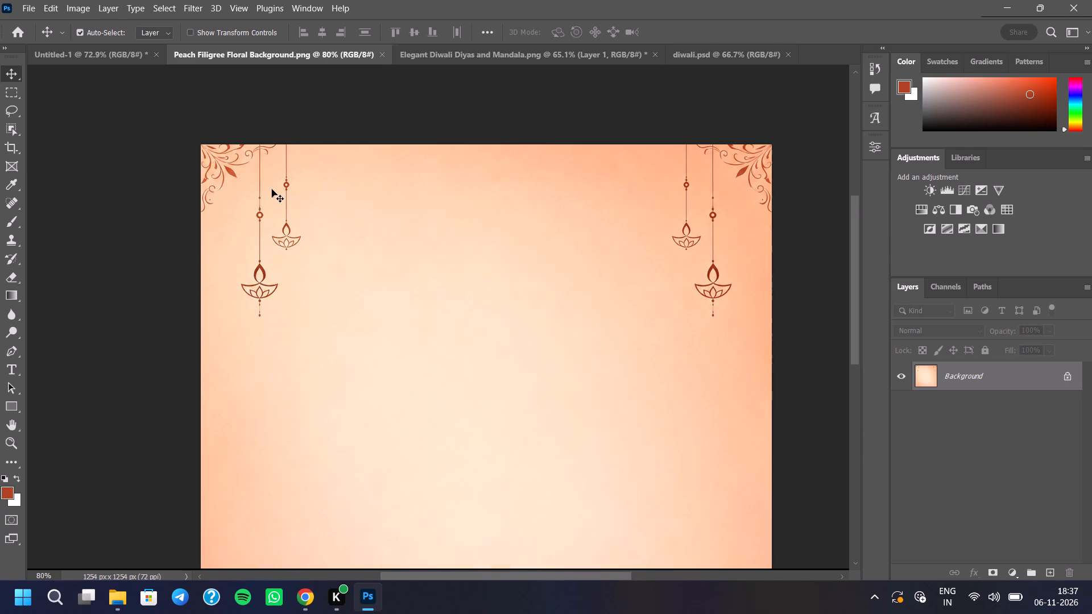
# Marquee-select the pair of hanging diyas in the upper-left of Peach Filigree Floral Background.png and copy them to a new layer.
pyautogui.click(7, 91)
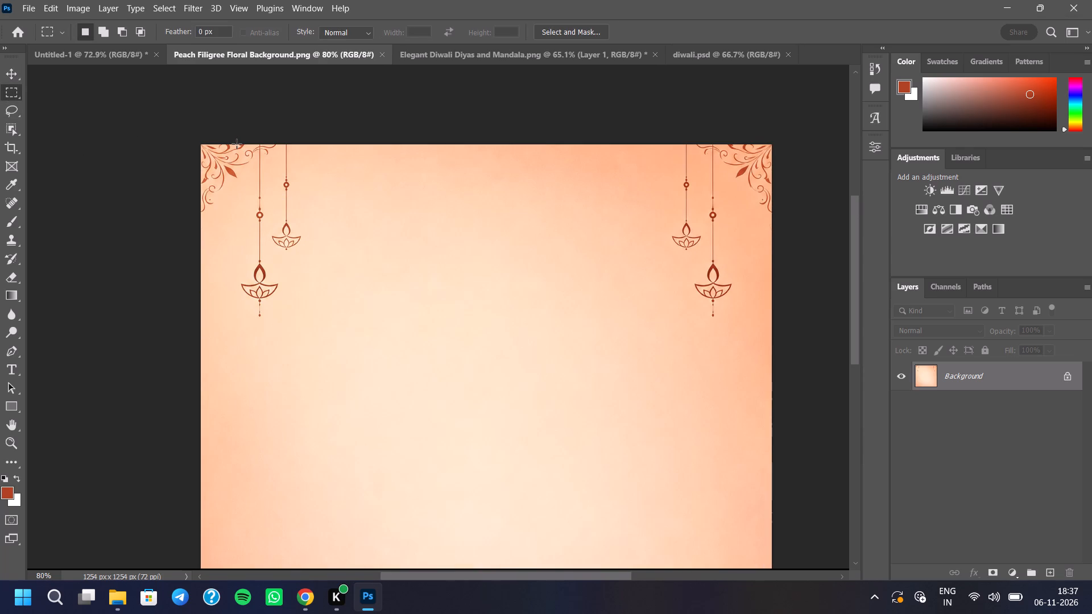
pyautogui.click(120, 61)
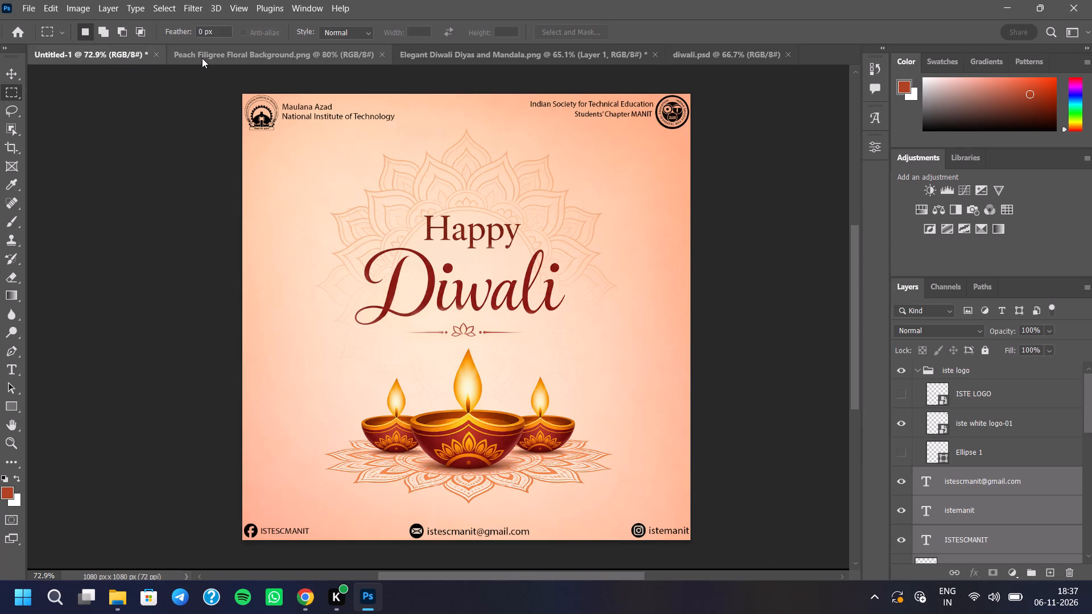
pyautogui.click(202, 58)
pyautogui.scroll(-3, 254, 167)
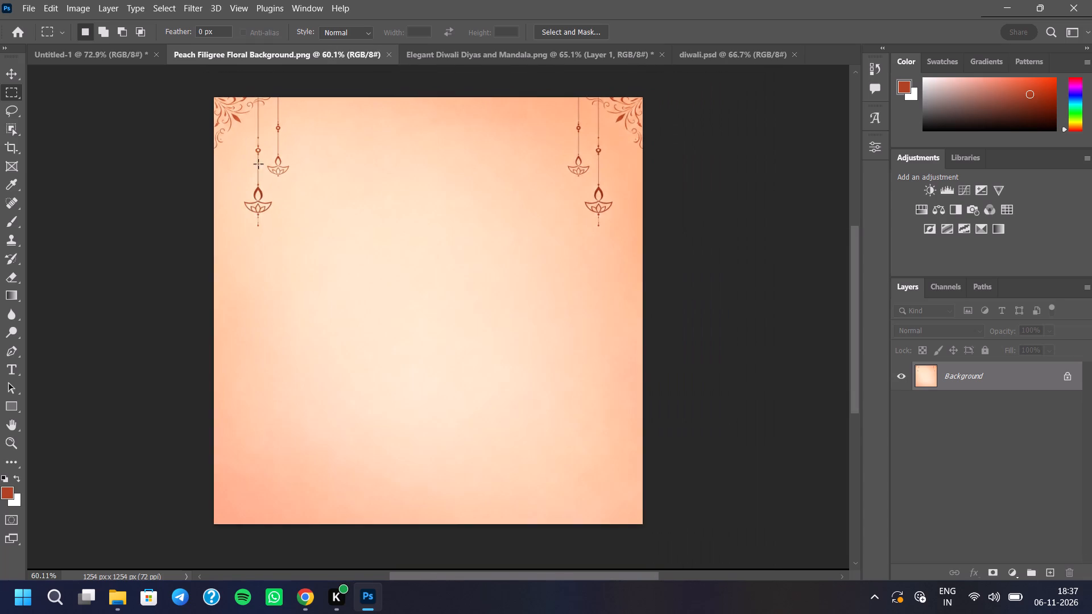
pyautogui.scroll(3, 248, 105)
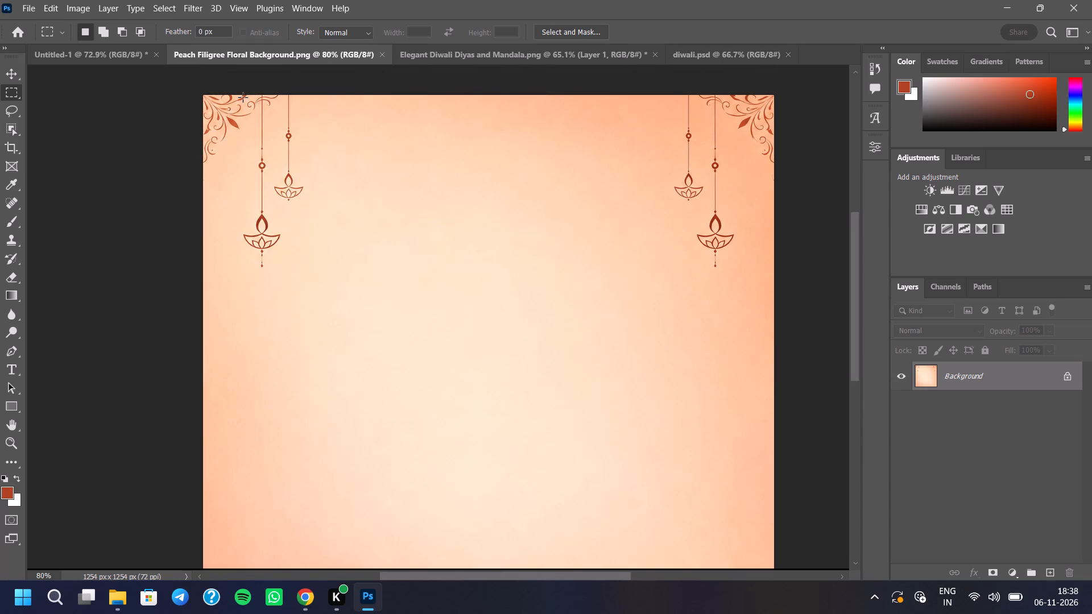
pyautogui.moveTo(243, 97); pyautogui.dragTo(312, 273)
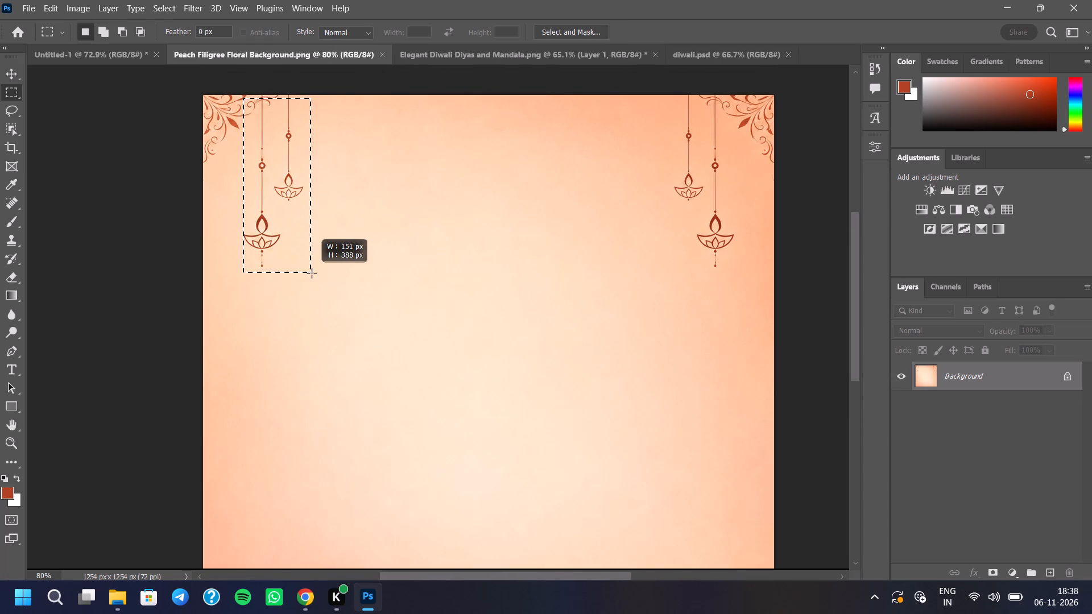
pyautogui.moveTo(312, 273); pyautogui.dragTo(316, 277)
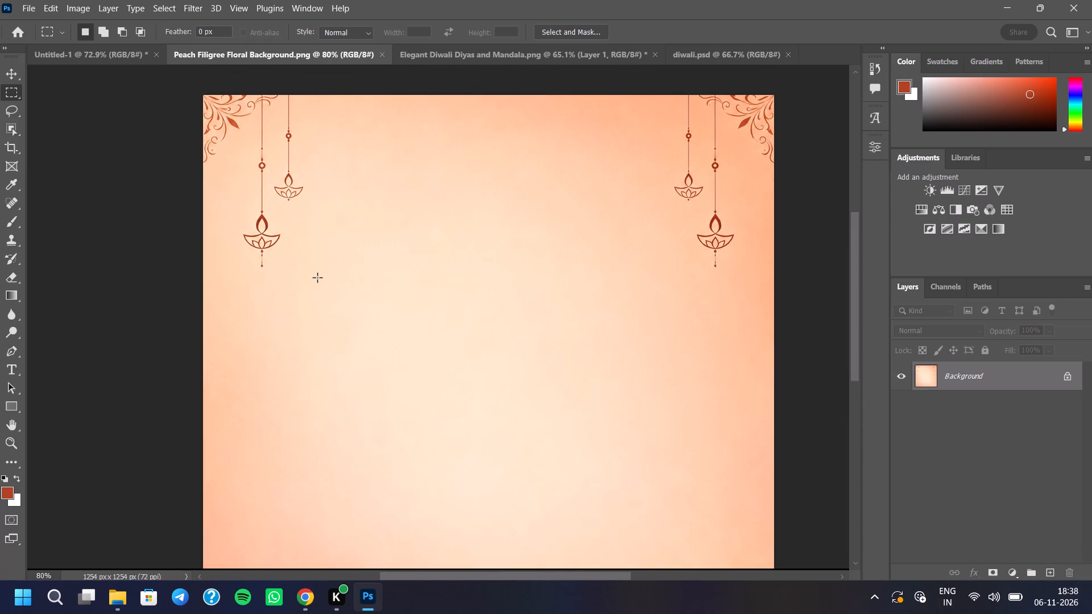
pyautogui.press('Up')
pyautogui.press('Up')
pyautogui.press('Up')
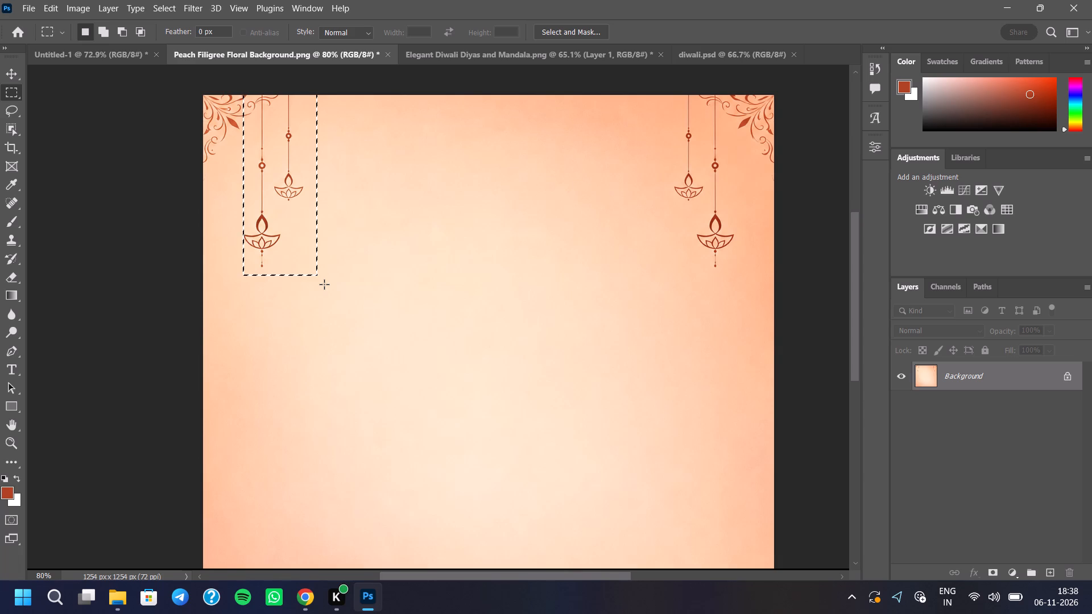
pyautogui.press('Up')
pyautogui.press('Left')
pyautogui.press('Left')
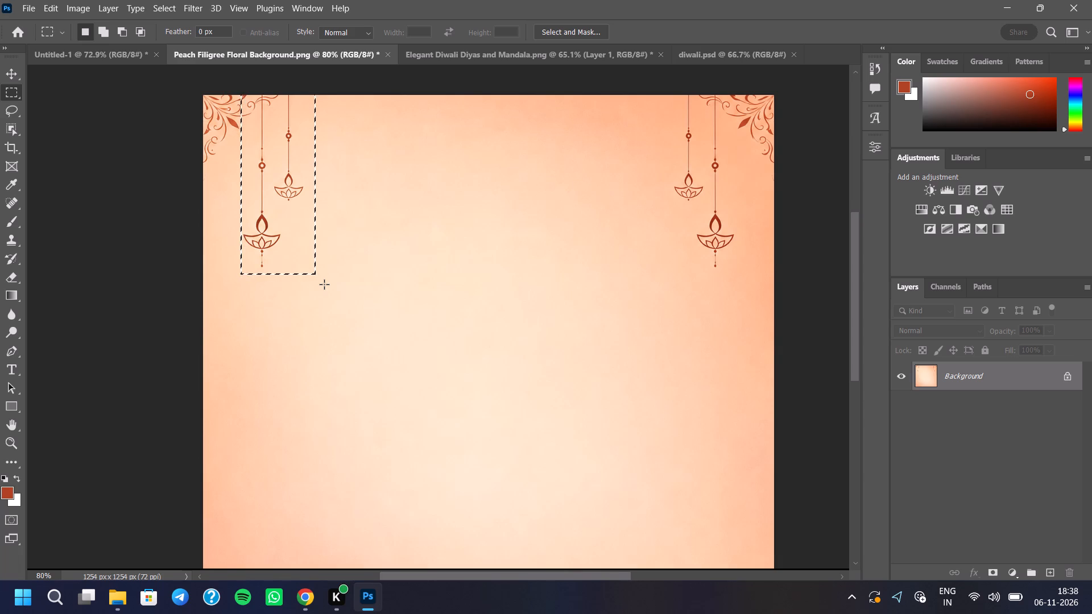
pyautogui.hotkey('ctrl', 'j')
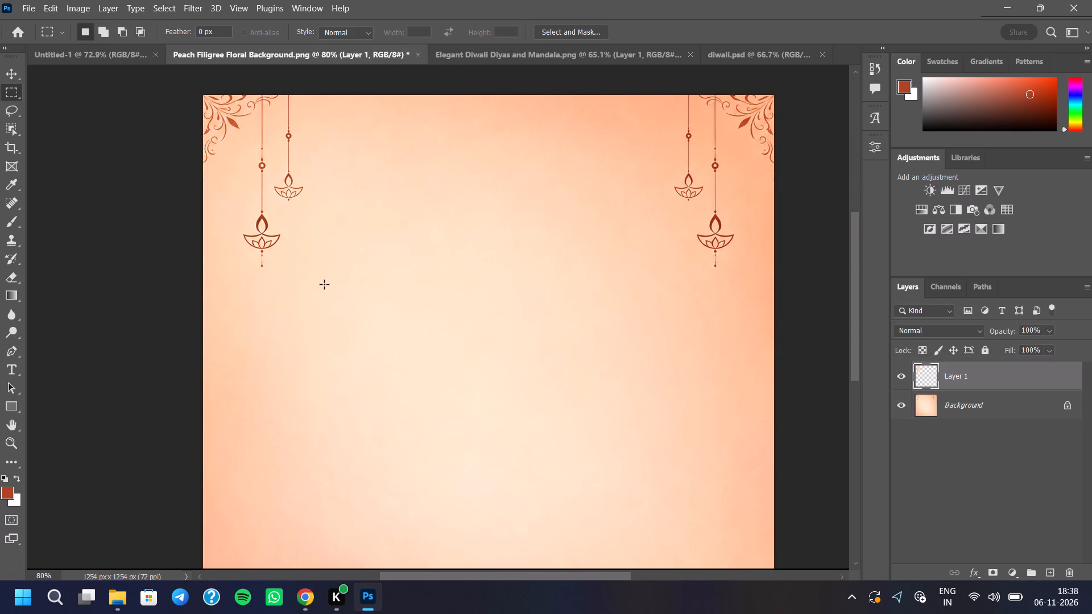
# Bring the hanging diyas layer into the Untitled-1 poster, placing it in the upper-left area over the MANIT header text.
pyautogui.moveTo(945, 373); pyautogui.dragTo(346, 226)
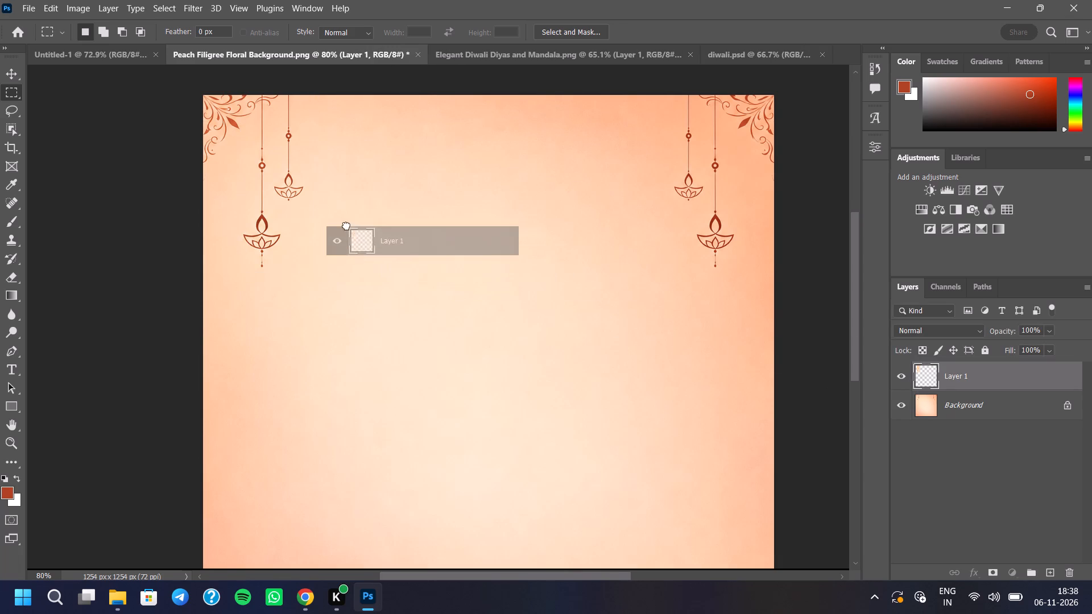
pyautogui.moveTo(346, 226); pyautogui.dragTo(306, 194)
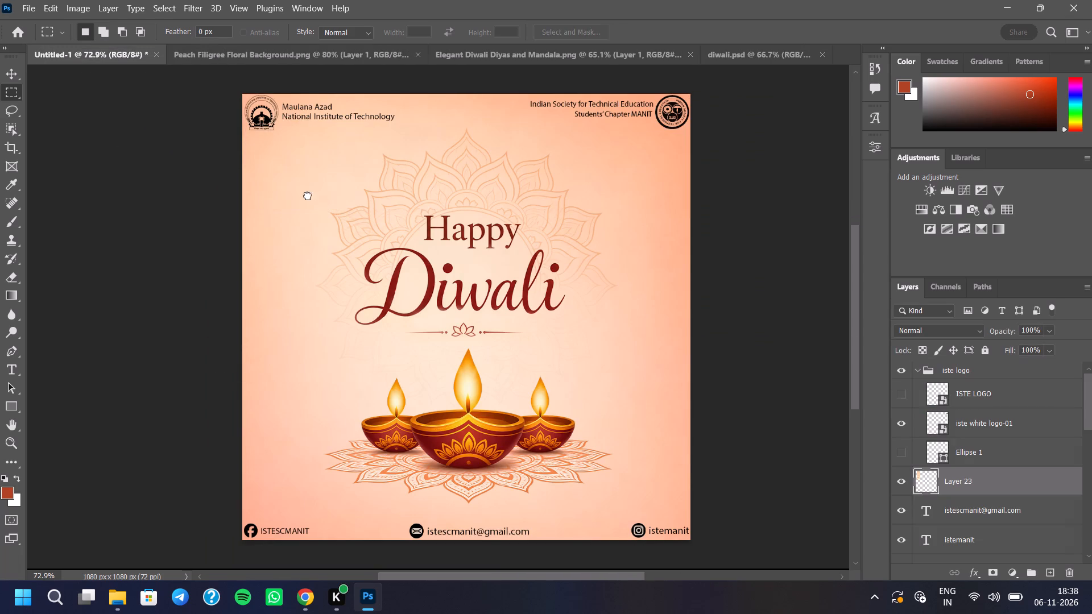
# Convert the hanging diyas layer to a smart object and set its blend mode to Darken.
pyautogui.rightClick(972, 479)
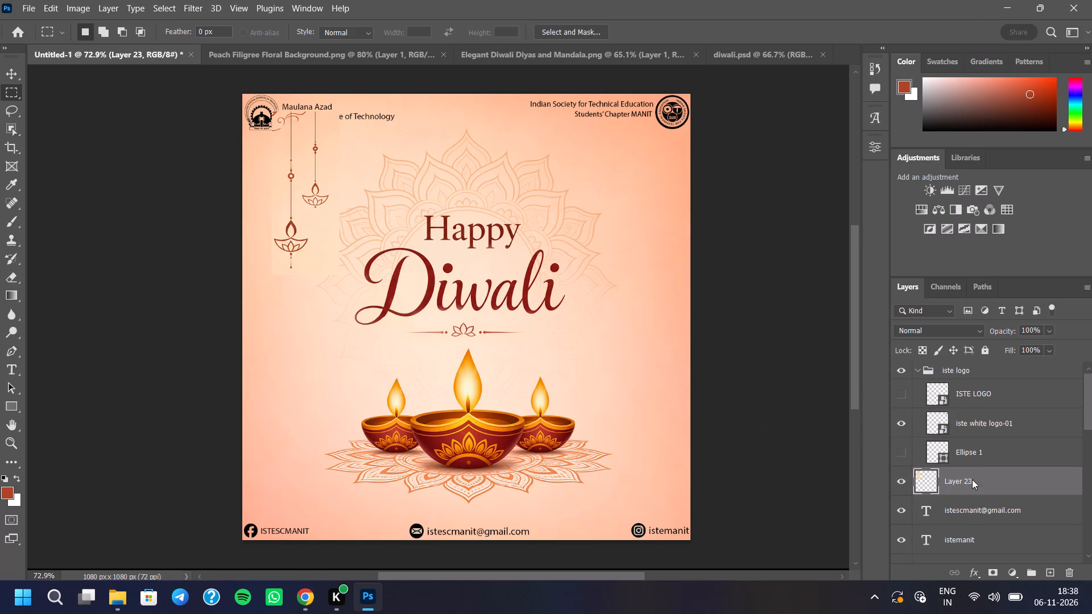
pyautogui.click(885, 204)
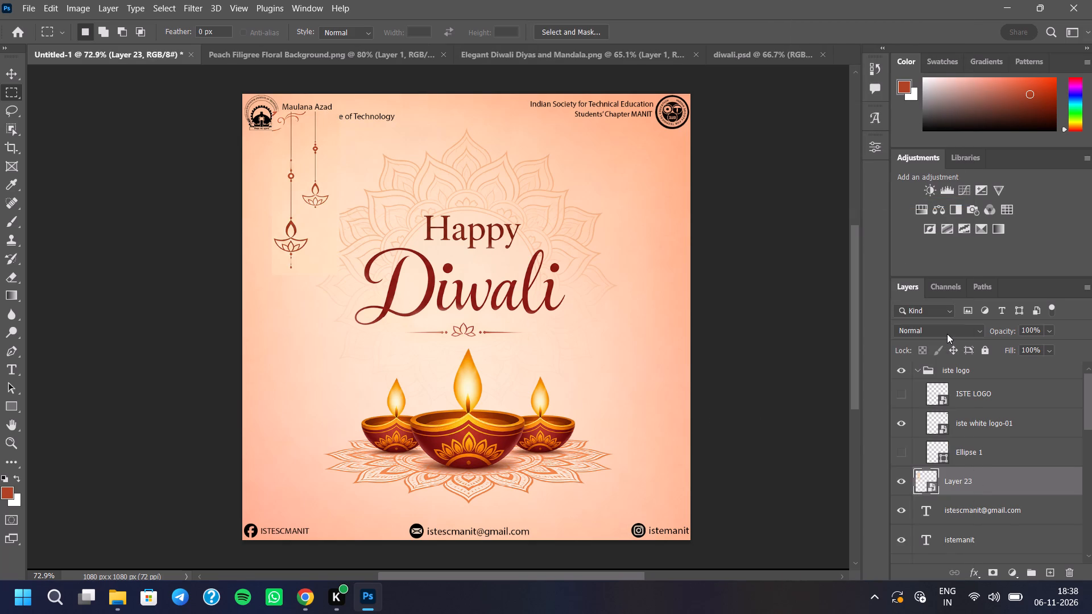
pyautogui.click(947, 334)
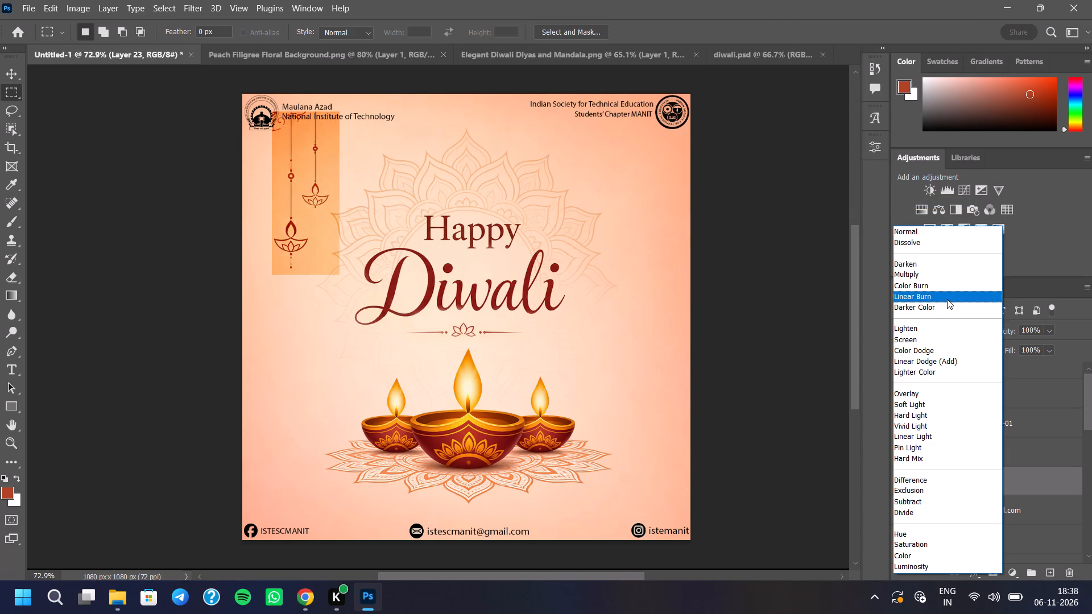
pyautogui.click(948, 263)
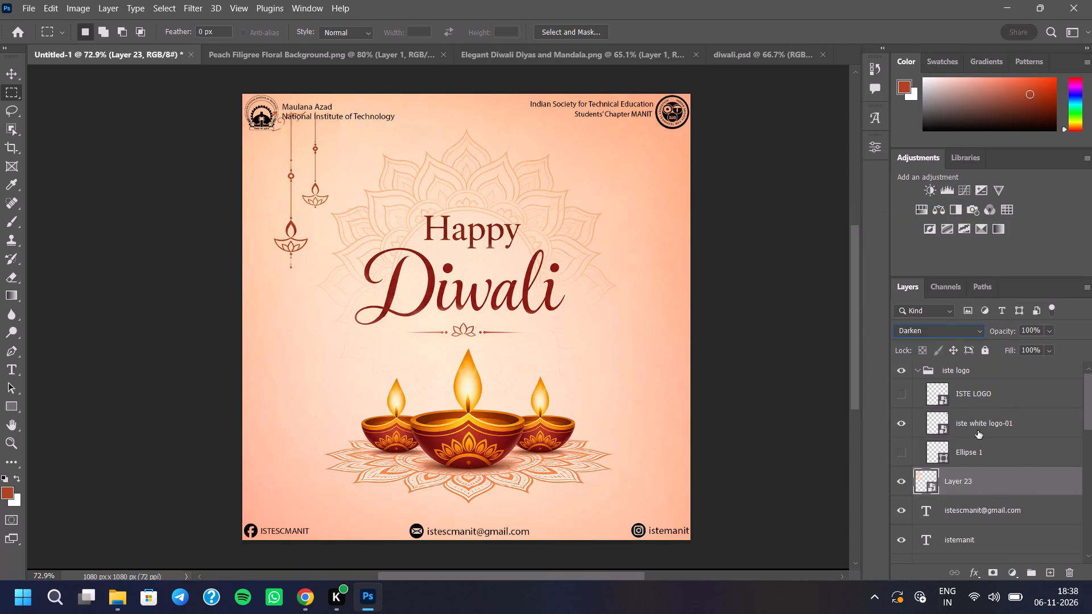
# Move the hanging diyas layer above the iste logo group in the layer stack and collapse that group.
pyautogui.scroll(4, 978, 433)
pyautogui.moveTo(993, 476); pyautogui.dragTo(991, 426)
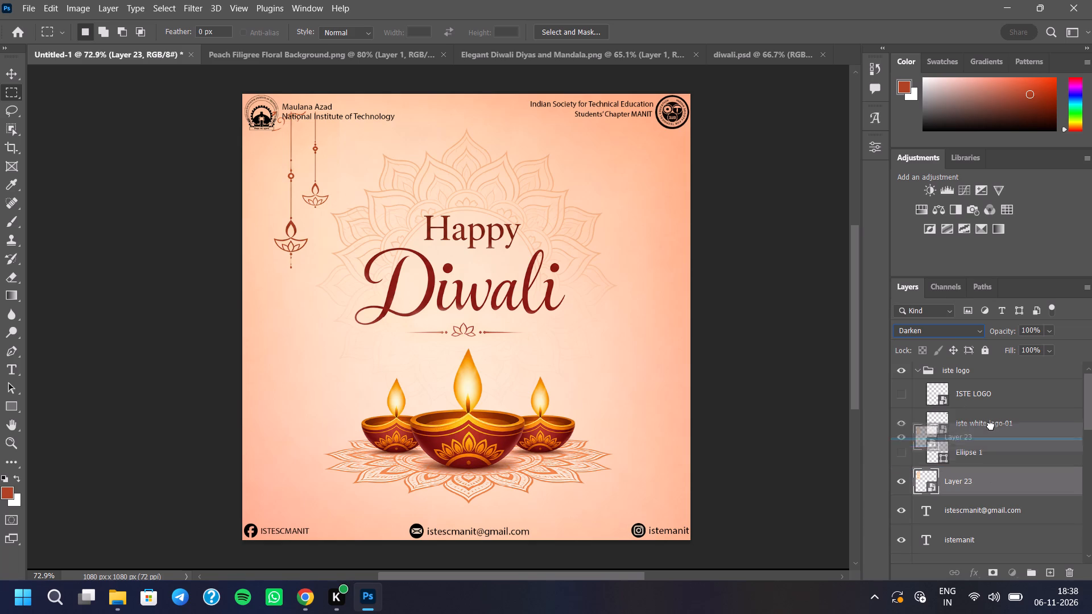
pyautogui.moveTo(991, 426); pyautogui.dragTo(992, 364)
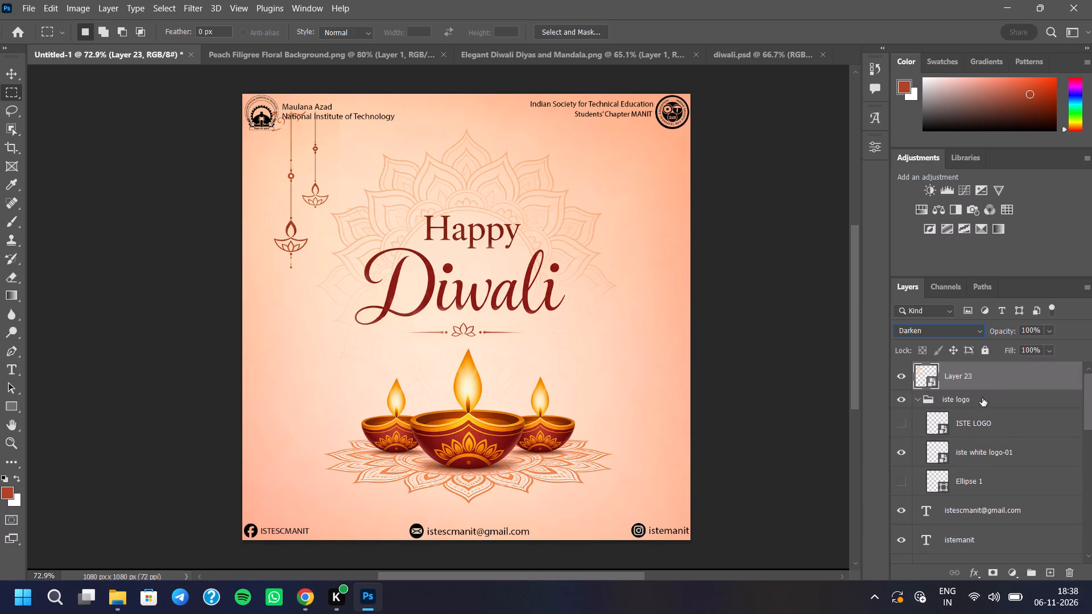
pyautogui.click(920, 398)
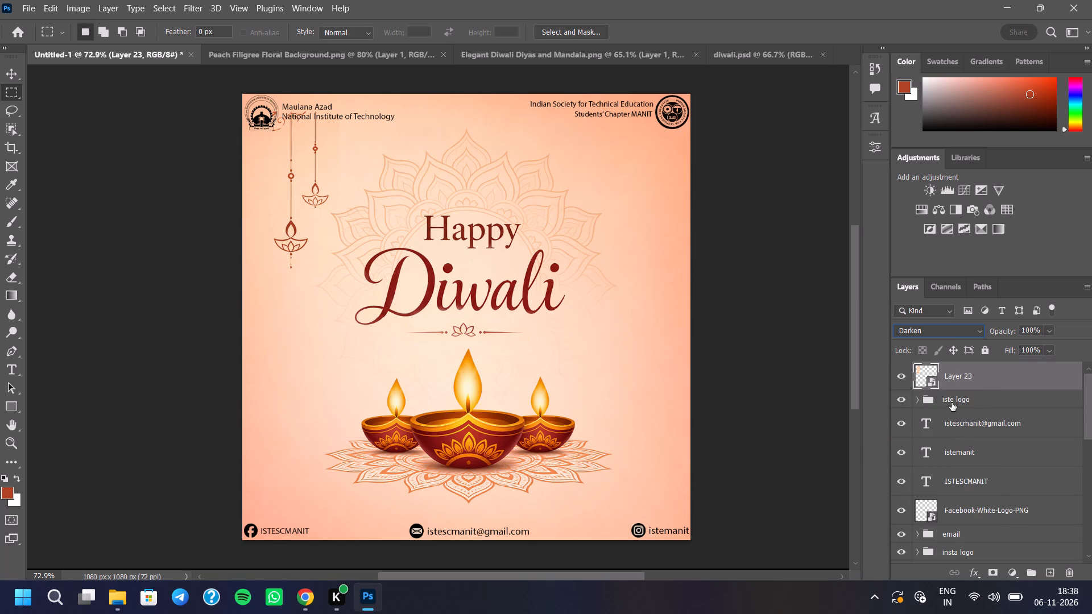
# Group the iste logo, the three social contact text layers, the Facebook logo, and the email and insta logo groups into one group.
pyautogui.keyDown('ctrl'); pyautogui.click(952, 401); pyautogui.keyUp('ctrl')
pyautogui.click(952, 403)
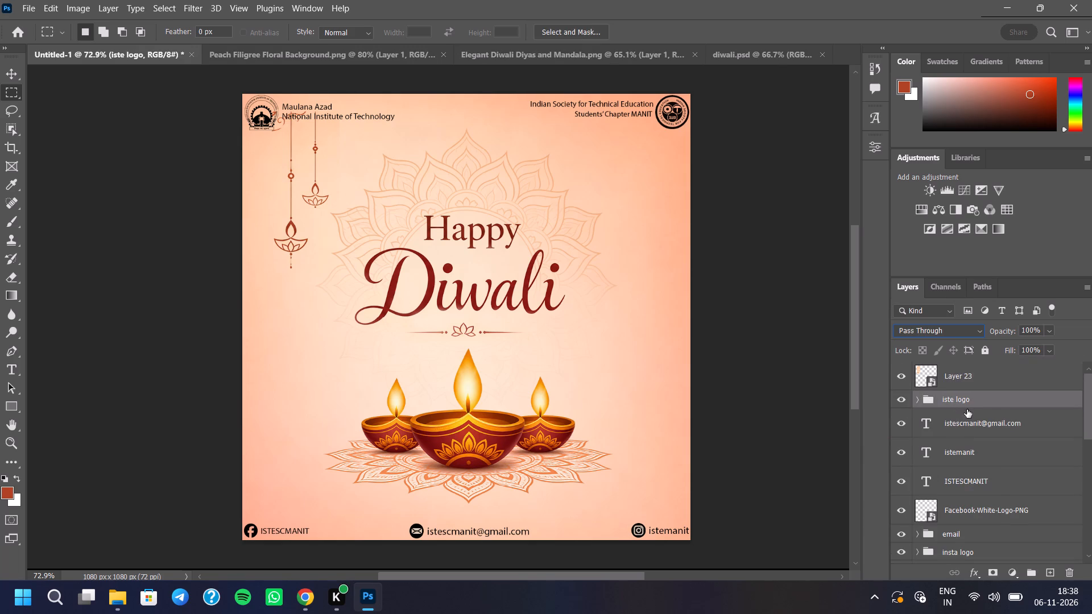
pyautogui.keyDown('ctrl'); pyautogui.click(967, 426); pyautogui.keyUp('ctrl')
pyautogui.keyDown('ctrl'); pyautogui.click(970, 448); pyautogui.keyUp('ctrl')
pyautogui.keyDown('ctrl'); pyautogui.click(970, 475); pyautogui.keyUp('ctrl')
pyautogui.keyDown('ctrl'); pyautogui.click(974, 507); pyautogui.keyUp('ctrl')
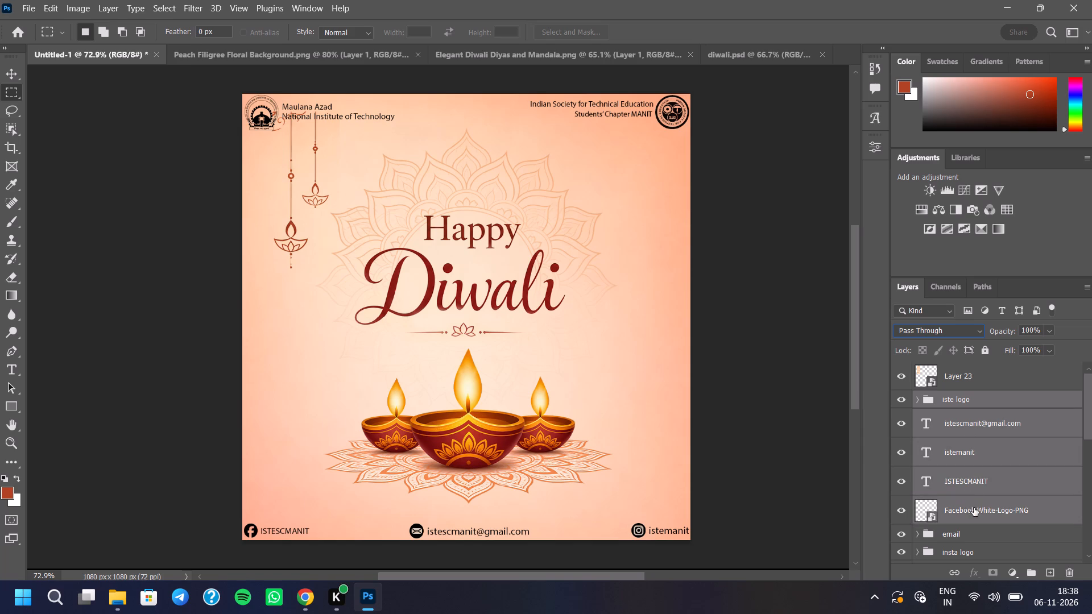
pyautogui.keyDown('ctrl'); pyautogui.scroll(-2, 974, 487); pyautogui.keyUp('ctrl')
pyautogui.keyDown('ctrl'); pyautogui.click(972, 475); pyautogui.keyUp('ctrl')
pyautogui.keyDown('ctrl'); pyautogui.click(971, 489); pyautogui.keyUp('ctrl')
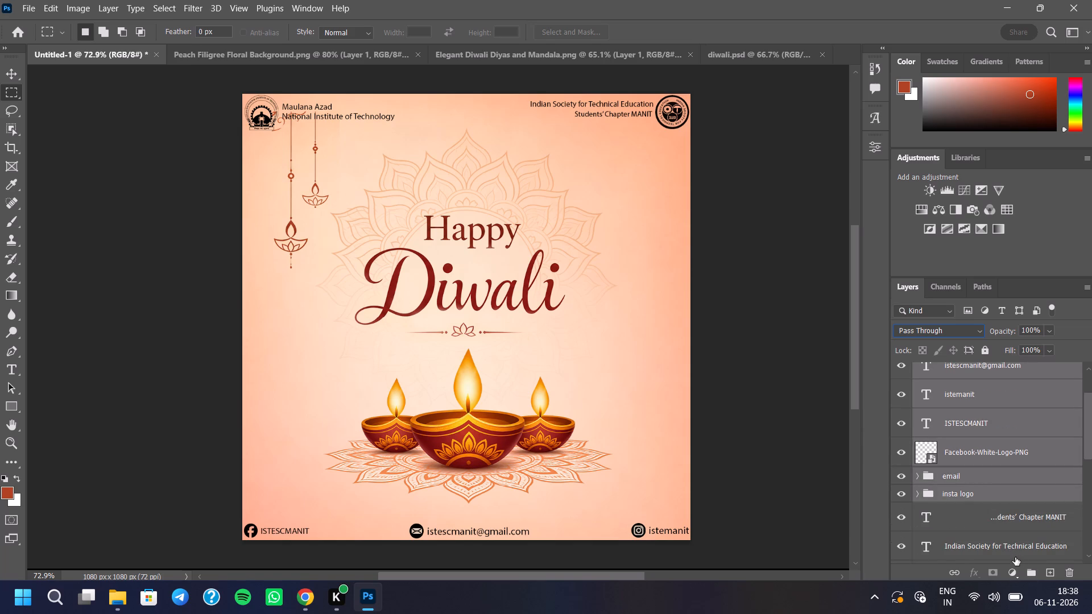
pyautogui.click(1028, 574)
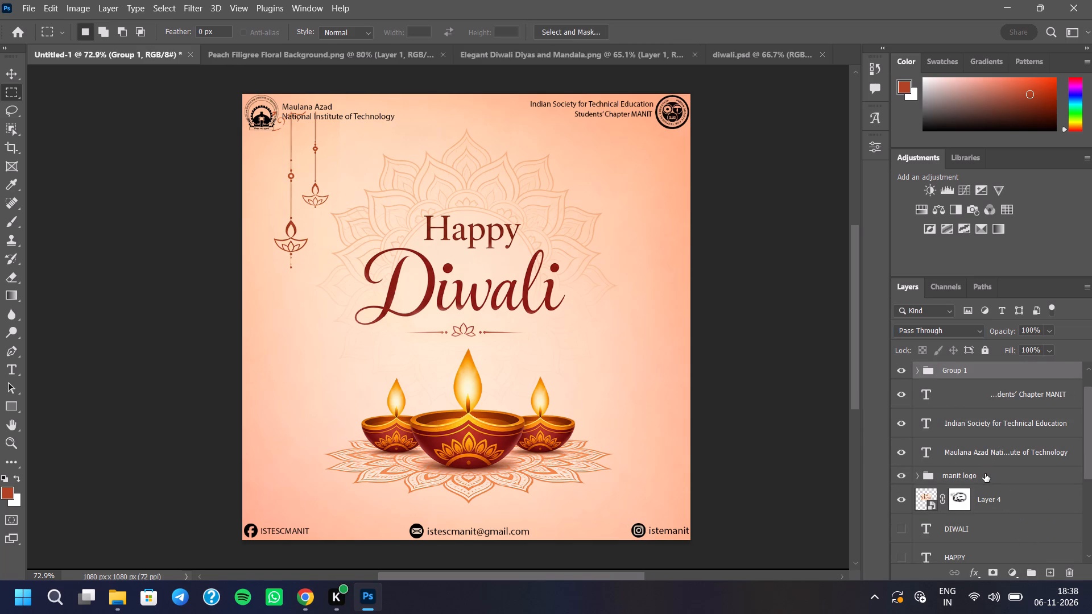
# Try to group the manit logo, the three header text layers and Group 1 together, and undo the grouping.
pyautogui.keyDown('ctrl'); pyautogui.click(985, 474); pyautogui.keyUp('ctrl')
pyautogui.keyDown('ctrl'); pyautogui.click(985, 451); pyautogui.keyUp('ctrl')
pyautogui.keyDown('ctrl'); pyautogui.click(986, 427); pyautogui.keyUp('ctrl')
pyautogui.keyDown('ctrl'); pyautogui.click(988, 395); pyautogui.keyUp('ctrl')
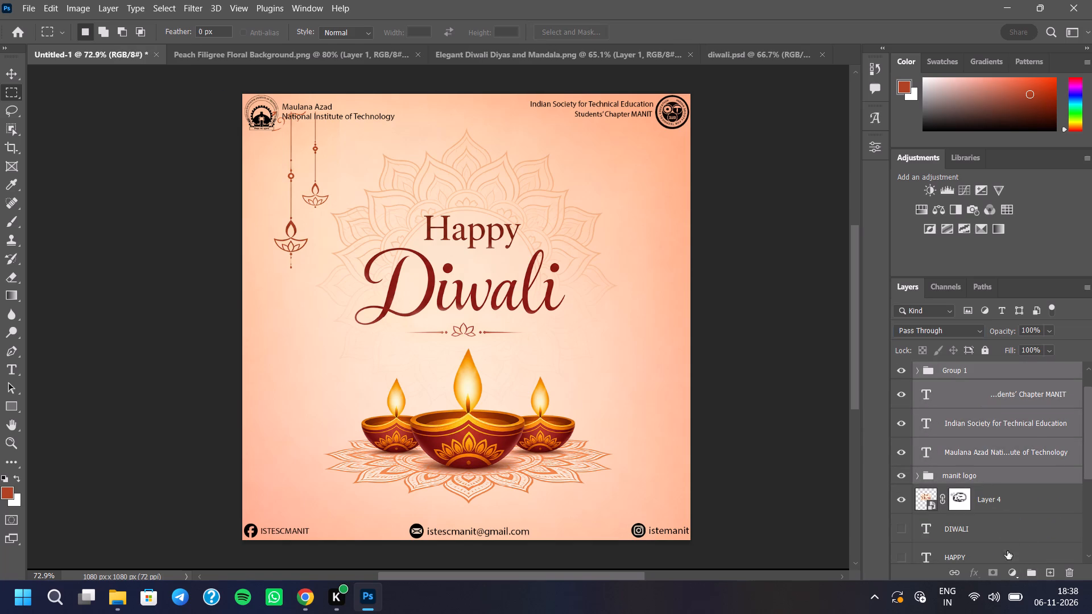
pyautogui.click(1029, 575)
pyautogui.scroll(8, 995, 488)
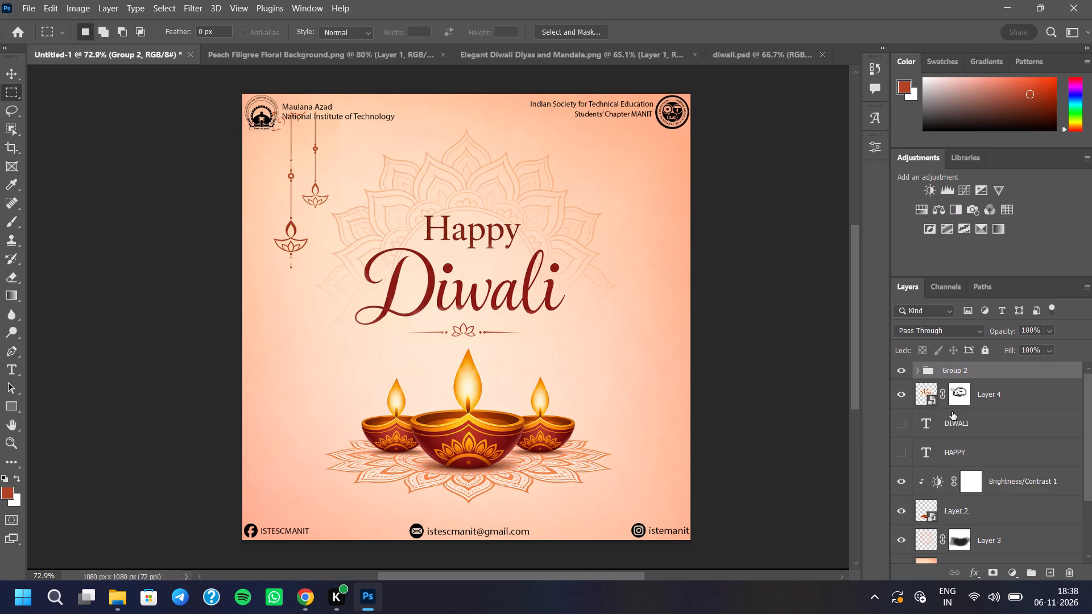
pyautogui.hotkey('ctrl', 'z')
# Group the manit logo group with the three header text layers, leaving Group 1 out.
pyautogui.click(972, 418)
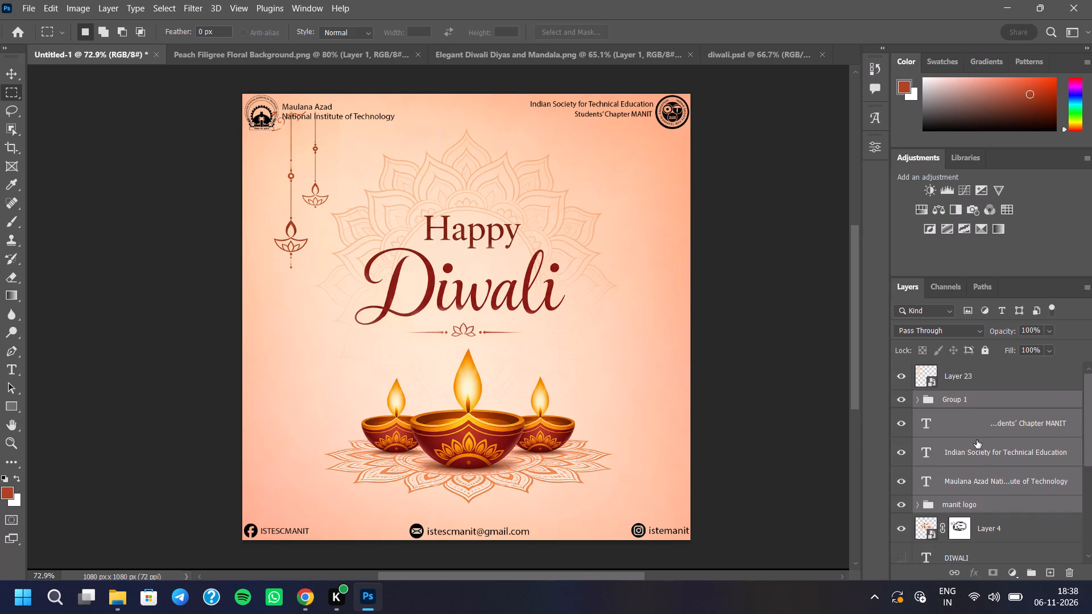
pyautogui.keyDown('ctrl'); pyautogui.click(978, 452); pyautogui.keyUp('ctrl')
pyautogui.keyDown('ctrl'); pyautogui.click(972, 480); pyautogui.keyUp('ctrl')
pyautogui.keyDown('ctrl'); pyautogui.click(975, 503); pyautogui.keyUp('ctrl')
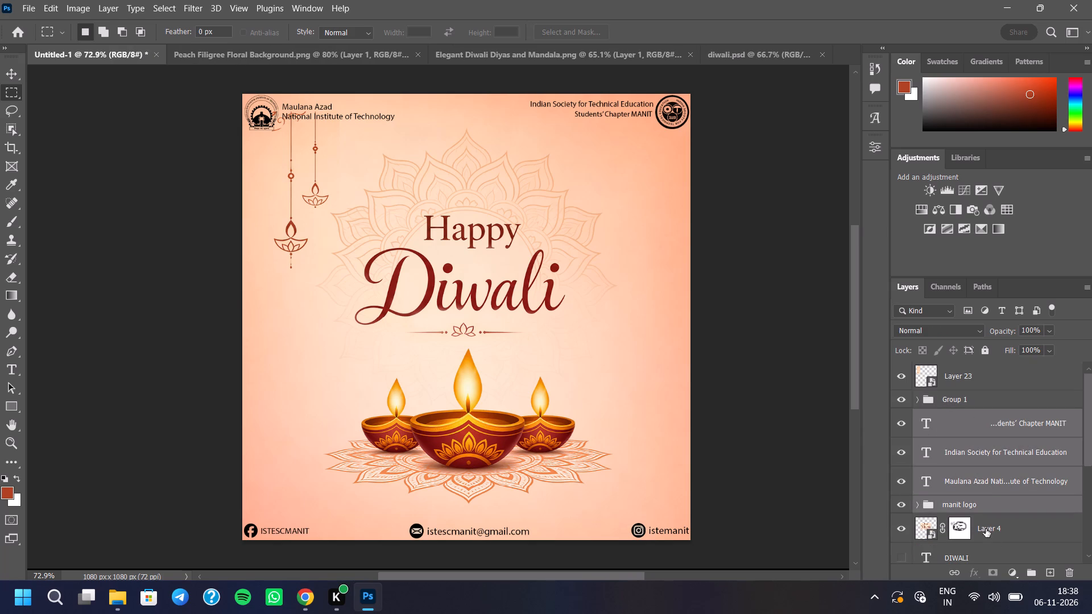
pyautogui.click(1028, 571)
# Move the hanging diyas layer to directly below the MANIT logo, at about X 85.5 px, Y 282.5 px.
pyautogui.click(968, 375)
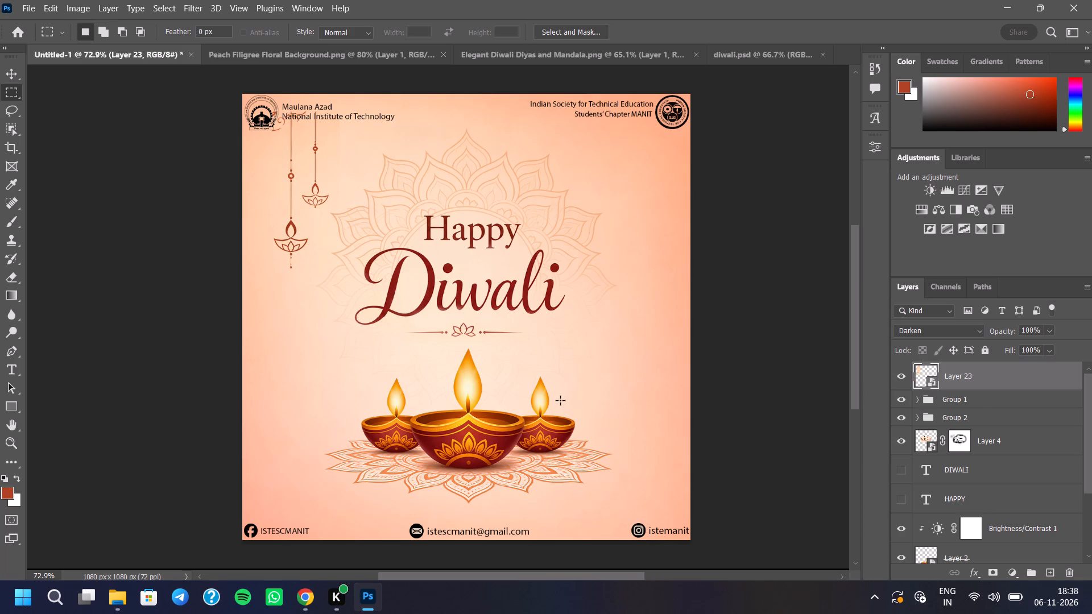
pyautogui.hotkey('ctrl', 't')
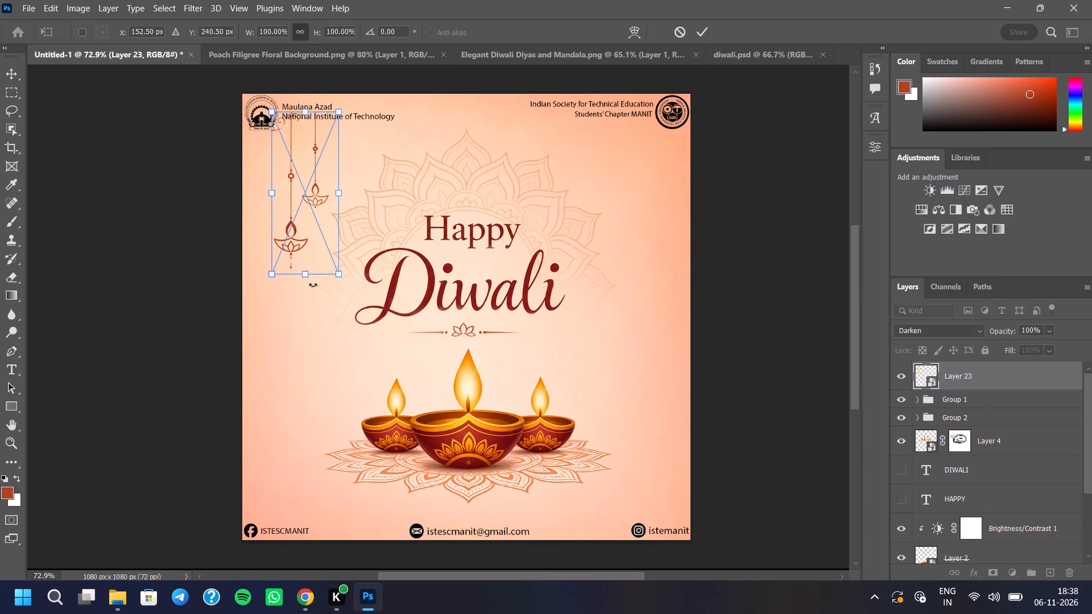
pyautogui.moveTo(307, 177); pyautogui.dragTo(283, 200)
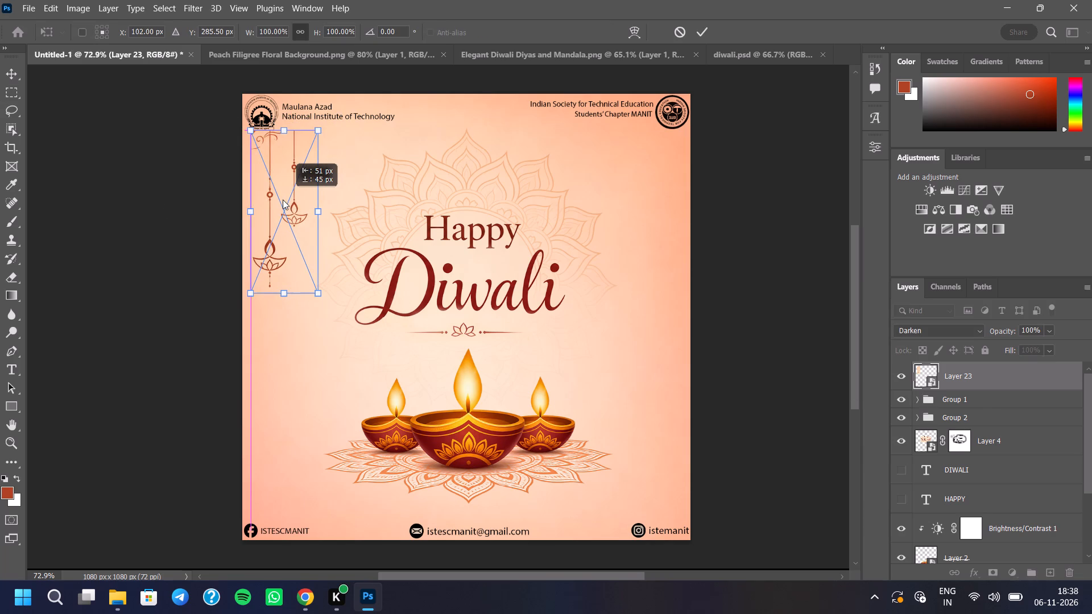
pyautogui.moveTo(283, 200); pyautogui.dragTo(282, 201)
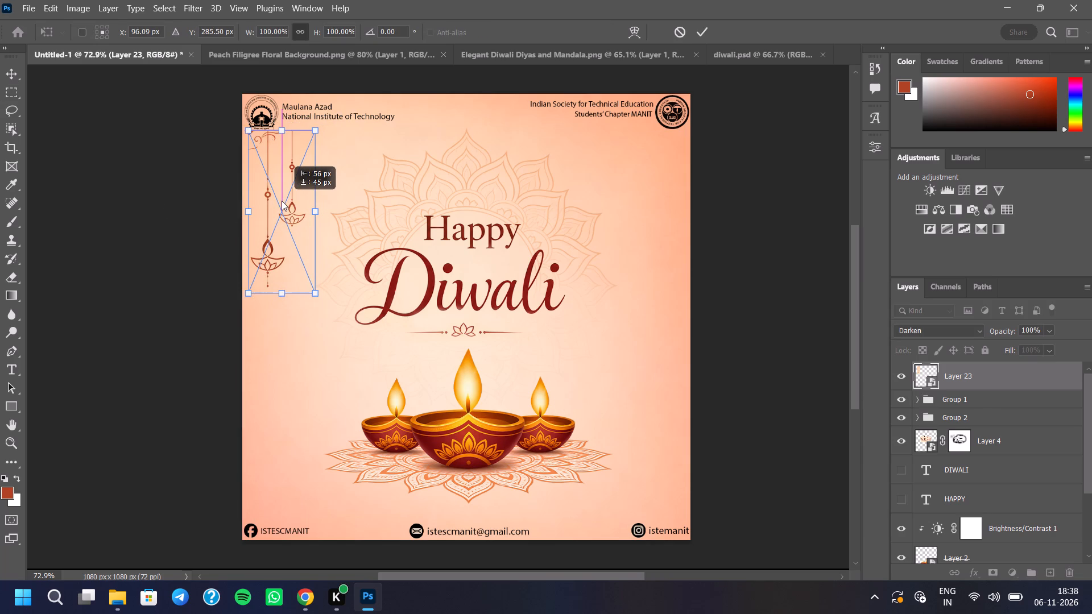
pyautogui.moveTo(282, 201); pyautogui.dragTo(279, 198)
pyautogui.scroll(8, 289, 190)
pyautogui.scroll(-5, 293, 269)
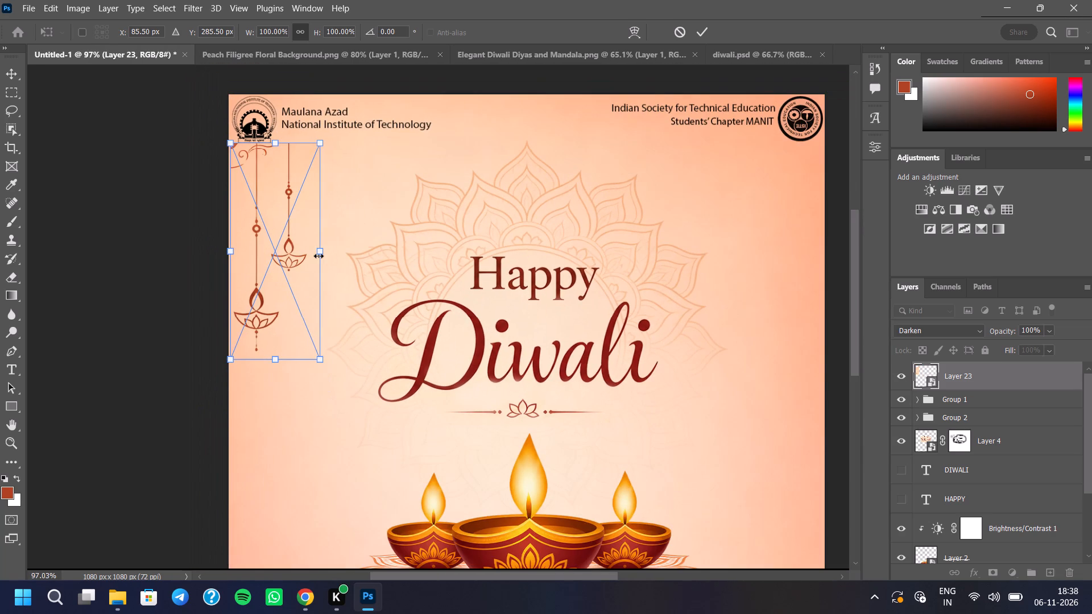
pyautogui.press('Up')
pyautogui.press('Up')
pyautogui.press('Up')
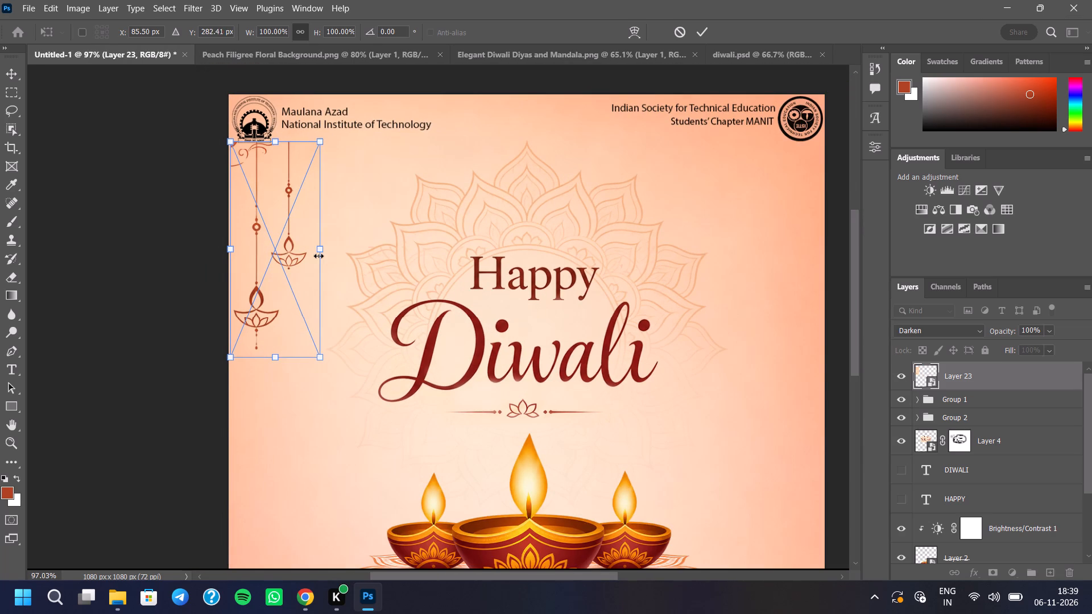
pyautogui.press('Return')
# Add a layer mask to the hanging diyas layer and erase the faint background edge beside the shorter diya string.
pyautogui.scroll(8, 253, 237)
pyautogui.scroll(-3, 310, 317)
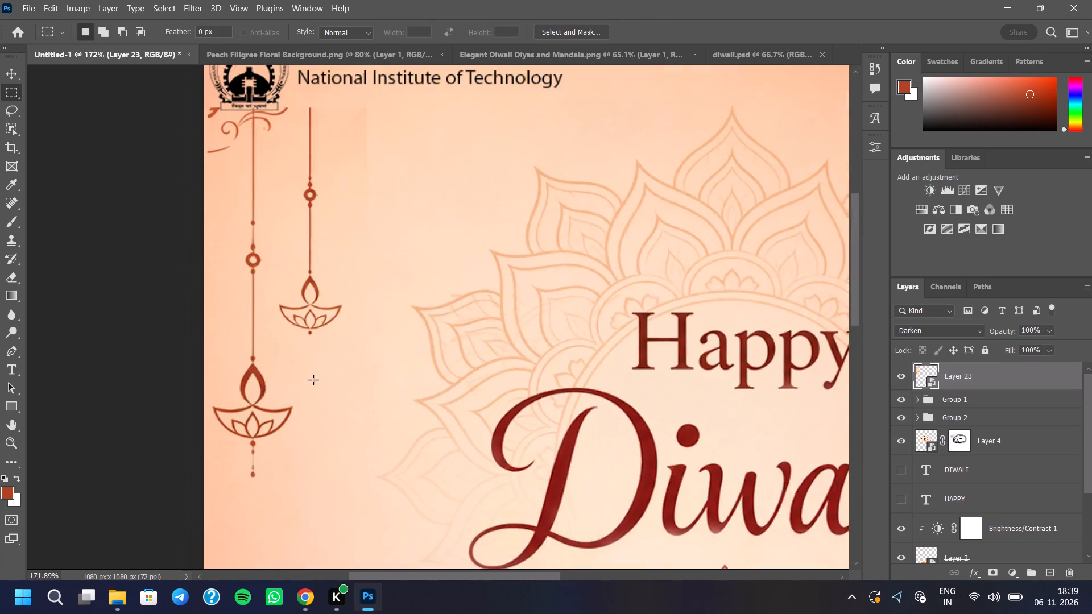
pyautogui.scroll(4, 293, 129)
pyautogui.click(994, 570)
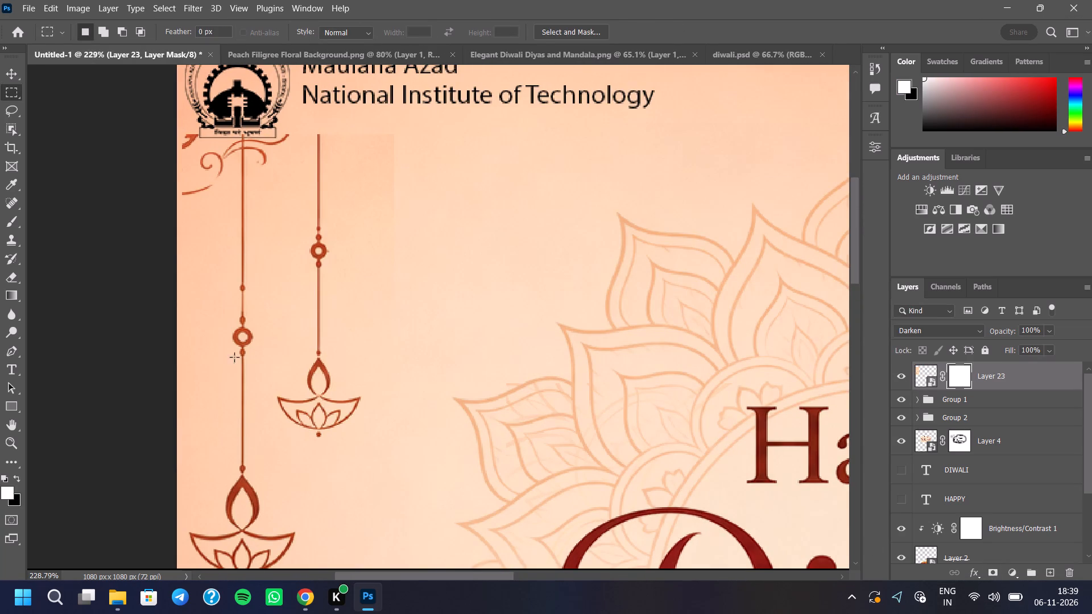
pyautogui.click(5, 273)
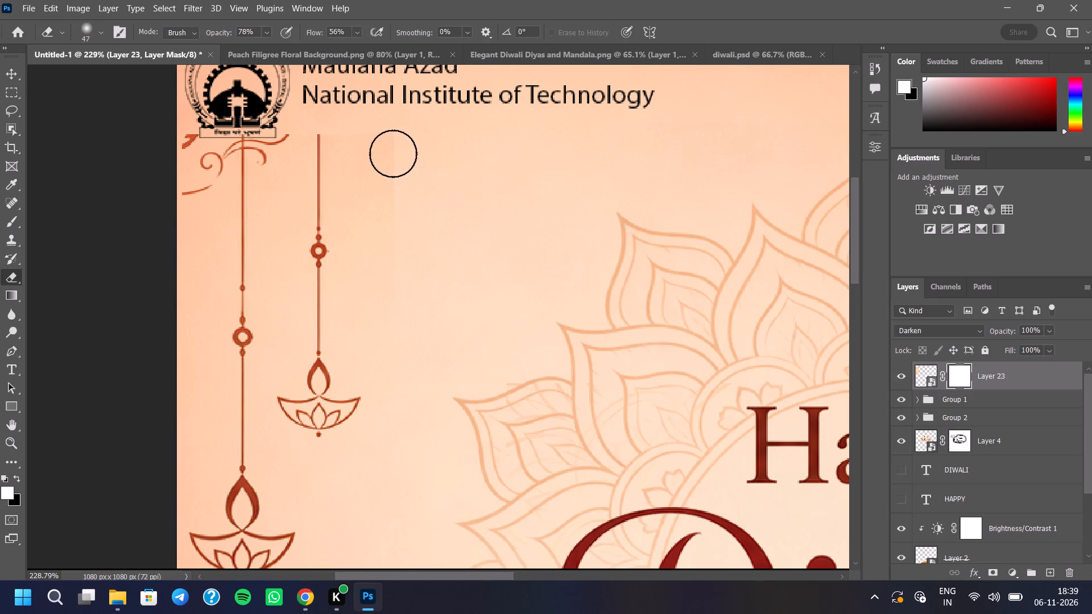
pyautogui.moveTo(391, 143); pyautogui.dragTo(404, 293)
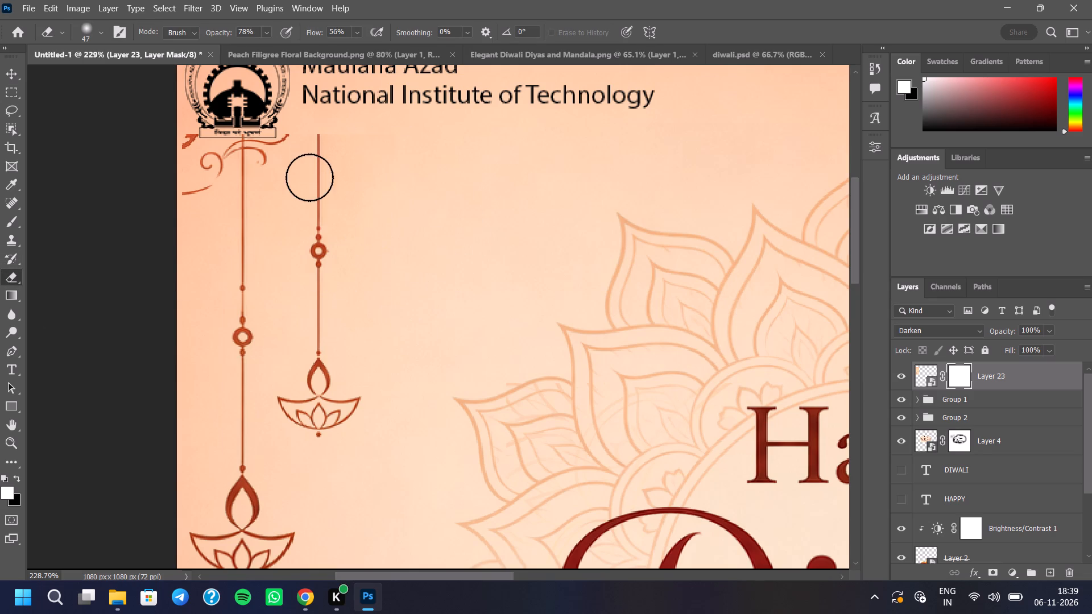
# Set the Eraser to a harder brush at 100% opacity and mask out the flourish between the two diya strings.
pyautogui.rightClick(309, 177)
pyautogui.click(457, 396)
pyautogui.click(594, 226)
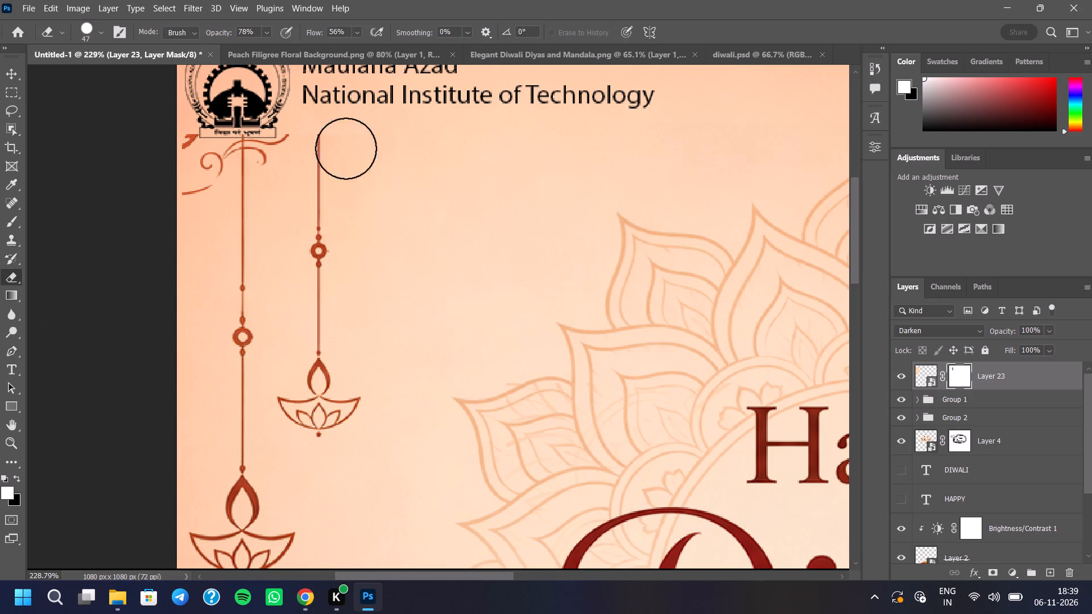
pyautogui.click(263, 34)
pyautogui.moveTo(287, 46); pyautogui.dragTo(303, 43)
pyautogui.click(456, 189)
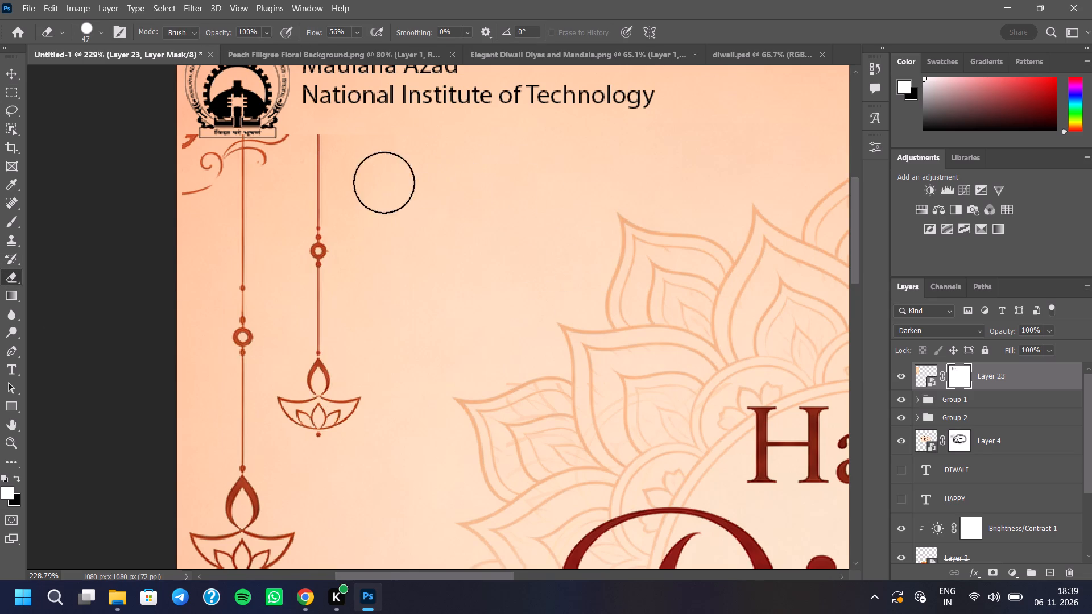
pyautogui.scroll(8, 247, 138)
pyautogui.tripleClick(313, 157)
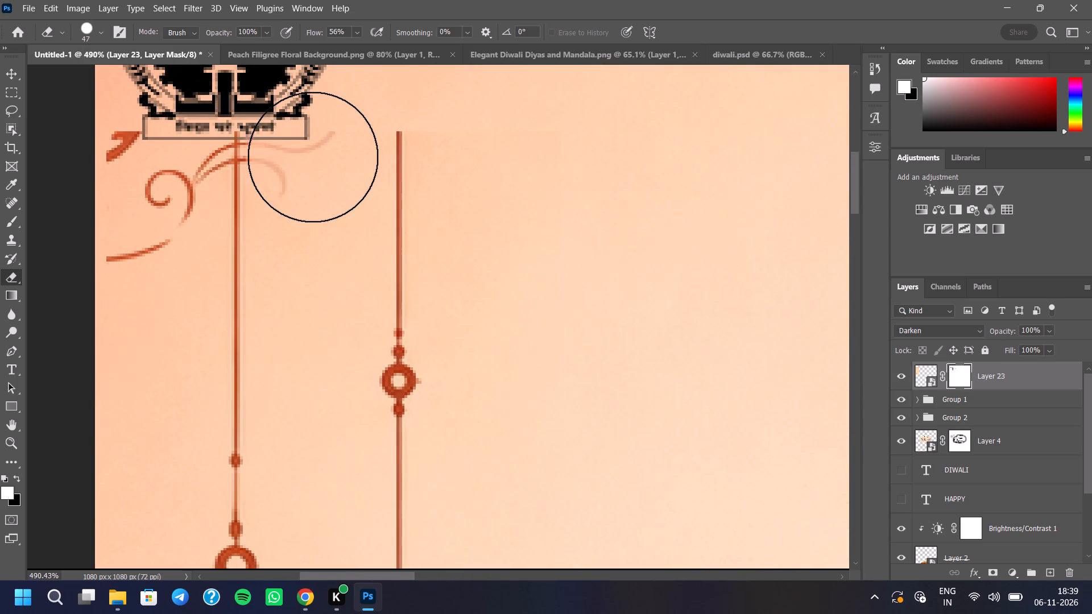
pyautogui.doubleClick(313, 157)
pyautogui.click(313, 153)
pyautogui.tripleClick(311, 153)
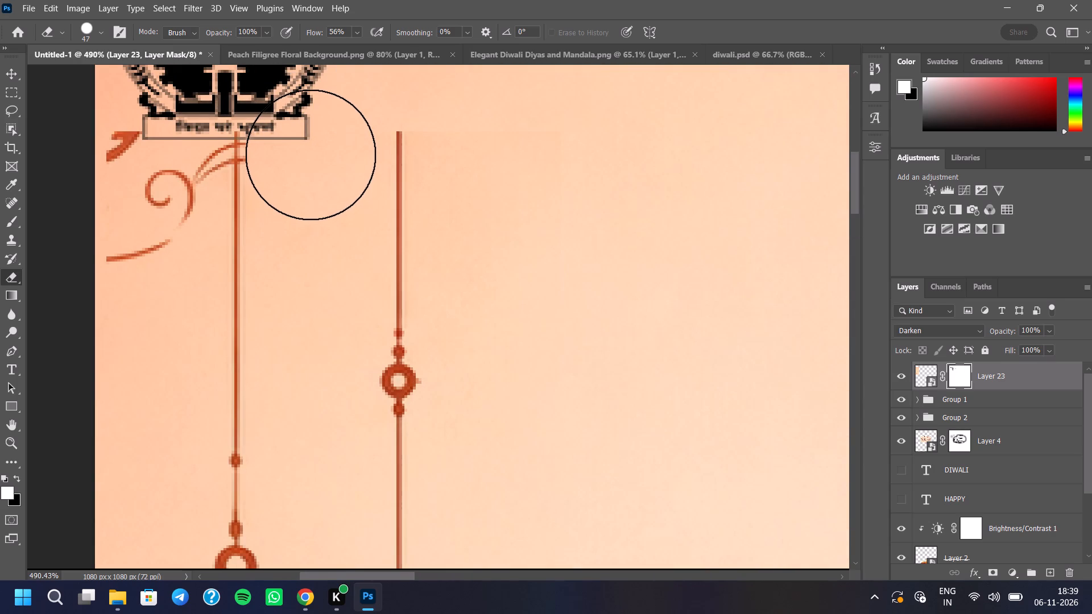
pyautogui.click(311, 155)
# Mask out the swirl flourishes between the poster's left edge and the longer diya string below the MANIT logo.
pyautogui.tripleClick(138, 196)
pyautogui.doubleClick(138, 196)
pyautogui.doubleClick(131, 208)
pyautogui.click(129, 211)
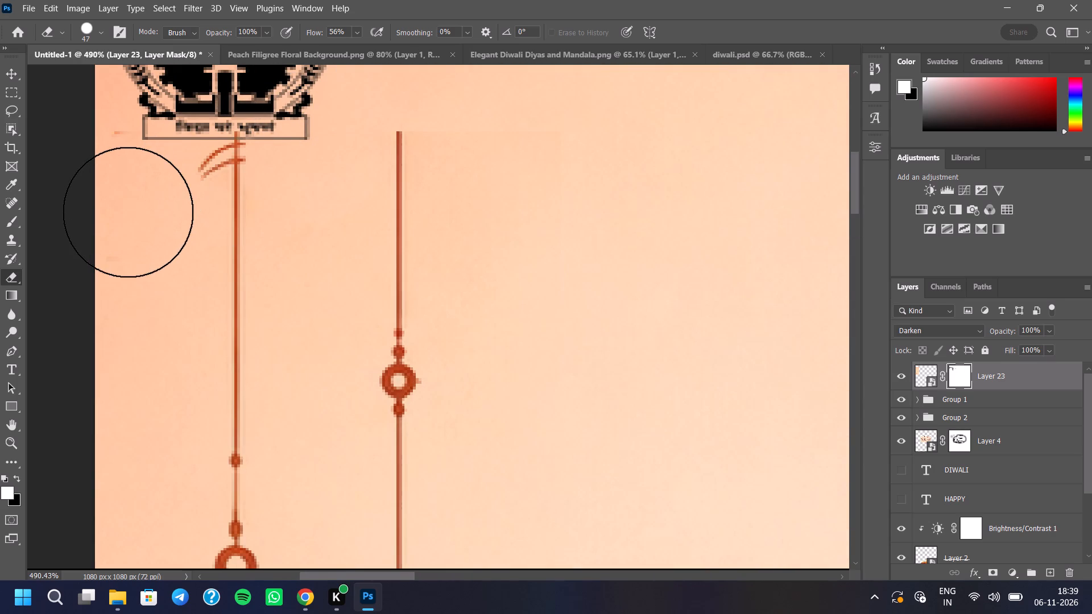
pyautogui.click(128, 214)
pyautogui.click(155, 168)
pyautogui.tripleClick(159, 164)
pyautogui.click(162, 157)
pyautogui.tripleClick(166, 152)
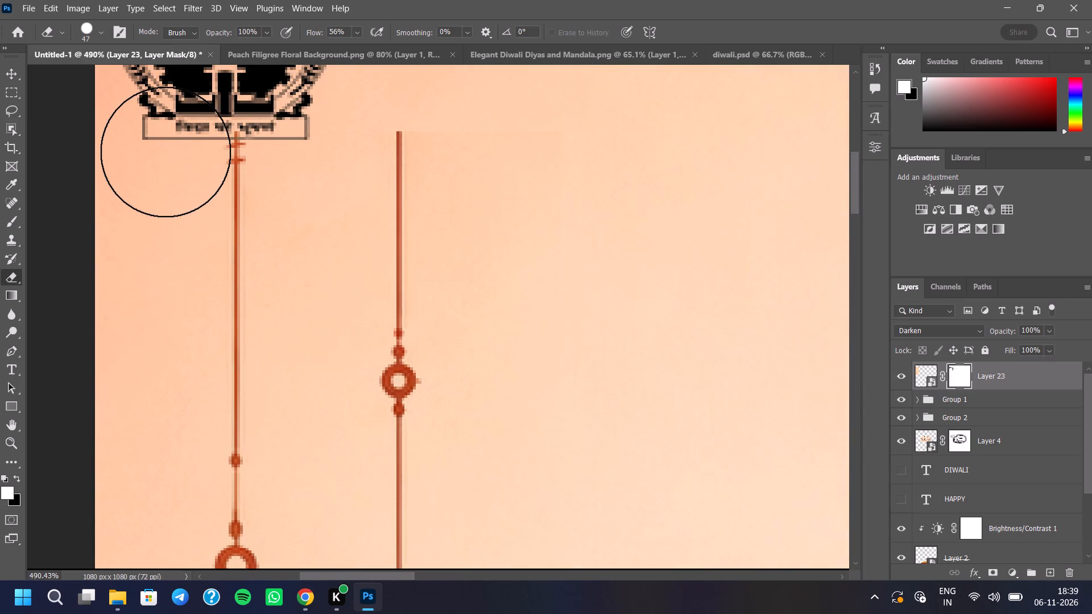
# Clean up the leftover flourish stubs on both sides of the longer diya string just under the MANIT logo.
pyautogui.click(166, 152)
pyautogui.doubleClick(166, 156)
pyautogui.doubleClick(168, 156)
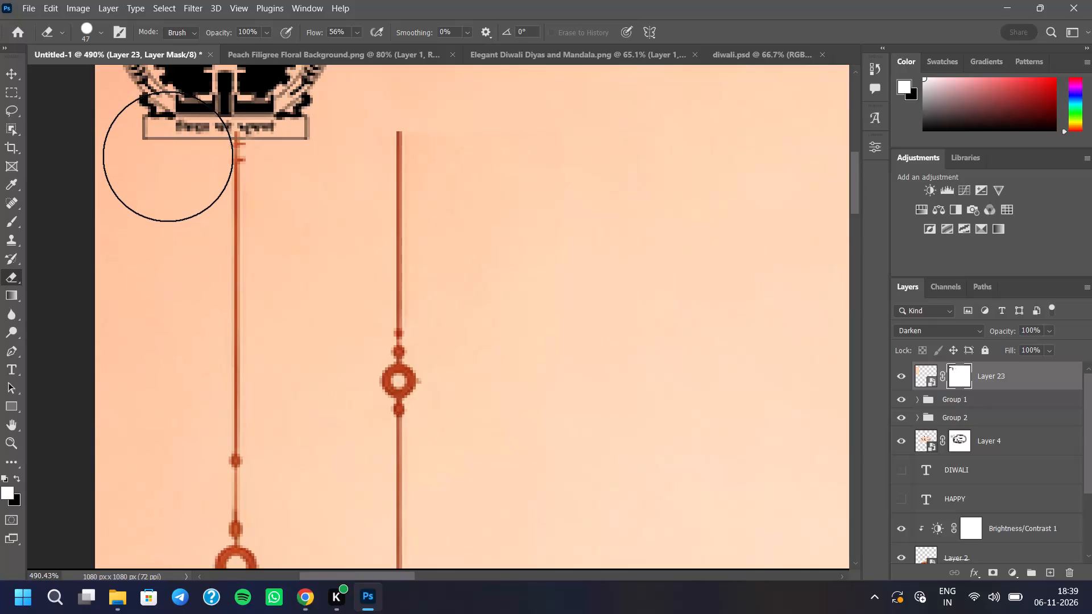
pyautogui.click(171, 152)
pyautogui.hotkey('ctrl', 'z')
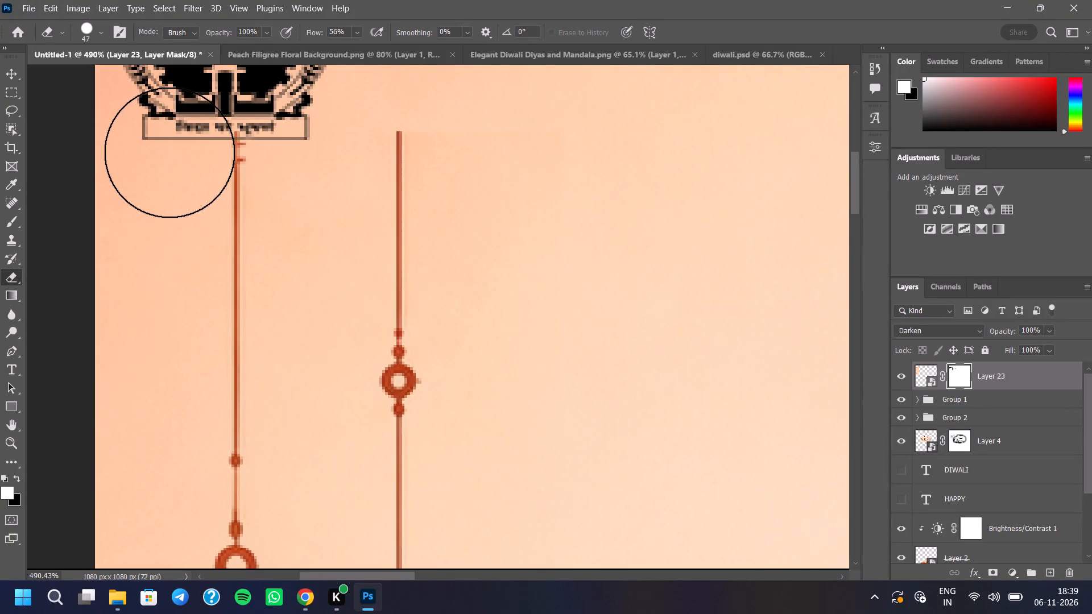
pyautogui.click(169, 152)
pyautogui.click(166, 153)
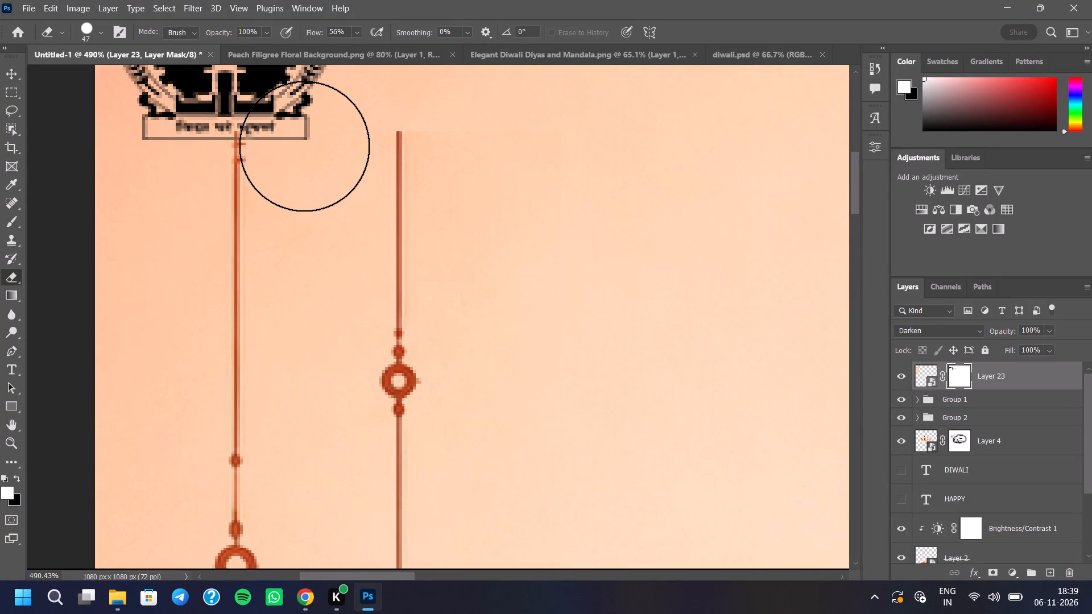
pyautogui.click(304, 152)
pyautogui.tripleClick(306, 156)
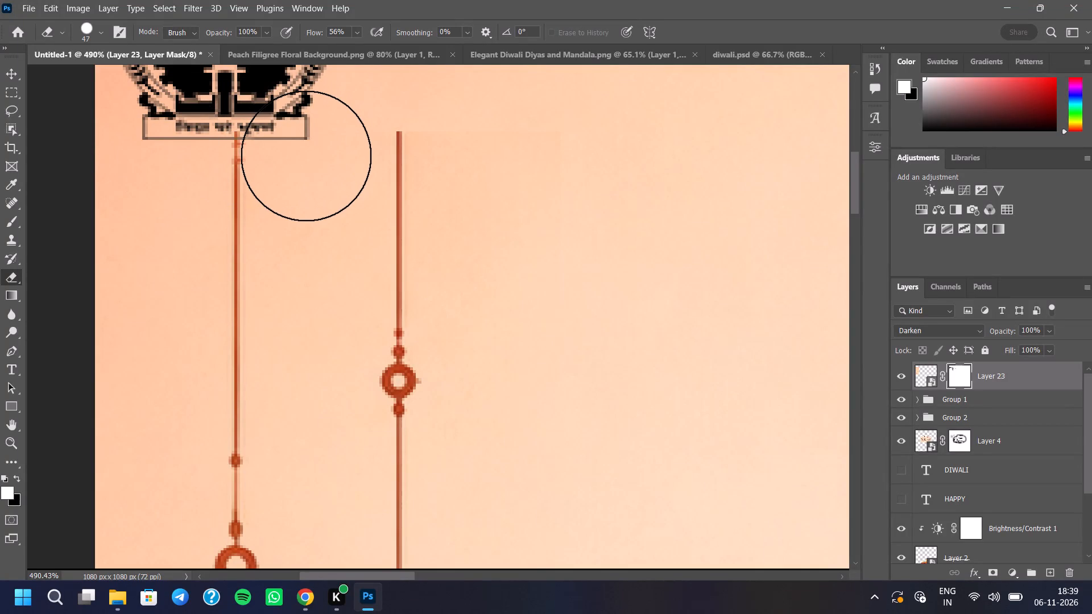
# Convert the masked hanging diyas layer to a smart object.
pyautogui.scroll(-7, 282, 194)
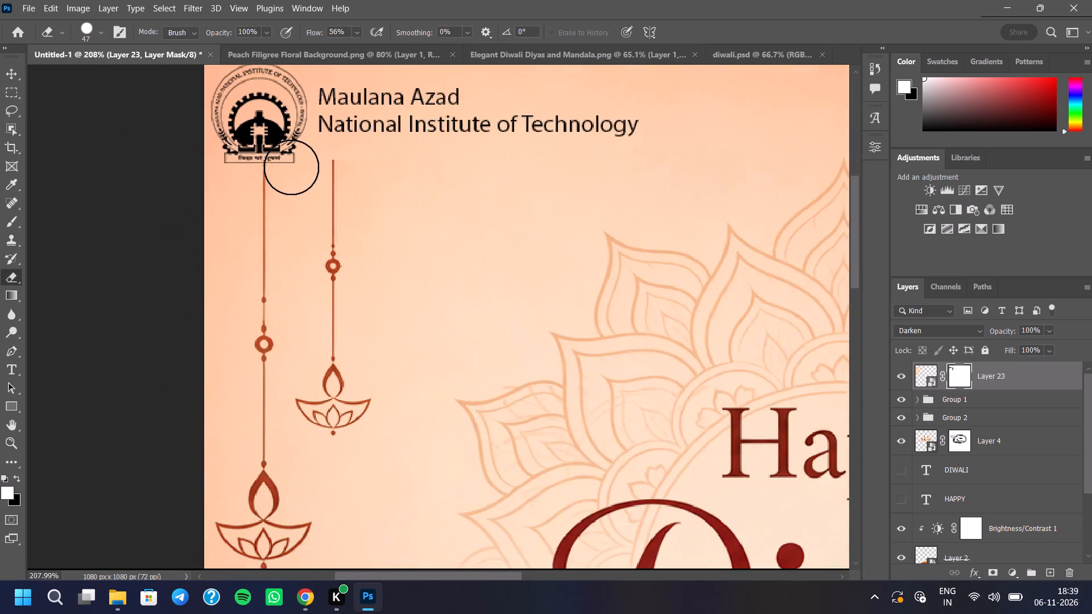
pyautogui.scroll(-8, 291, 167)
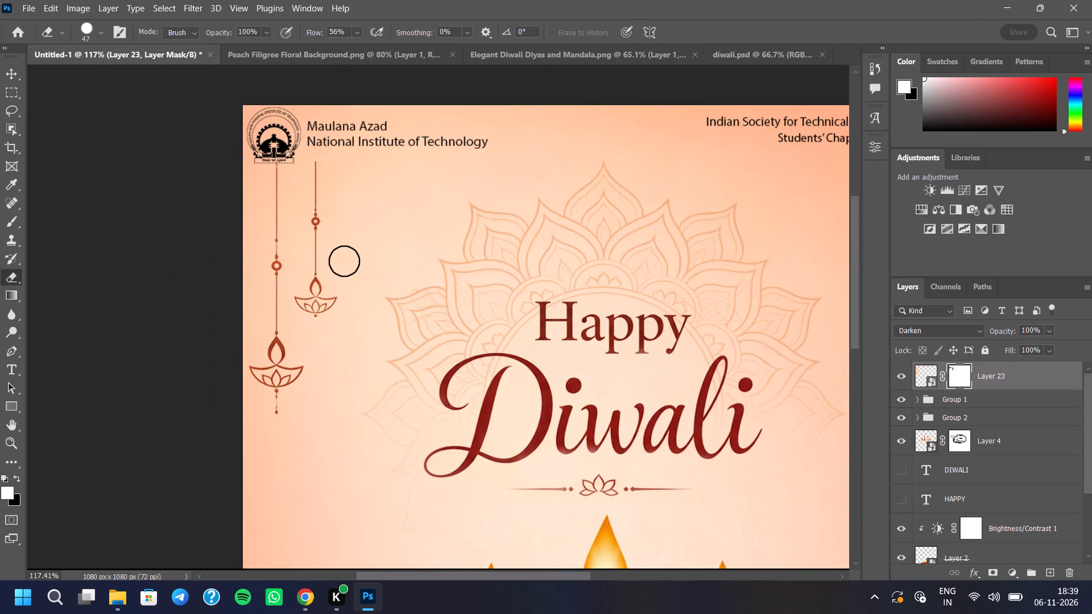
pyautogui.scroll(-6, 344, 261)
pyautogui.scroll(-3, 390, 188)
pyautogui.scroll(2, 416, 227)
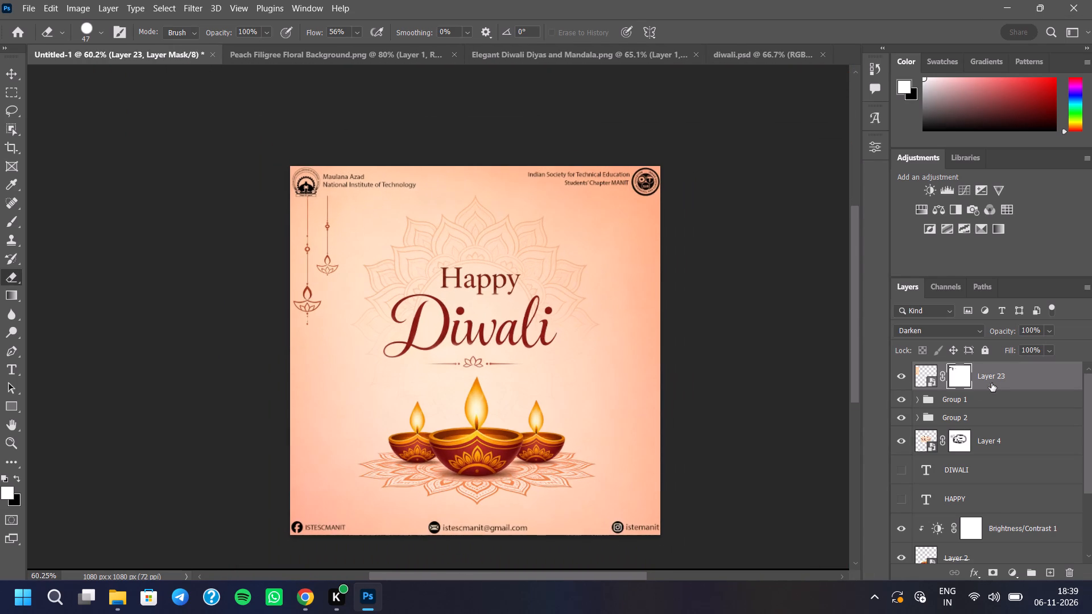
pyautogui.rightClick(997, 371)
pyautogui.click(915, 172)
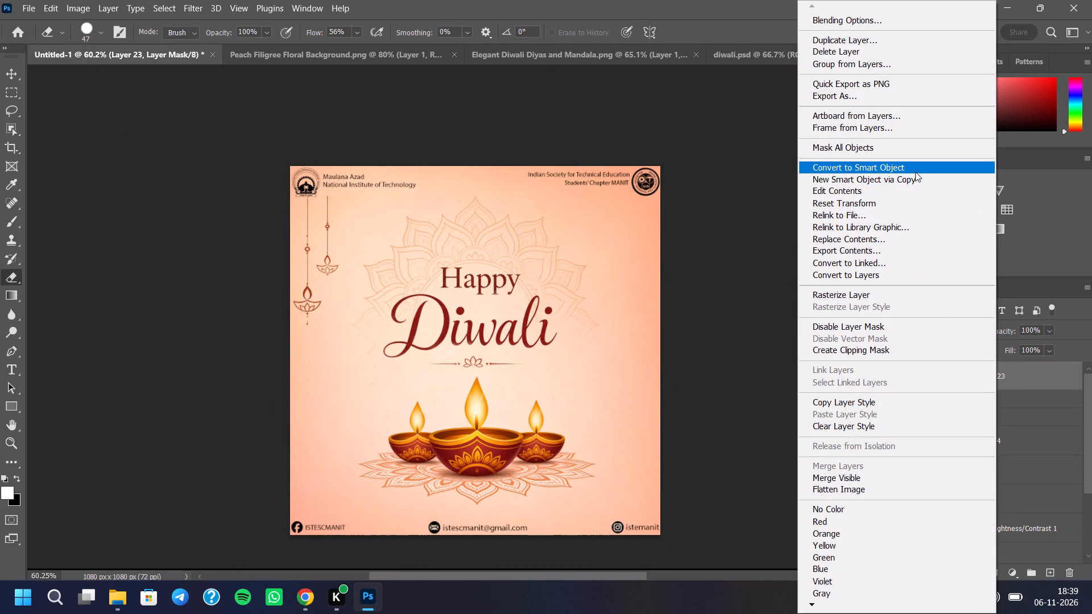
# Duplicate the hanging diyas smart object and flip the copy horizontally.
pyautogui.hotkey('ctrl', 'j')
pyautogui.hotkey('ctrl', 't')
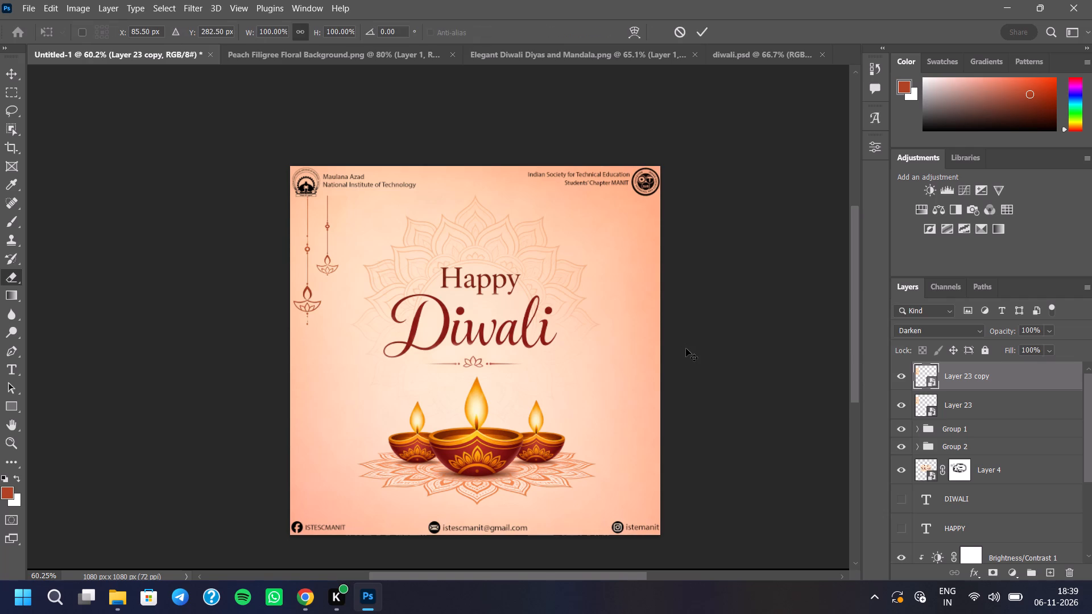
pyautogui.moveTo(317, 254); pyautogui.dragTo(459, 246)
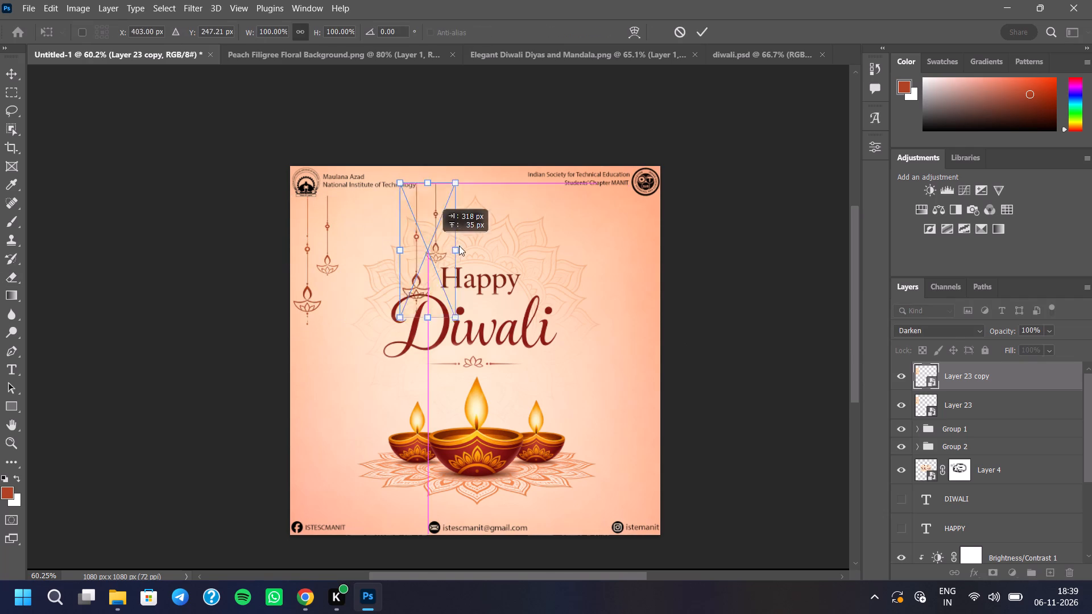
pyautogui.moveTo(459, 246); pyautogui.dragTo(564, 256)
pyautogui.rightClick(566, 256)
pyautogui.click(631, 509)
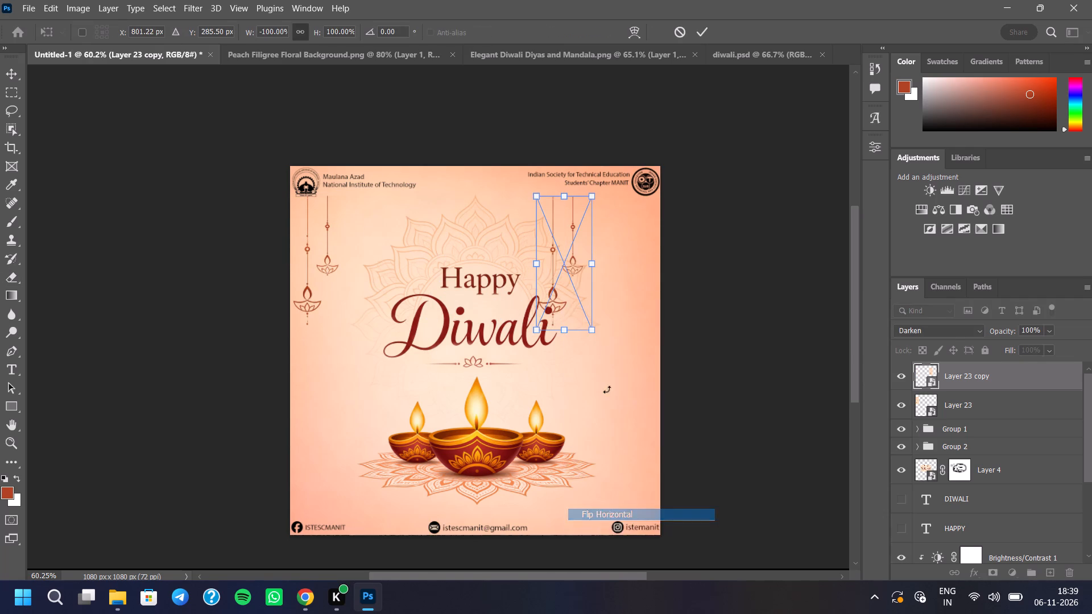
# Place the mirrored diyas under the ISTE logo at the poster's right edge, level with the original pair, and apply the transform.
pyautogui.scroll(4, 593, 302)
pyautogui.moveTo(562, 252); pyautogui.dragTo(650, 264)
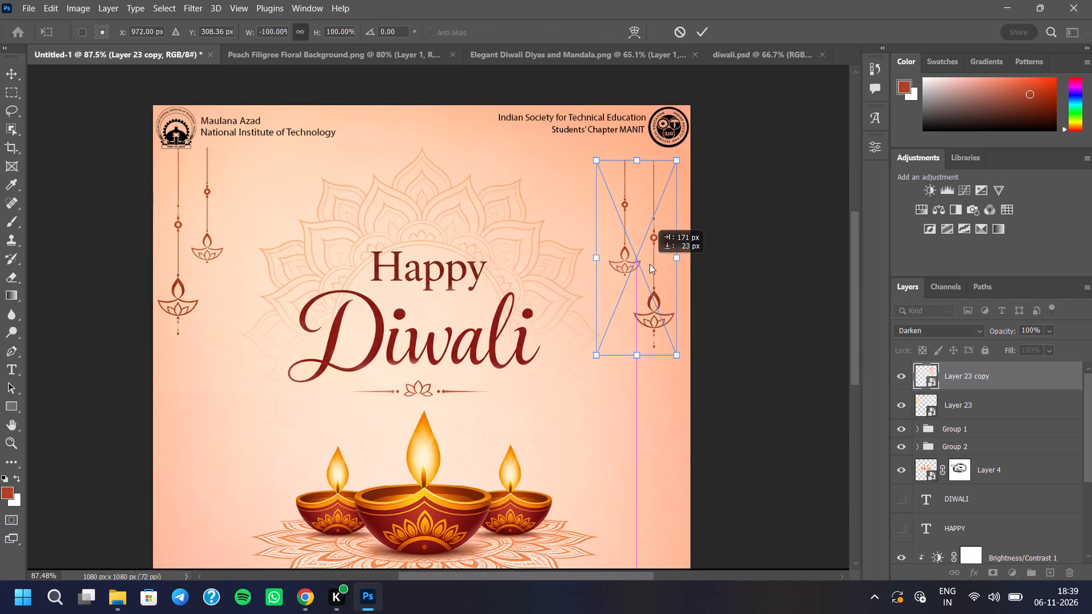
pyautogui.moveTo(650, 264); pyautogui.dragTo(653, 259)
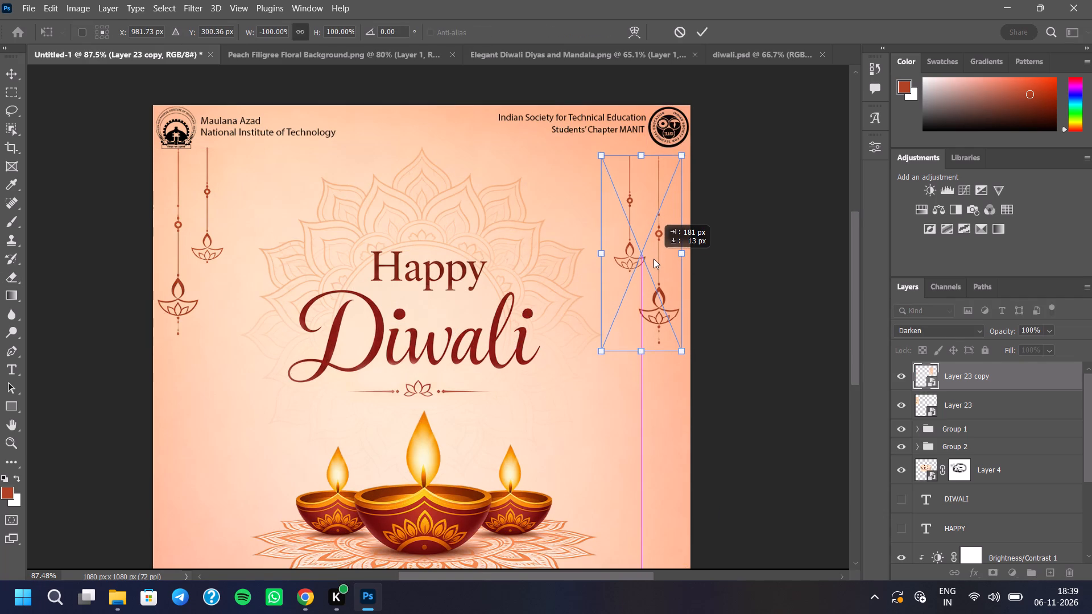
pyautogui.moveTo(653, 259); pyautogui.dragTo(657, 256)
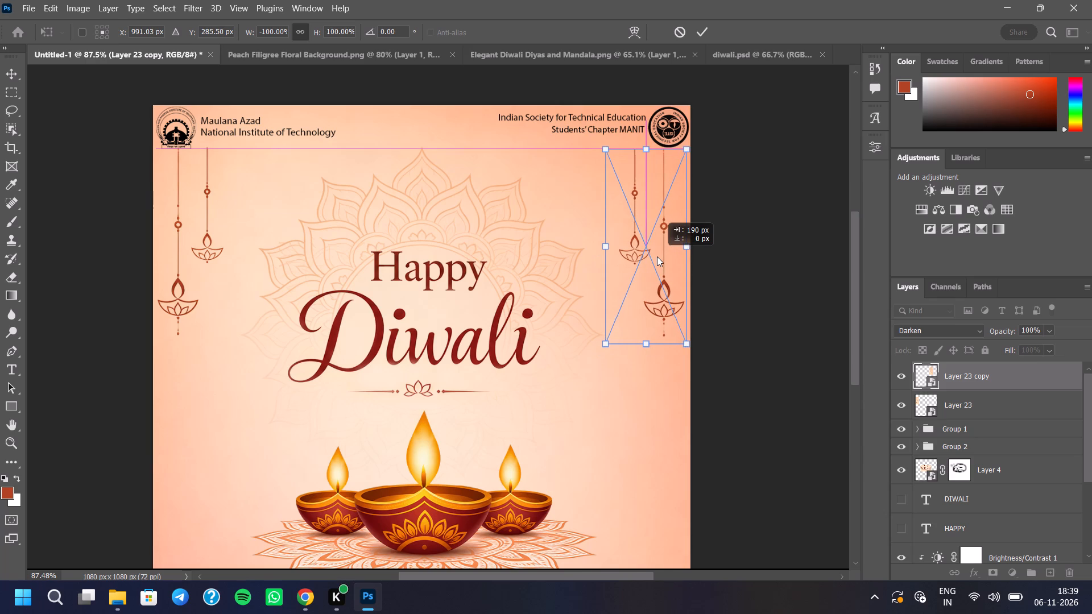
pyautogui.moveTo(657, 256); pyautogui.dragTo(660, 256)
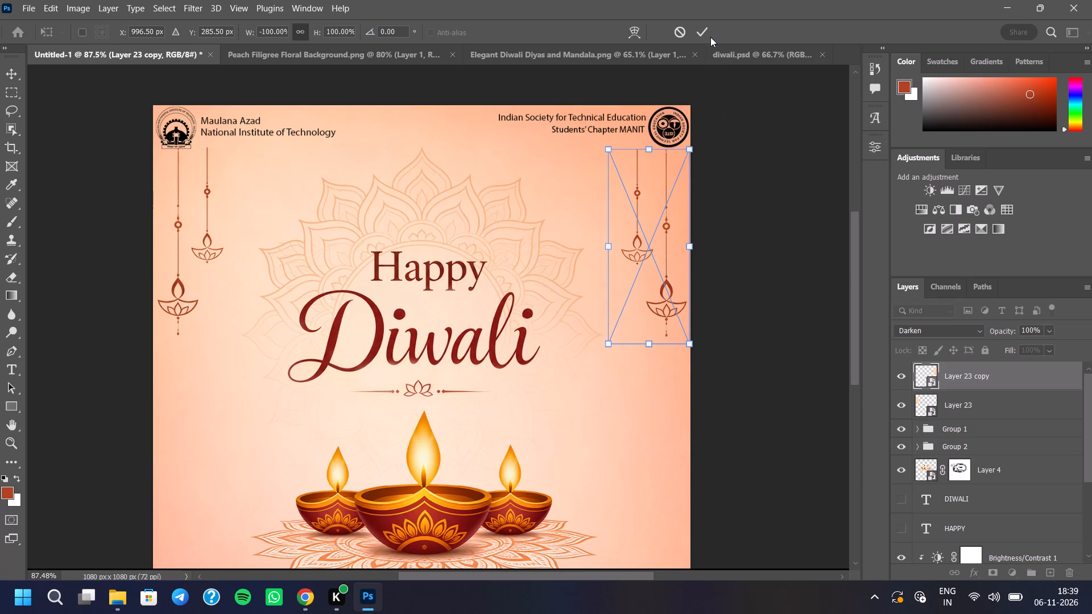
pyautogui.click(710, 37)
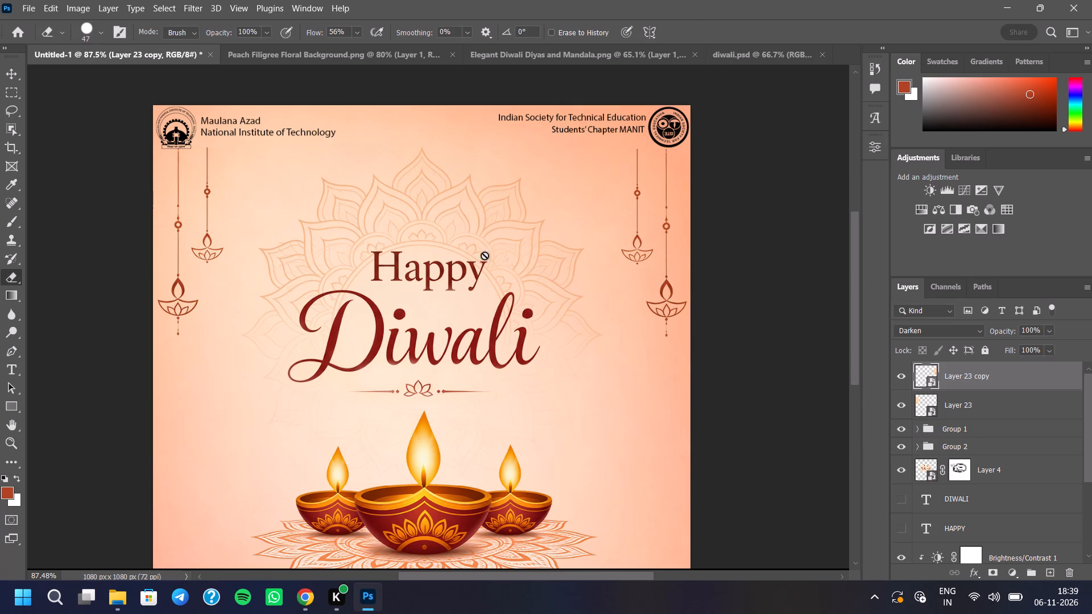
# Add a mask to Layer 23 and fade the top of the shorter diya string with a Soft Round eraser at 61% opacity.
pyautogui.scroll(-4, 356, 182)
pyautogui.scroll(3, 357, 182)
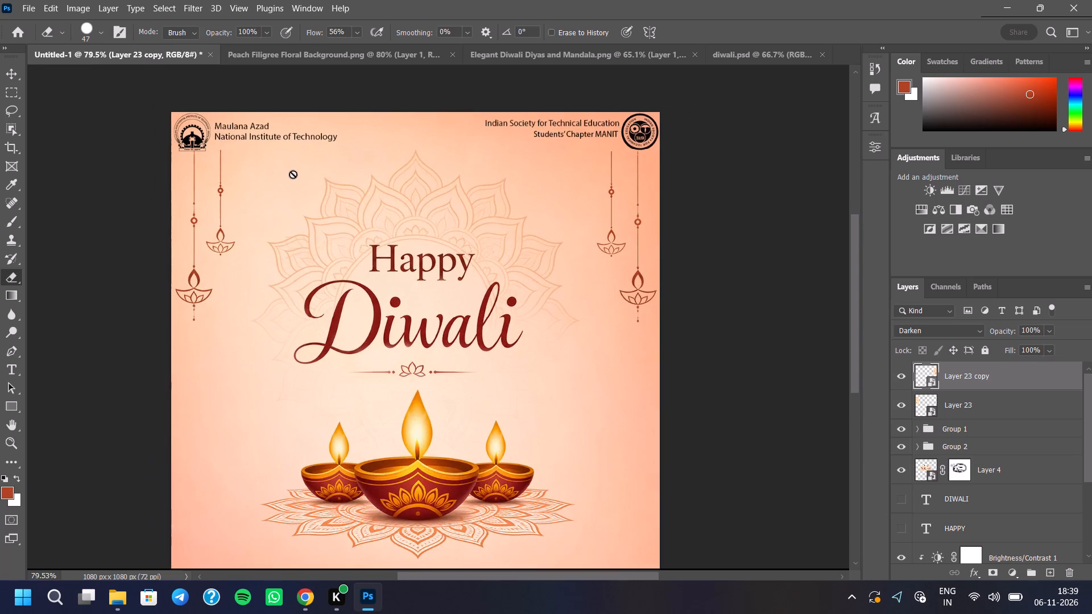
pyautogui.scroll(9, 249, 167)
pyautogui.click(953, 412)
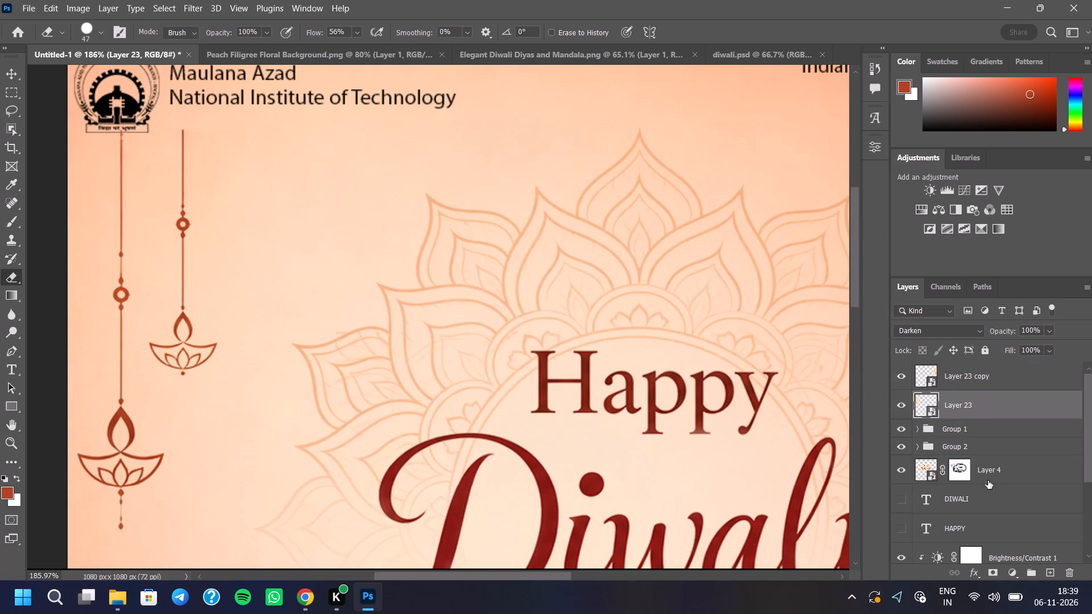
pyautogui.click(996, 575)
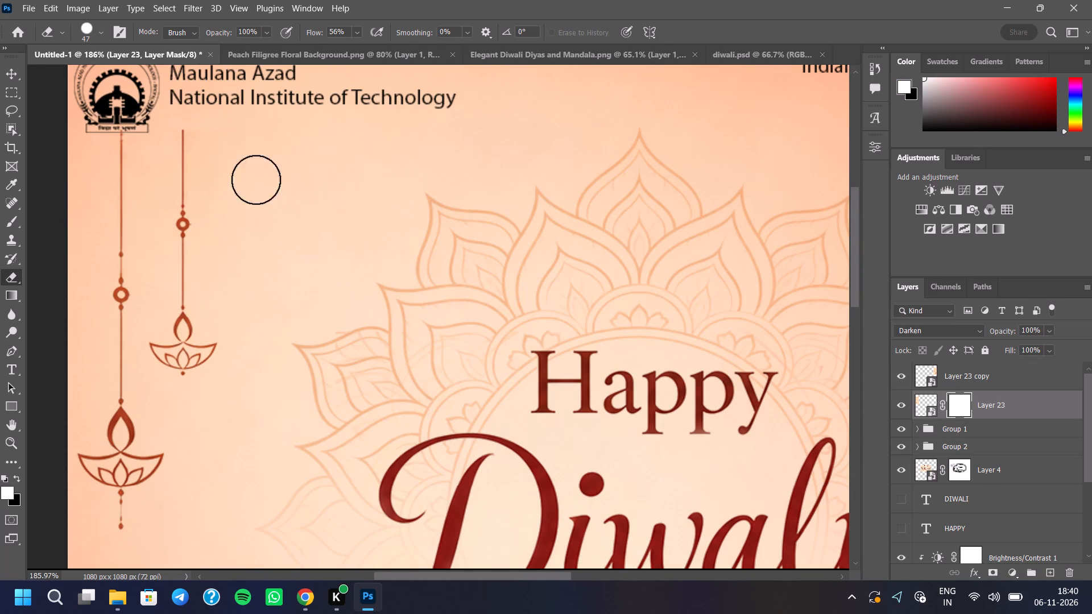
pyautogui.rightClick(283, 146)
pyautogui.click(374, 318)
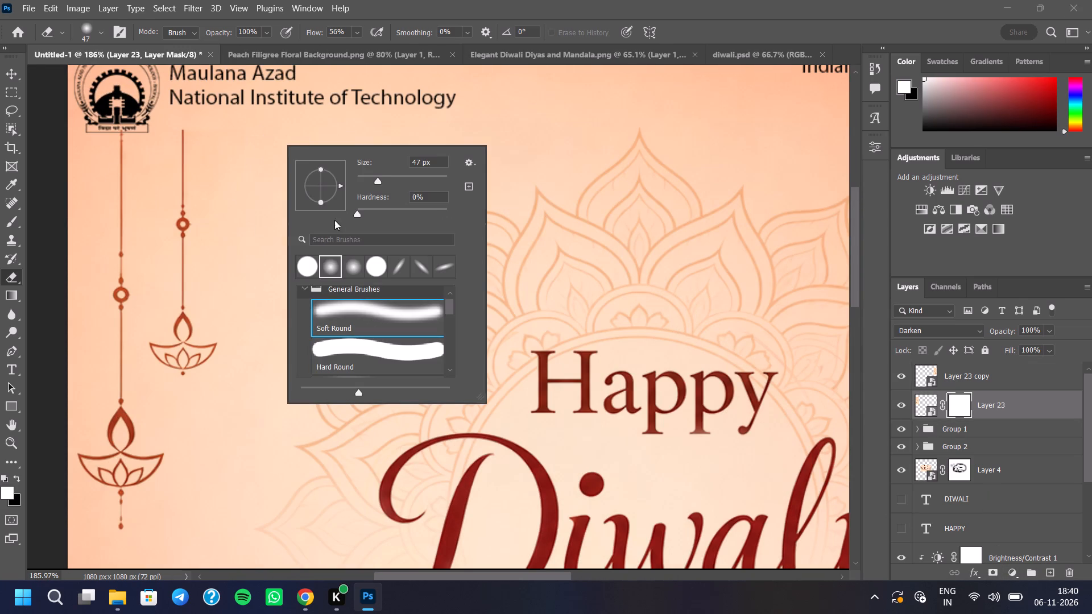
pyautogui.click(260, 28)
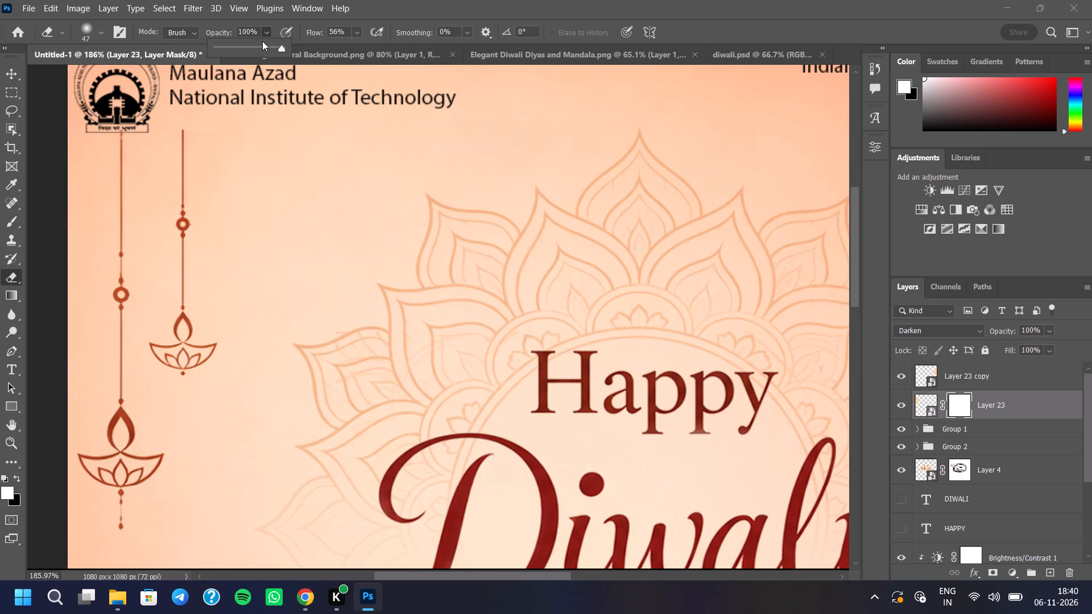
pyautogui.click(257, 45)
pyautogui.moveTo(297, 160); pyautogui.dragTo(290, 158)
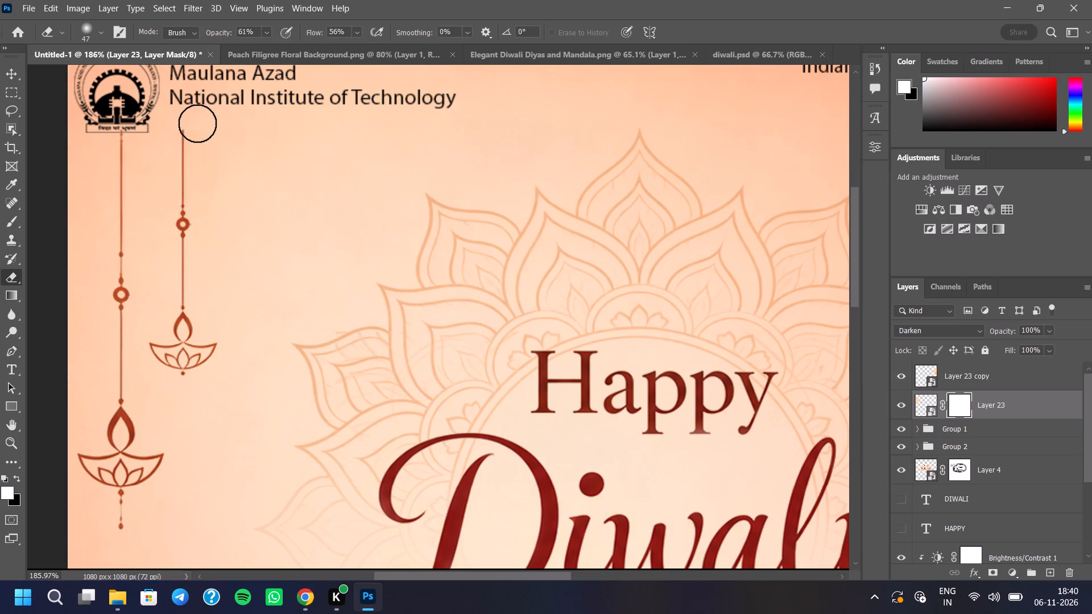
pyautogui.tripleClick(194, 124)
pyautogui.doubleClick(194, 124)
pyautogui.doubleClick(194, 120)
pyautogui.click(196, 115)
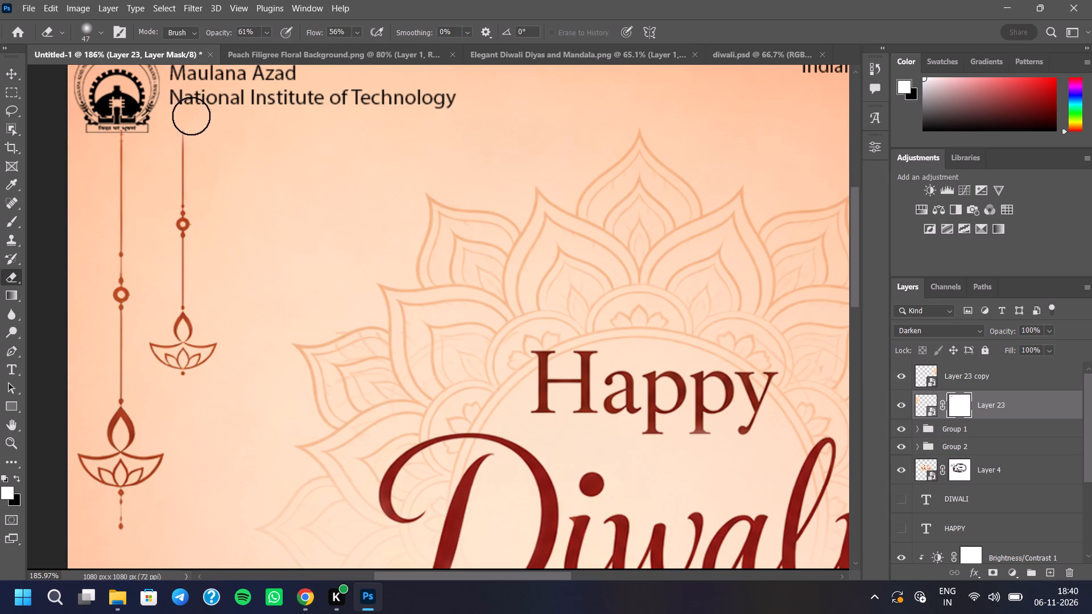
pyautogui.click(191, 116)
# Add a mask to Layer 23 copy and fade the tops of both diya strings near the ISTE logo.
pyautogui.scroll(-8, 140, 247)
pyautogui.click(1027, 375)
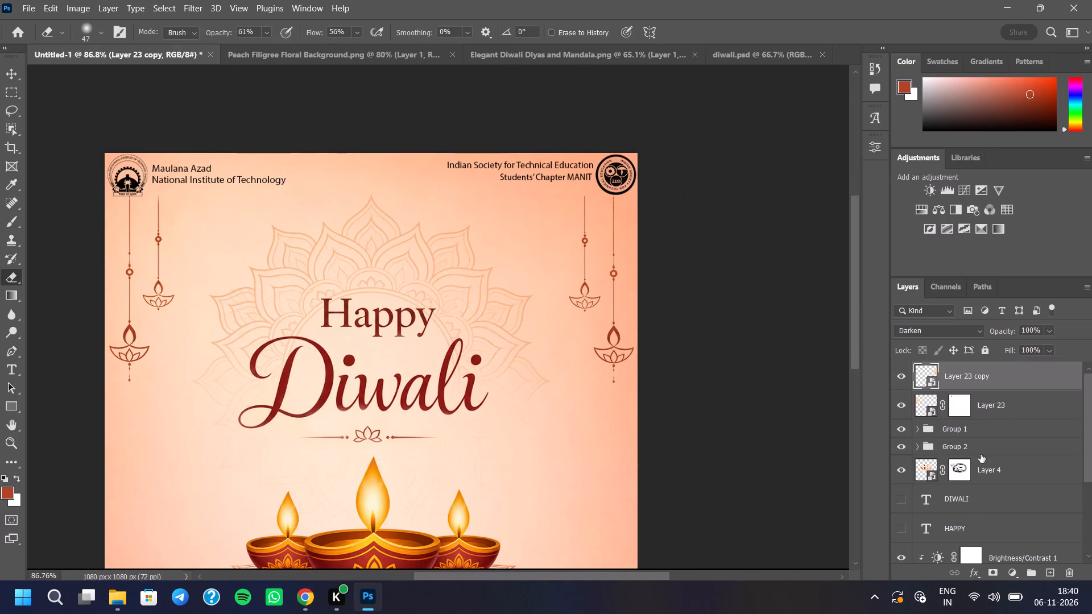
pyautogui.click(996, 571)
pyautogui.scroll(10, 580, 179)
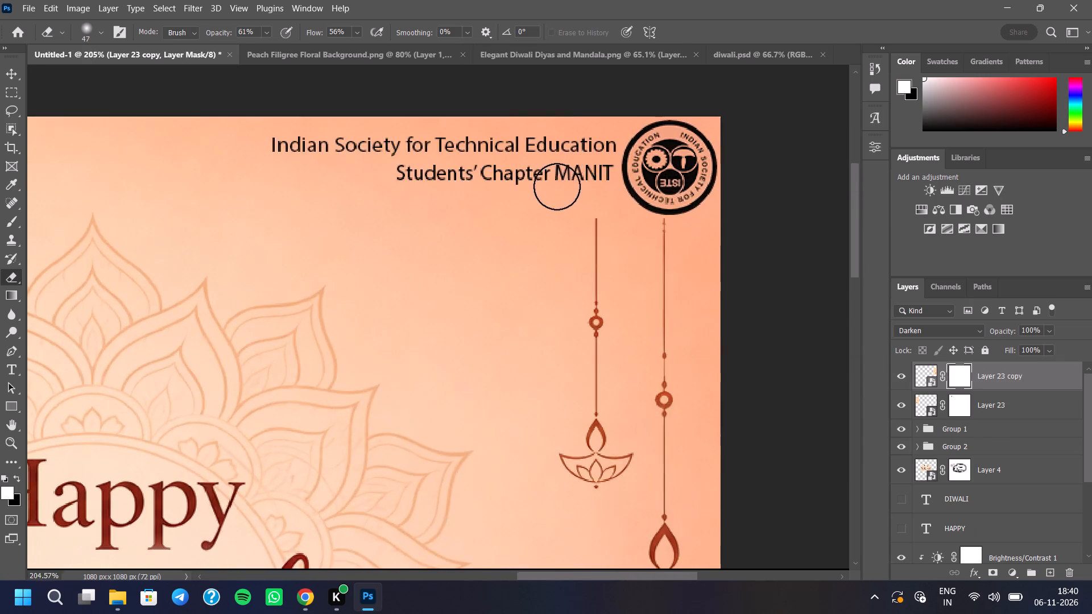
pyautogui.scroll(2, 557, 186)
pyautogui.doubleClick(606, 213)
pyautogui.click(606, 207)
pyautogui.click(591, 209)
pyautogui.click(590, 205)
pyautogui.click(590, 201)
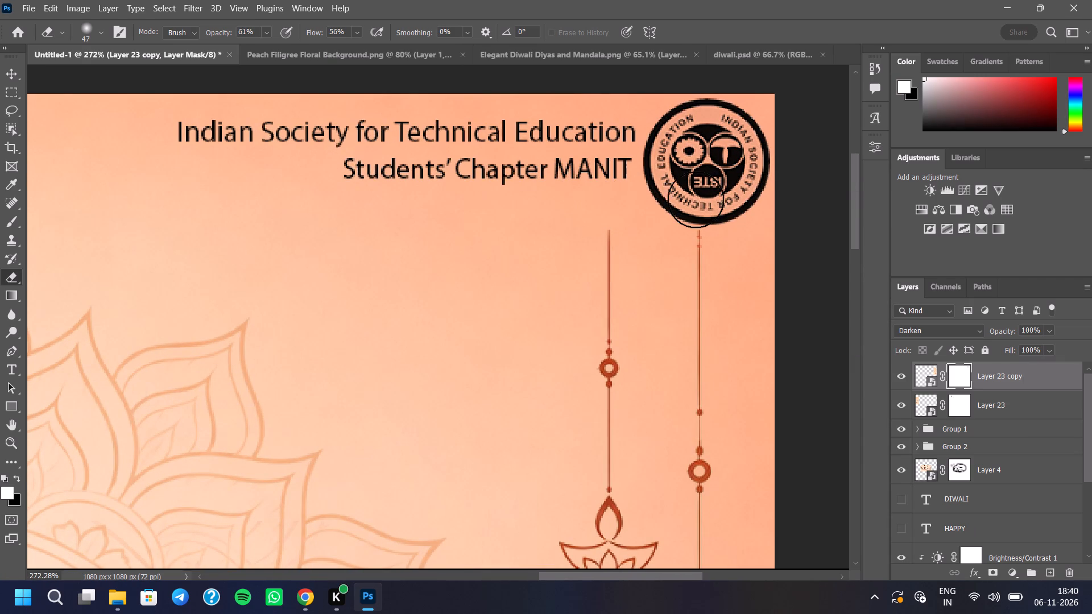
pyautogui.tripleClick(706, 206)
# Fade the top of the longer diya string below the MANIT logo on Layer 23's mask.
pyautogui.scroll(-12, 739, 218)
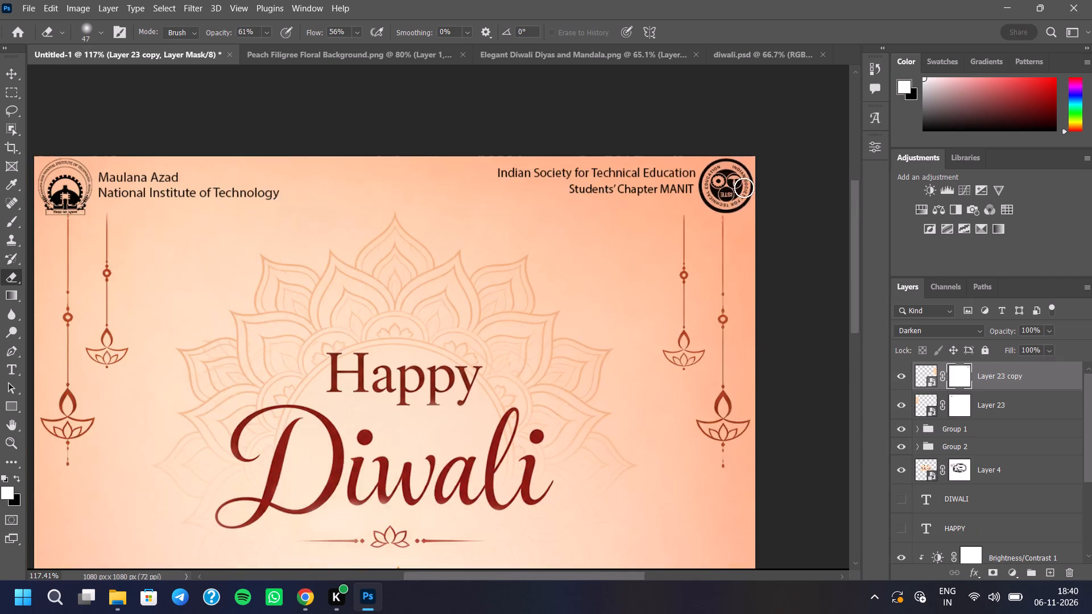
pyautogui.scroll(-1, 744, 188)
pyautogui.click(962, 400)
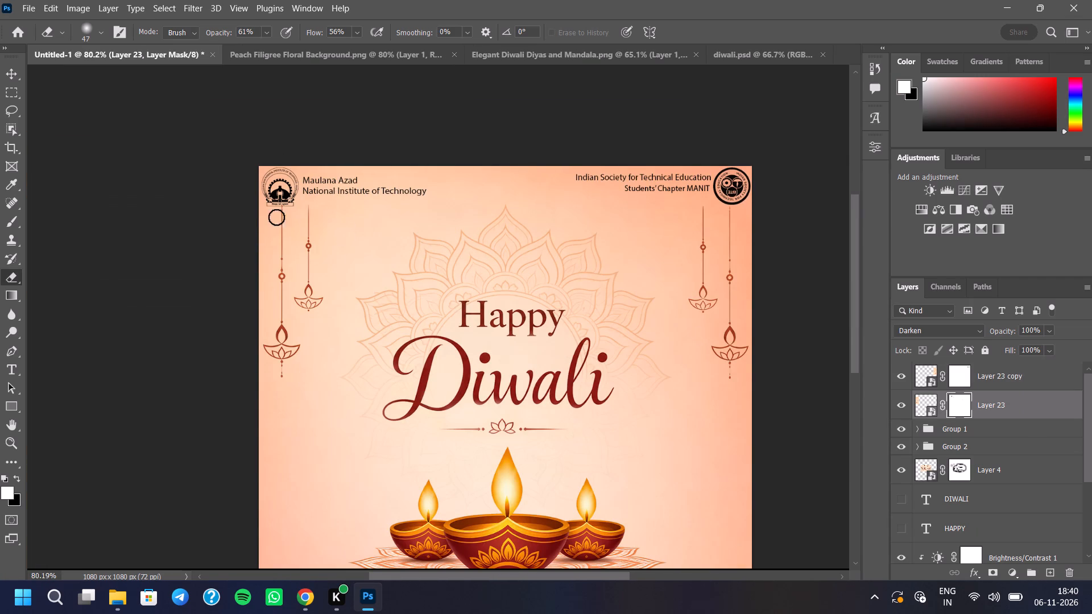
pyautogui.scroll(12, 252, 213)
pyautogui.doubleClick(278, 157)
pyautogui.tripleClick(279, 153)
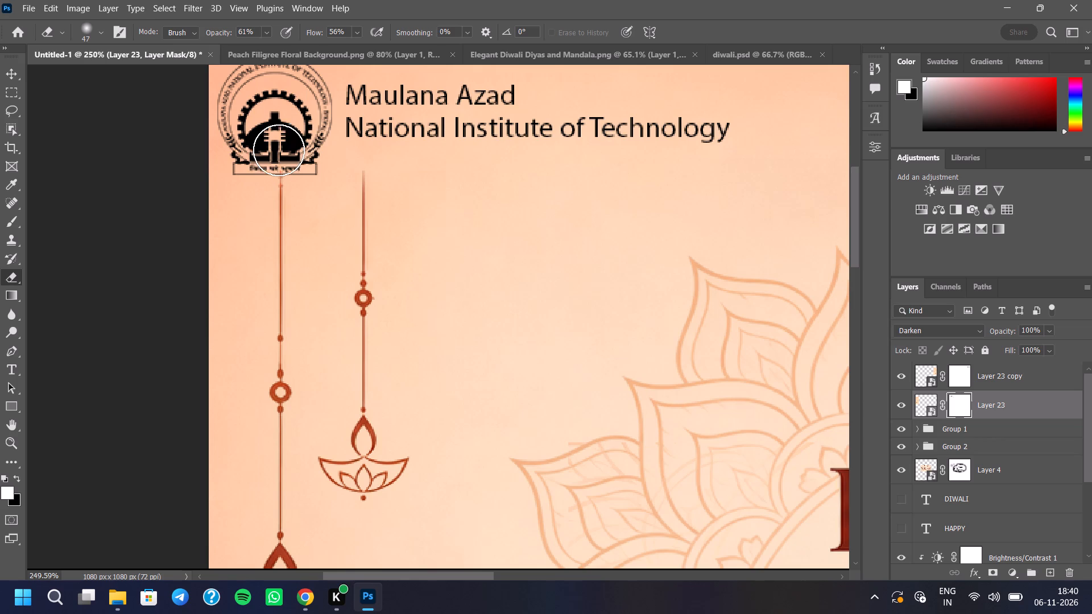
pyautogui.tripleClick(283, 146)
pyautogui.click(280, 147)
pyautogui.doubleClick(275, 152)
pyautogui.click(272, 147)
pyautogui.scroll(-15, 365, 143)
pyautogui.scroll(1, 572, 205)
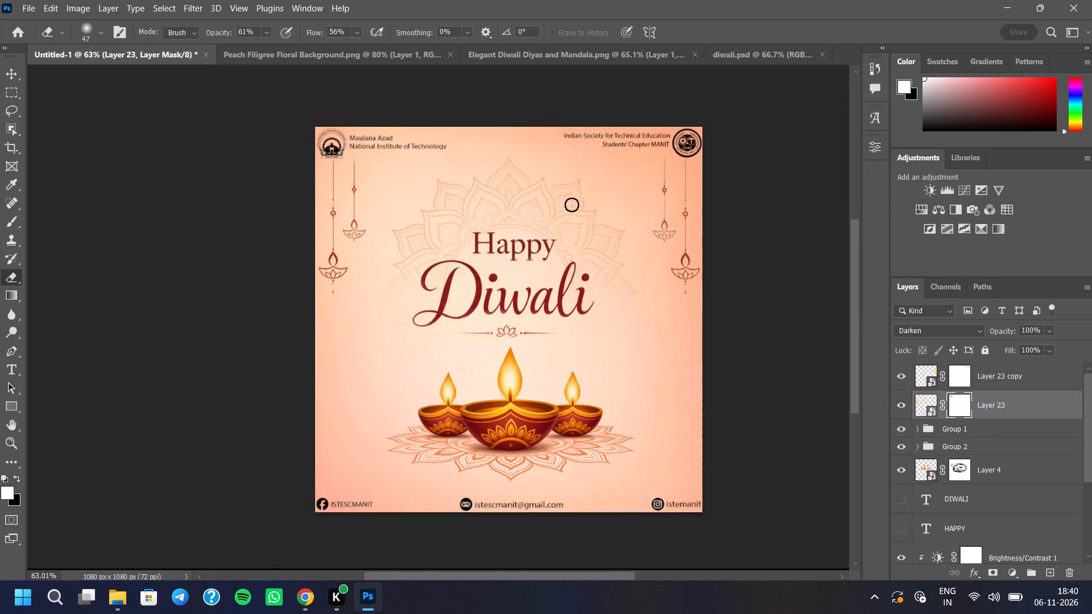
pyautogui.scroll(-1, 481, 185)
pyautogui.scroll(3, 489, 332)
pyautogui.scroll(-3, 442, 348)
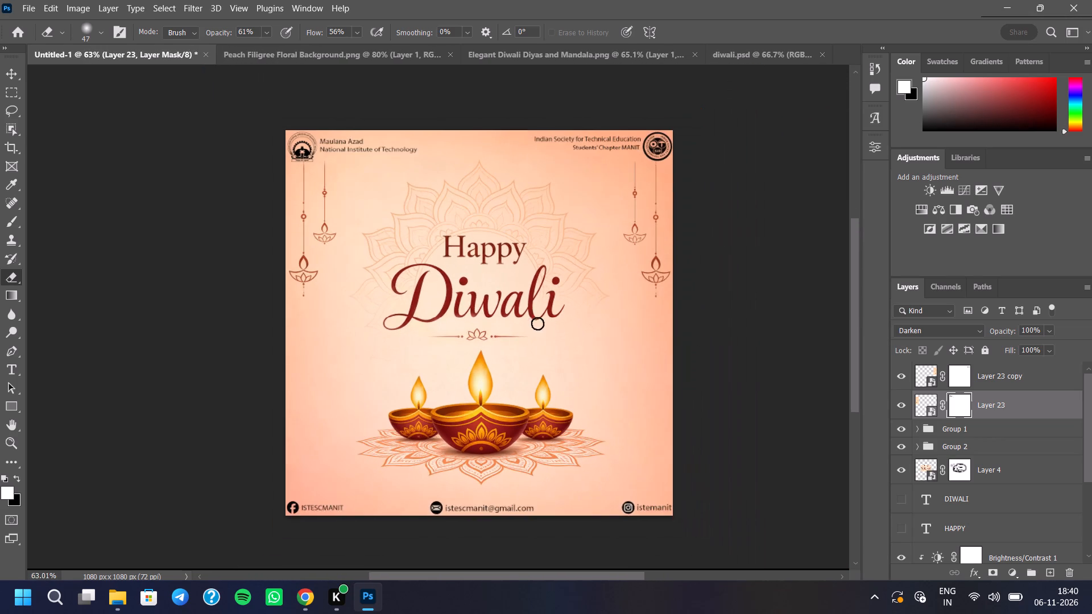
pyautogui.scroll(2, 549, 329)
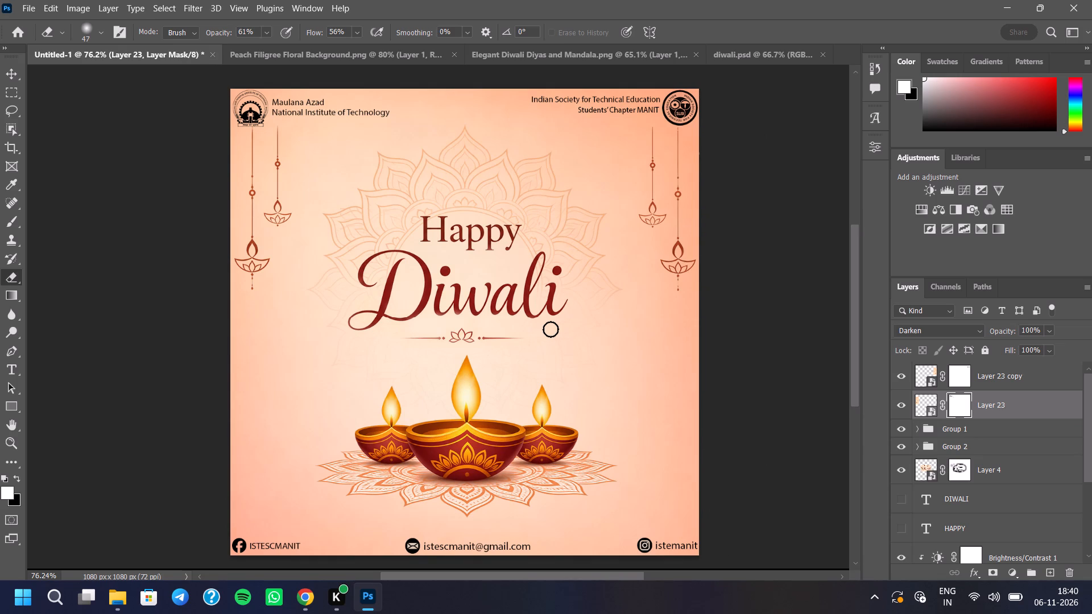
# Examine the lettering, fireworks and sparkle details in the Elegant Diwali Diyas and Mandala reference design.
pyautogui.click(348, 56)
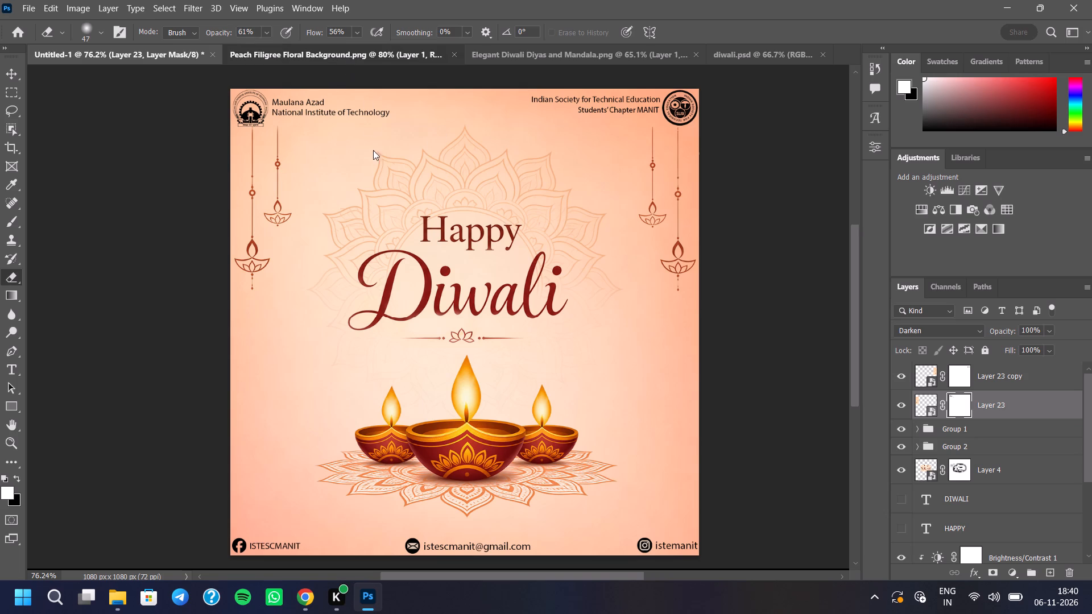
pyautogui.click(537, 54)
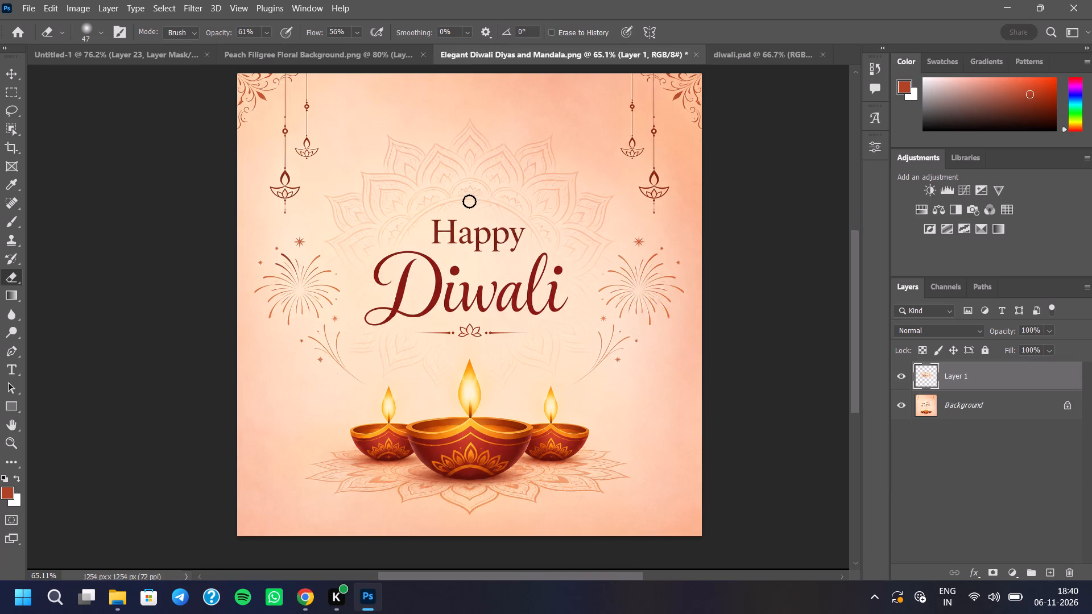
pyautogui.scroll(10, 463, 313)
pyautogui.scroll(-3, 463, 312)
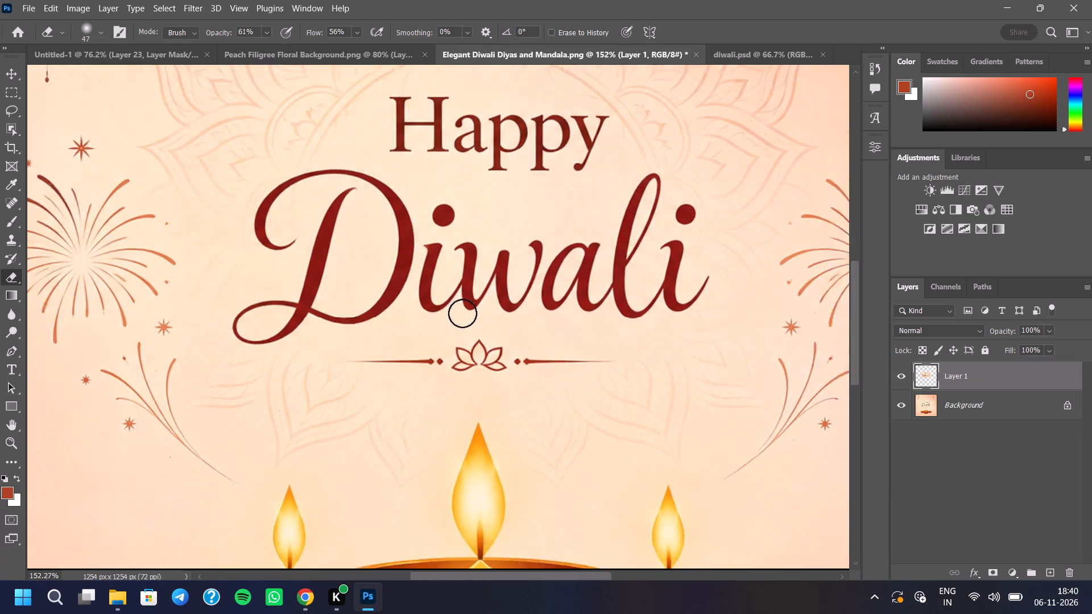
pyautogui.scroll(-8, 462, 313)
pyautogui.scroll(2, 363, 369)
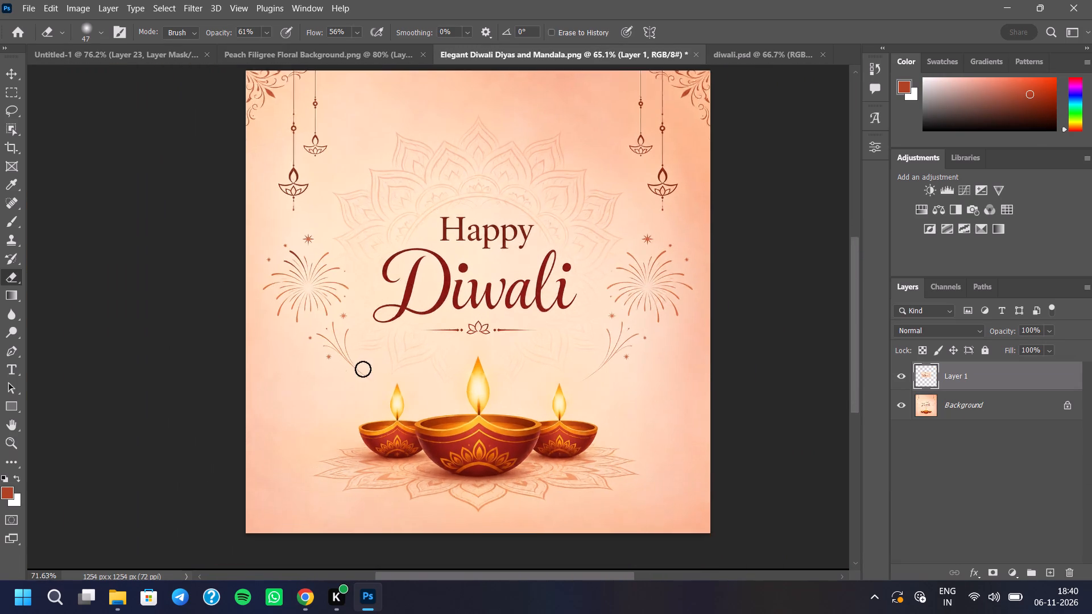
pyautogui.scroll(5, 363, 369)
pyautogui.scroll(-8, 358, 358)
pyautogui.scroll(3, 355, 360)
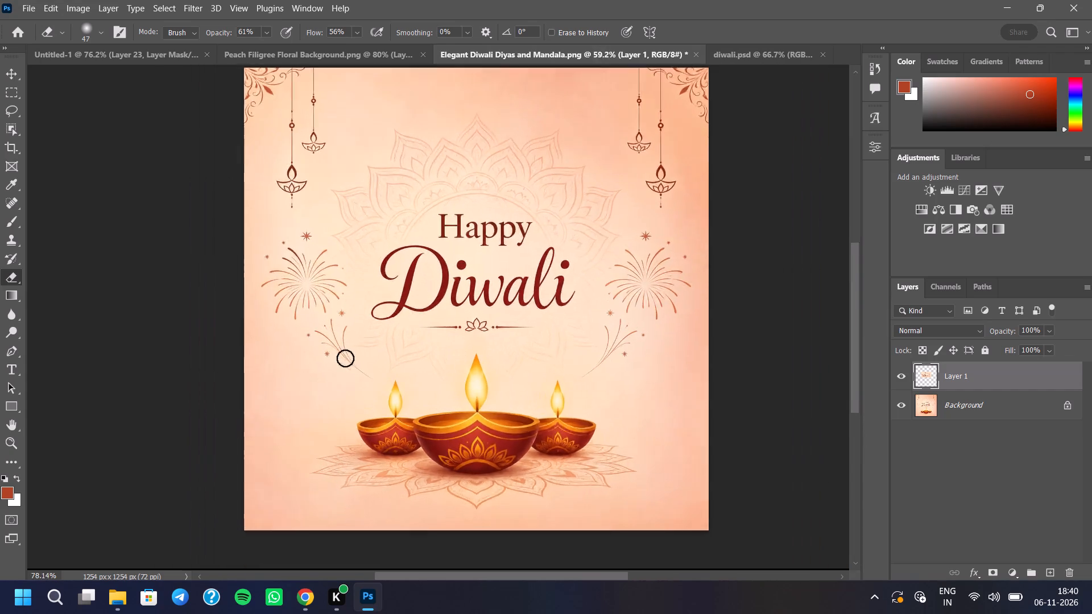
pyautogui.scroll(6, 345, 358)
pyautogui.scroll(4, 306, 335)
pyautogui.scroll(-3, 316, 386)
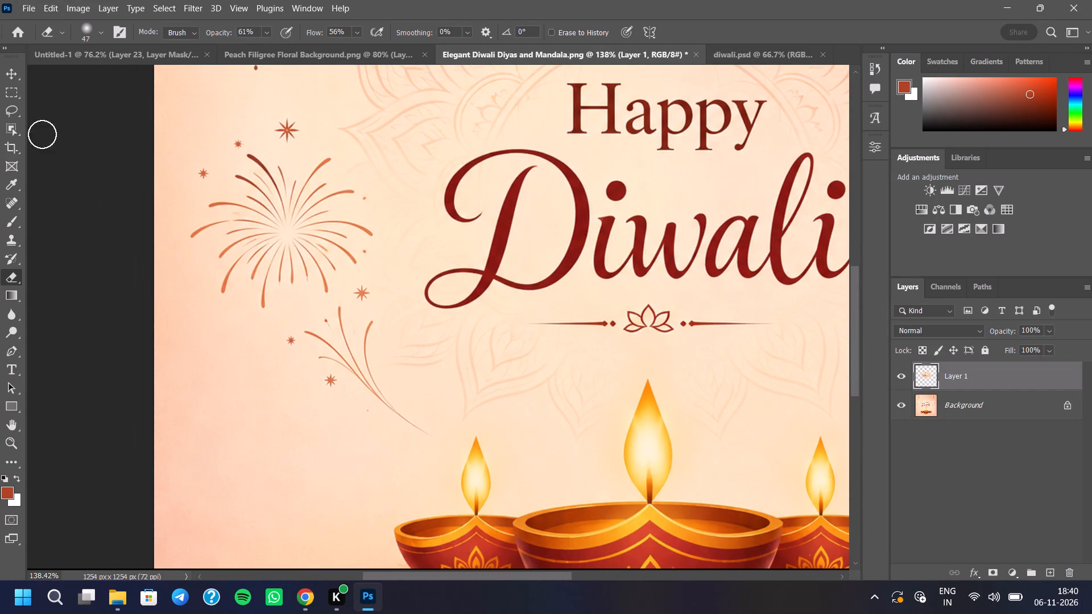
# Select the left round firework with its sparkles, about 300 x 245 px, on the reference design's Background and copy it to a new layer.
pyautogui.click(11, 93)
pyautogui.click(967, 406)
pyautogui.scroll(-3, 504, 374)
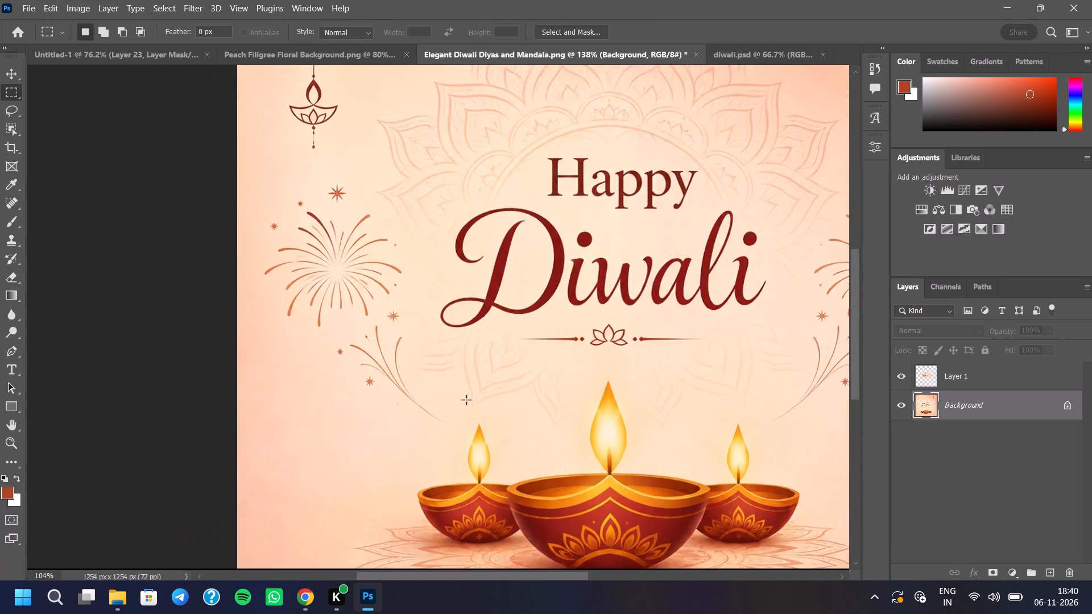
pyautogui.scroll(-7, 466, 400)
pyautogui.scroll(3, 464, 384)
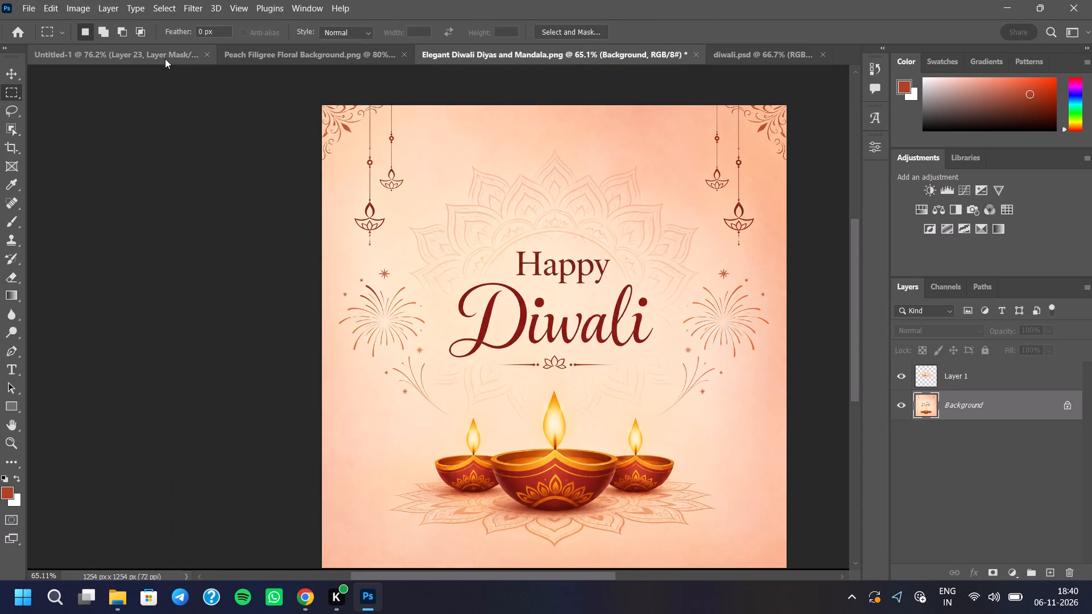
pyautogui.click(165, 59)
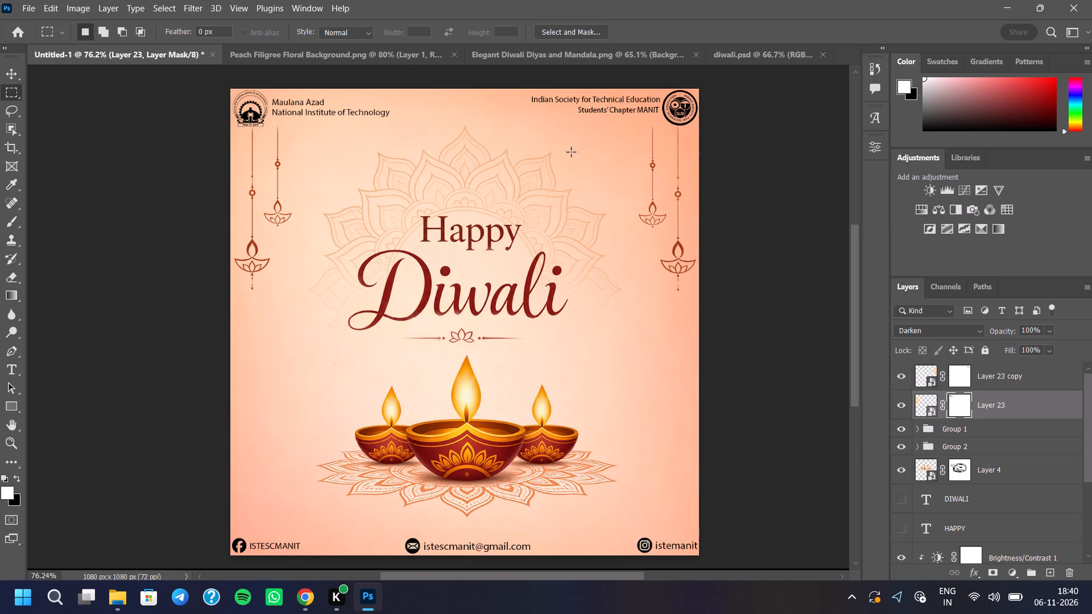
pyautogui.click(539, 51)
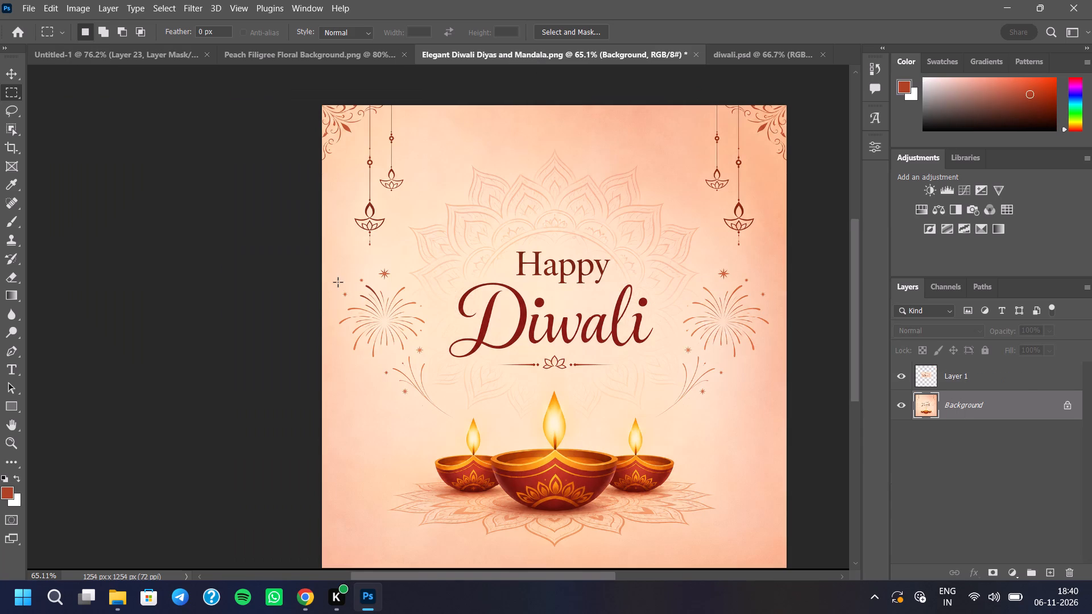
pyautogui.scroll(4, 350, 290)
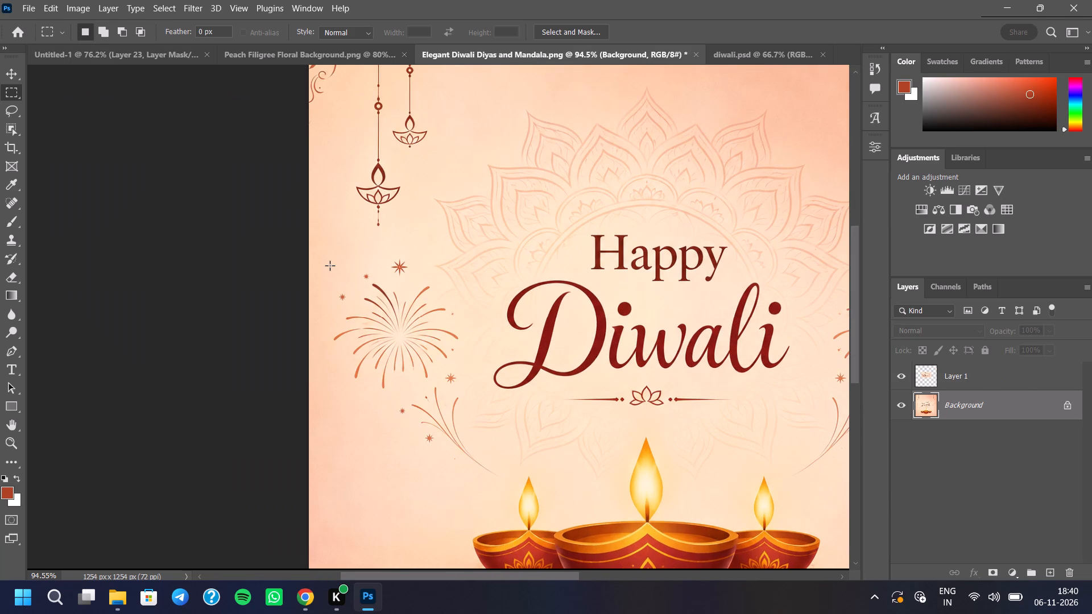
pyautogui.moveTo(328, 266); pyautogui.dragTo(407, 392)
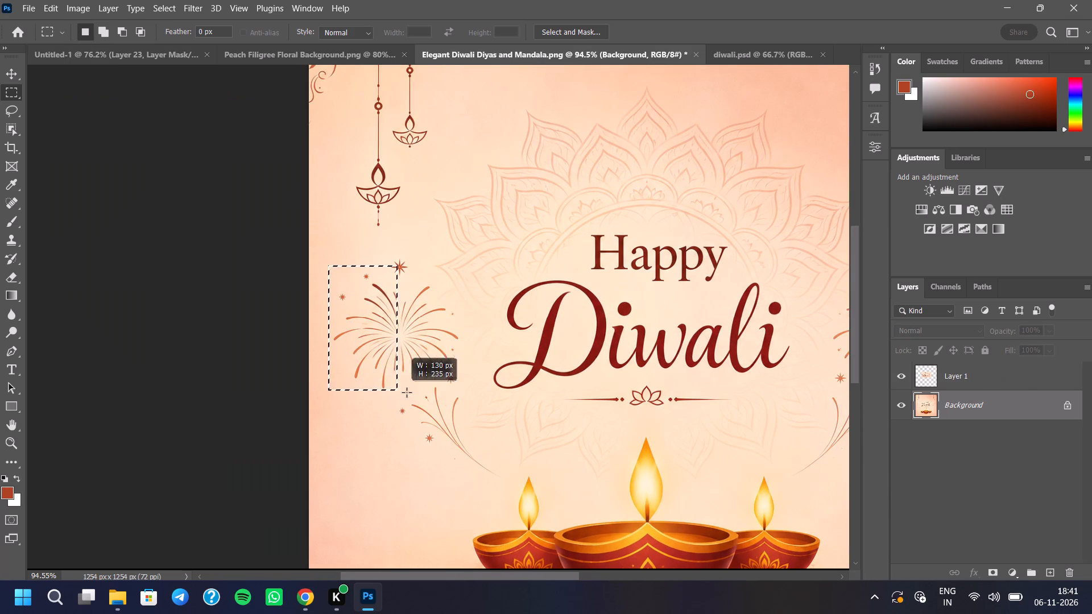
pyautogui.moveTo(407, 392); pyautogui.dragTo(487, 395)
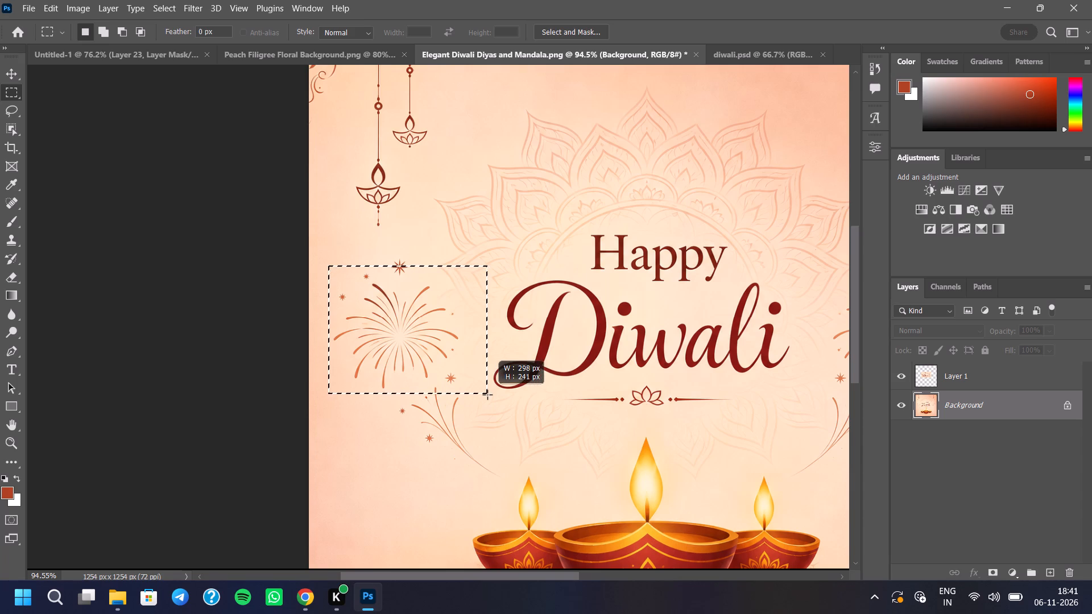
pyautogui.moveTo(487, 395); pyautogui.dragTo(490, 398)
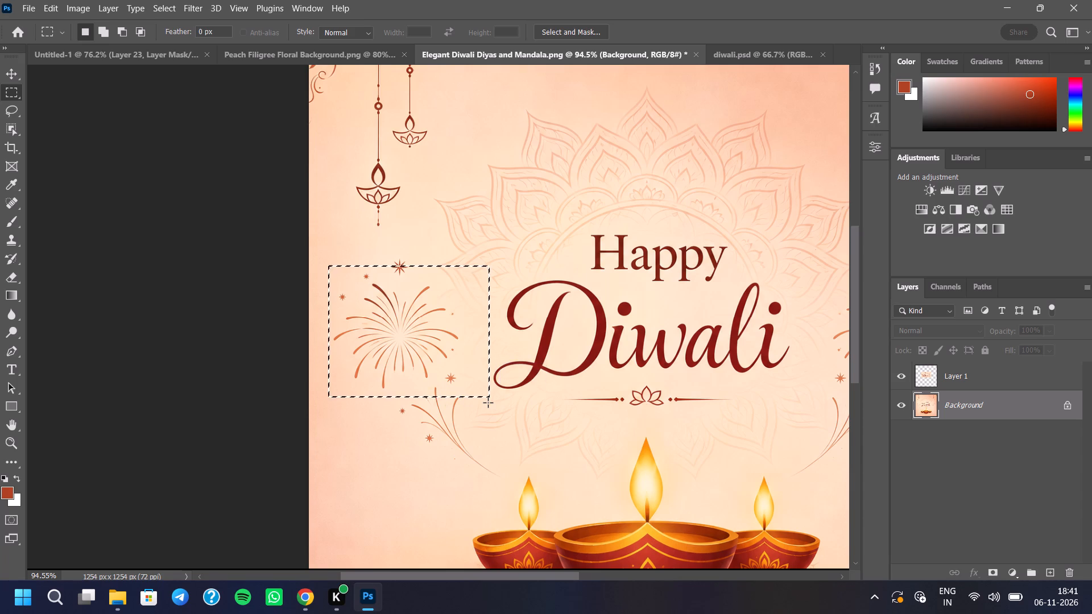
pyautogui.press('Left')
pyautogui.press('Left')
pyautogui.press('Up')
pyautogui.press('Up')
pyautogui.press('Up')
pyautogui.press('Up')
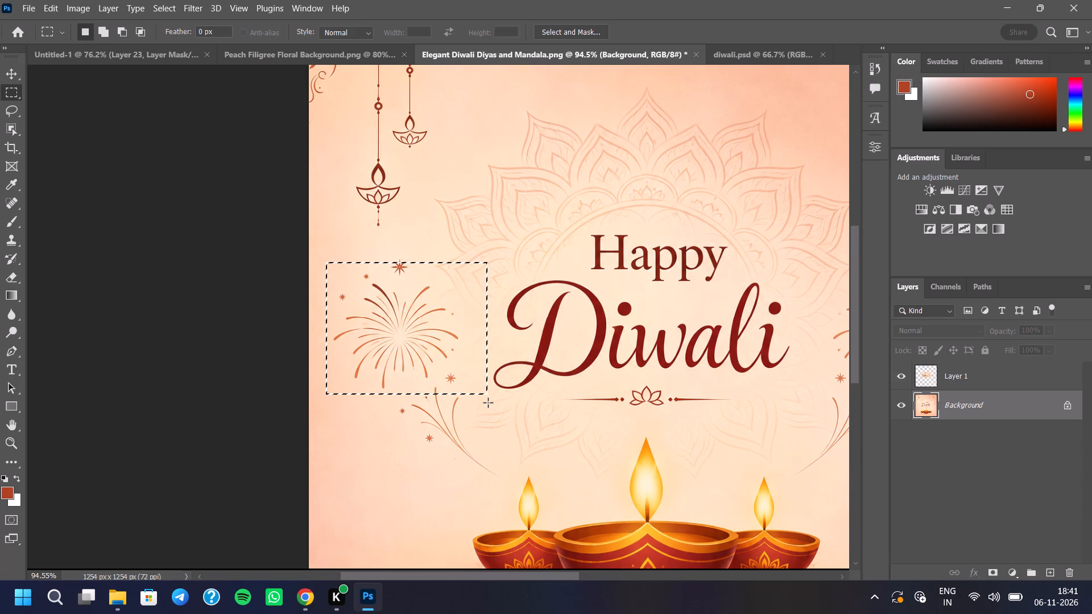
pyautogui.press('Up')
pyautogui.press('Up')
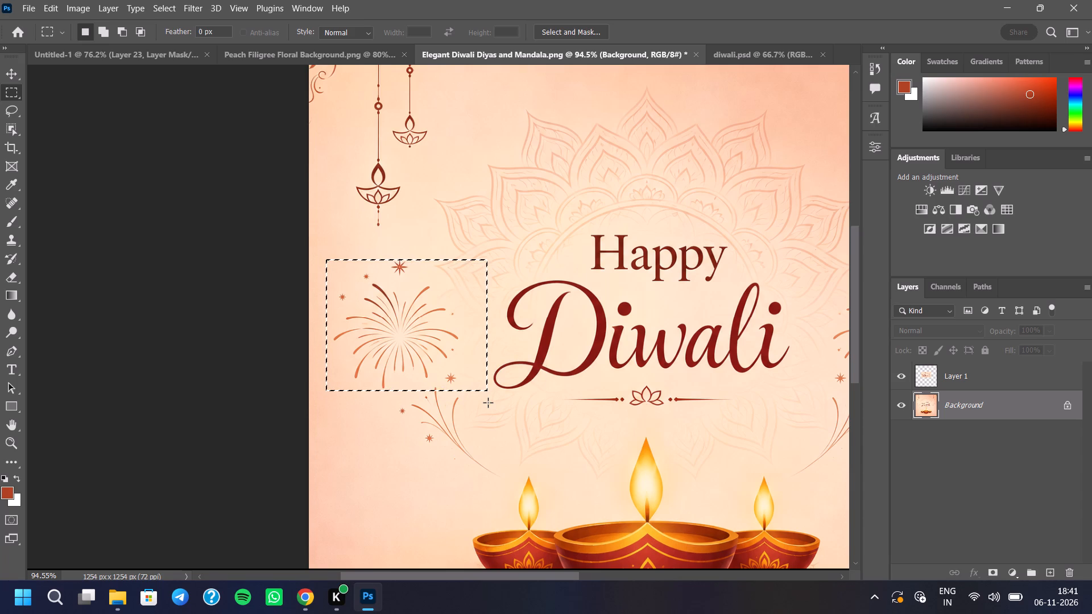
pyautogui.press('Left')
pyautogui.hotkey('ctrl', 'j')
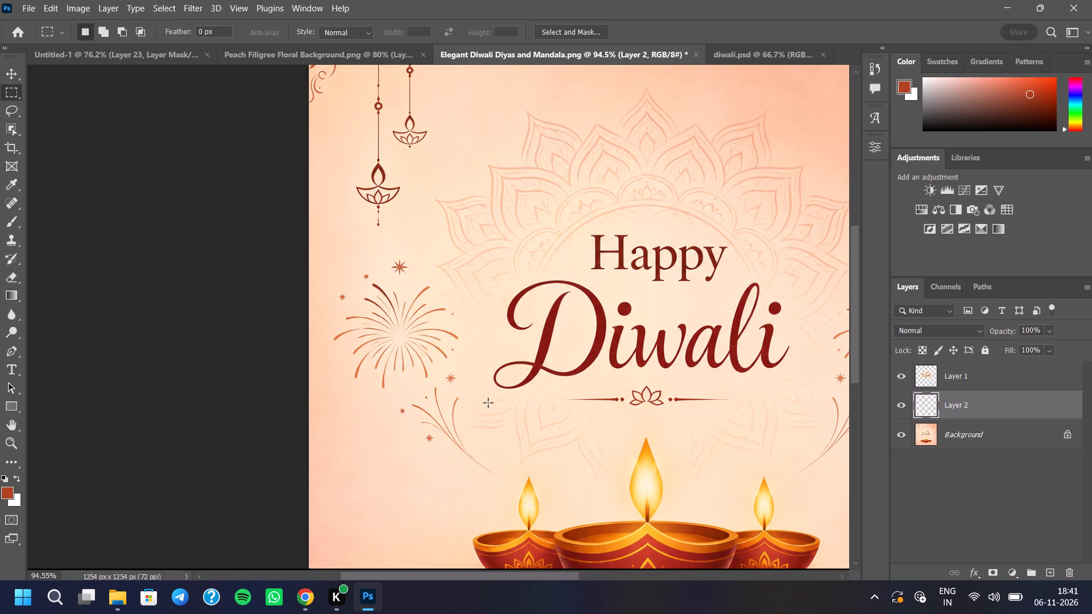
# Bring the copied round firework layer into the Untitled-1 poster and set its blend mode to Darken.
pyautogui.scroll(-5, 393, 581)
pyautogui.scroll(-5, 346, 453)
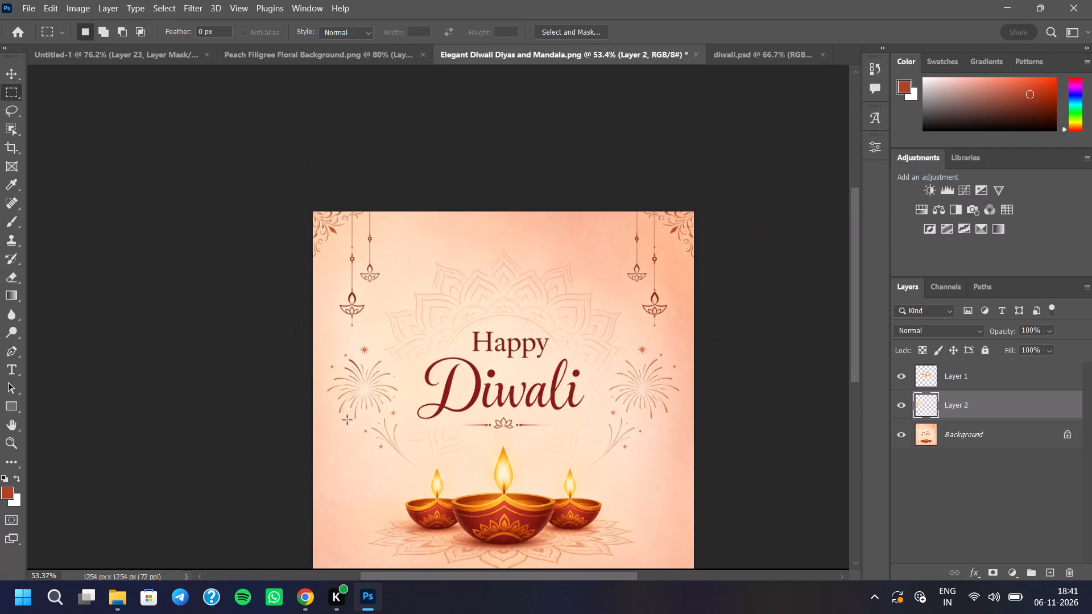
pyautogui.scroll(-4, 390, 364)
pyautogui.scroll(4, 421, 388)
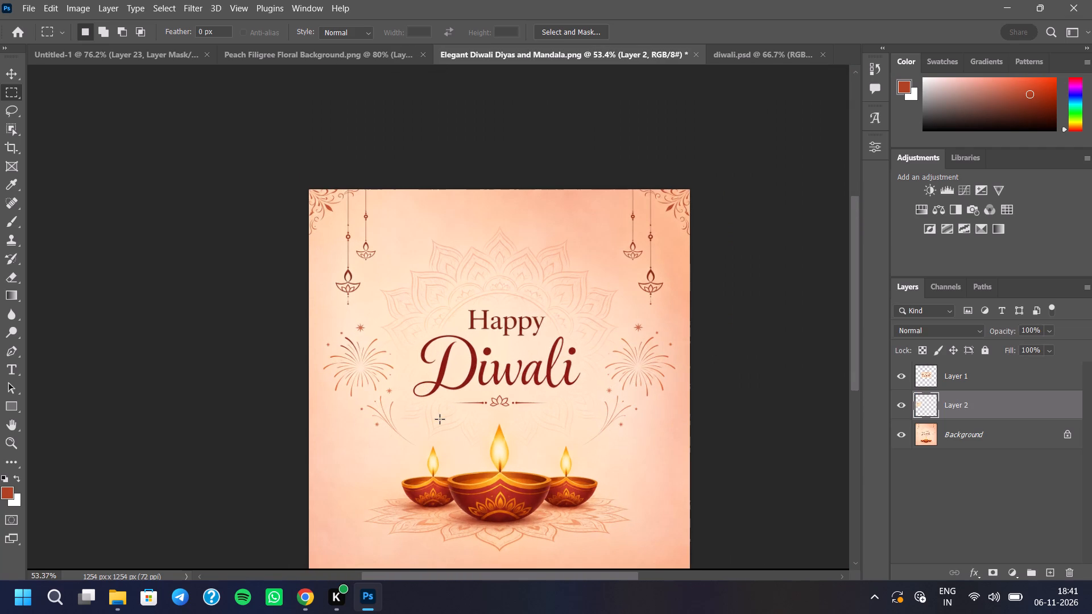
pyautogui.moveTo(946, 402); pyautogui.dragTo(175, 177)
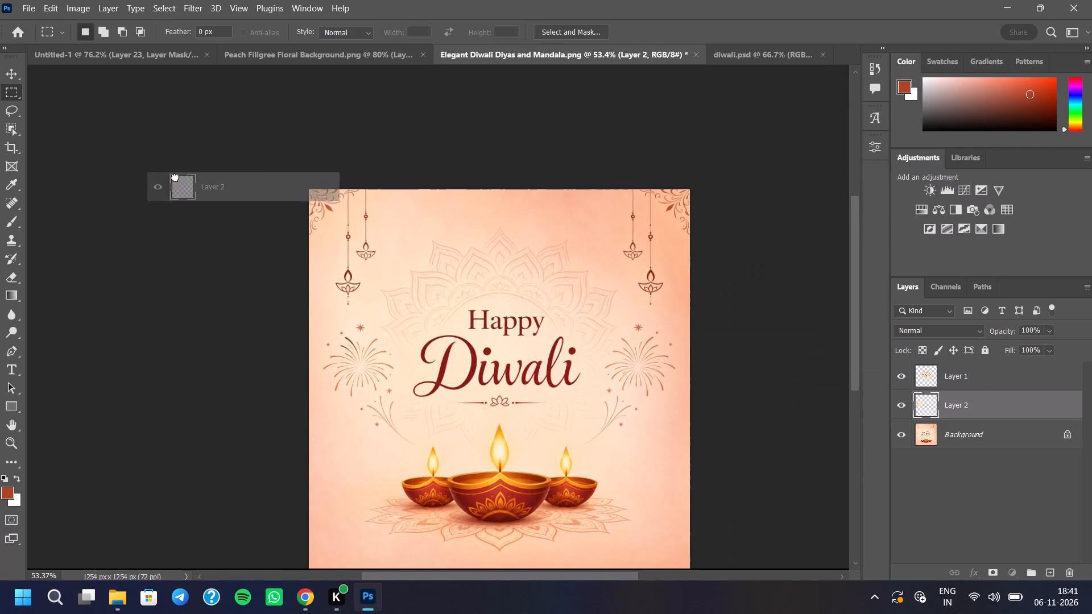
pyautogui.moveTo(175, 177); pyautogui.dragTo(312, 383)
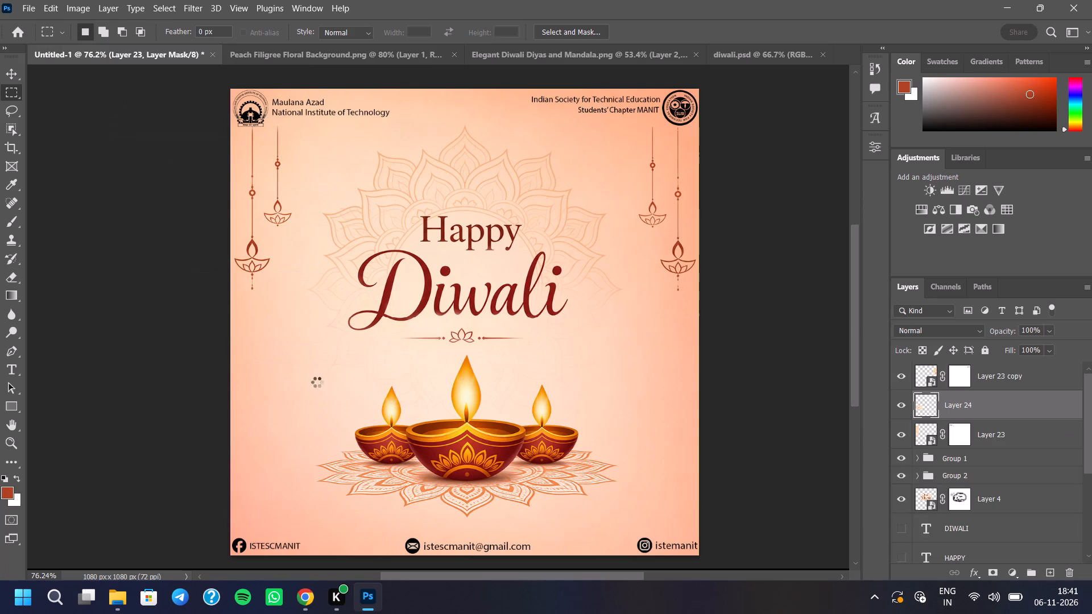
pyautogui.click(911, 331)
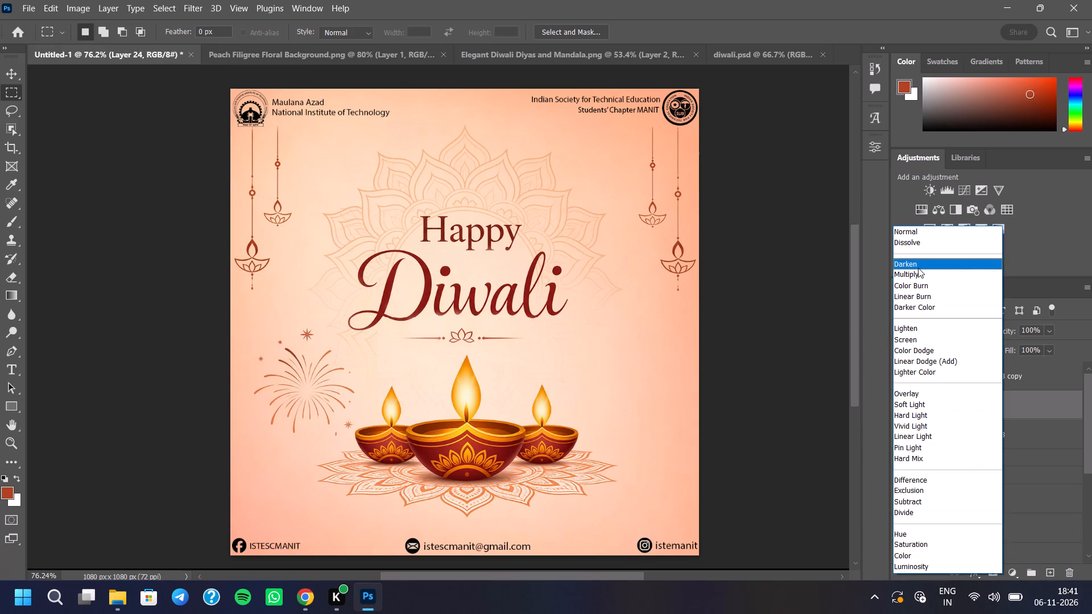
pyautogui.click(924, 268)
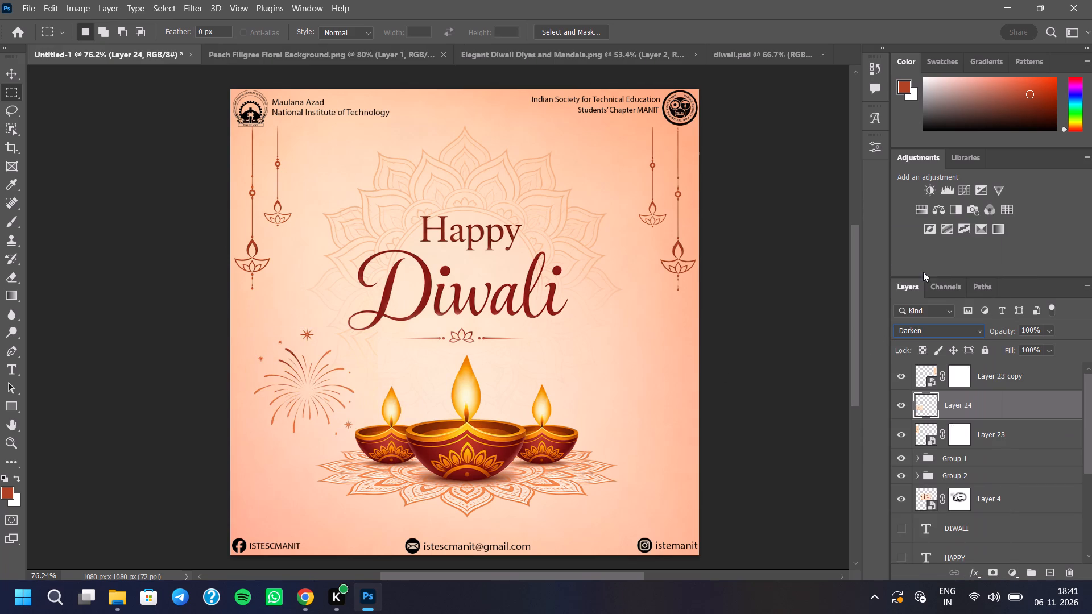
# Scale the round firework to about 71% and place it left of the diyas at about X 128.5, Y 690.5 px.
pyautogui.hotkey('ctrl', 't')
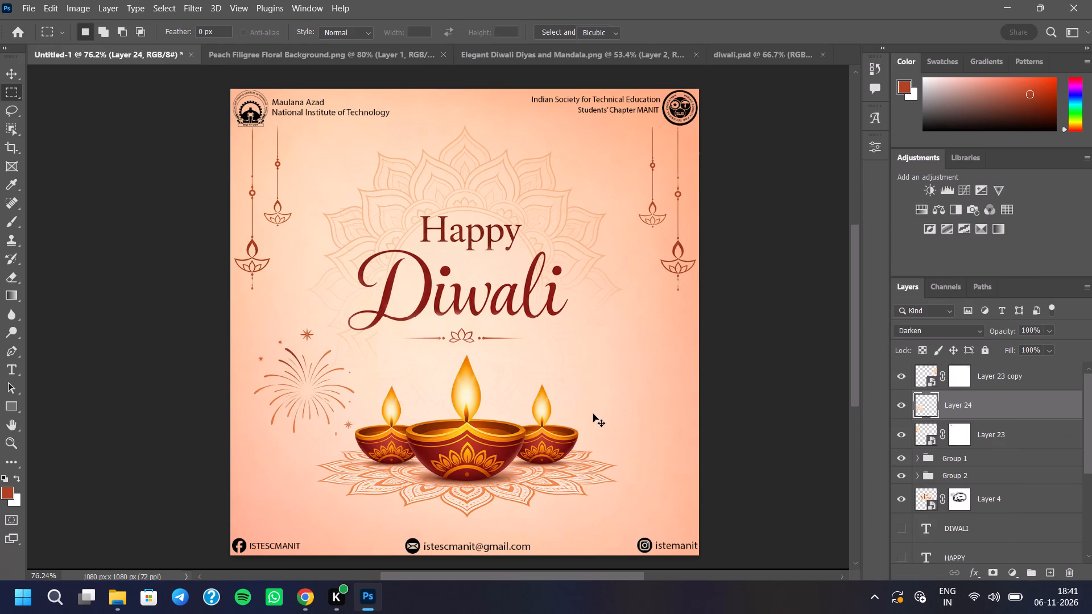
pyautogui.moveTo(345, 385); pyautogui.dragTo(326, 364)
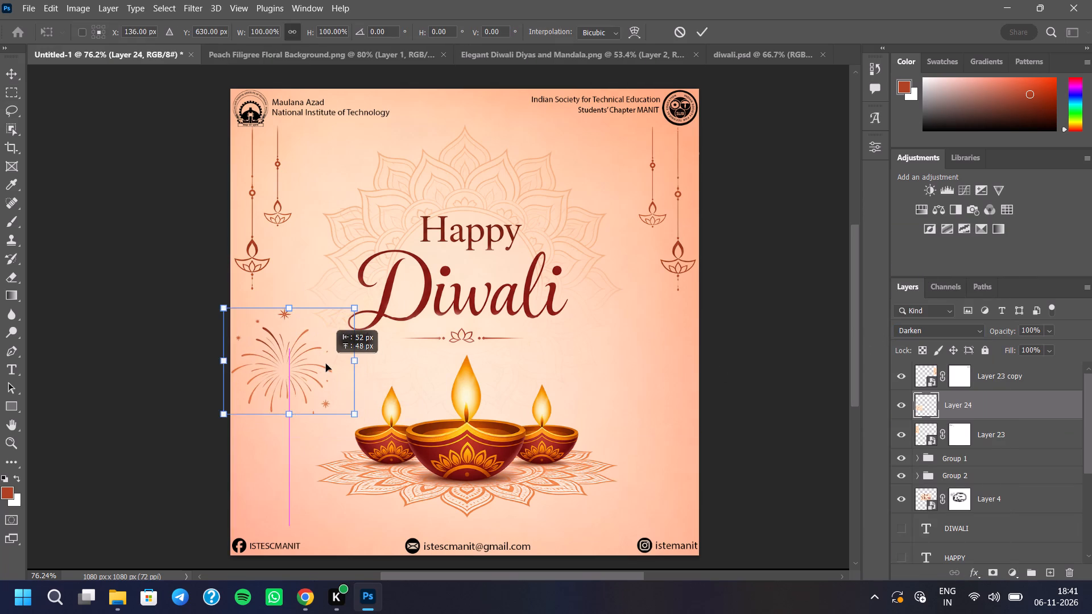
pyautogui.moveTo(326, 364); pyautogui.dragTo(334, 365)
pyautogui.moveTo(365, 308); pyautogui.dragTo(329, 341)
pyautogui.moveTo(291, 403); pyautogui.dragTo(308, 396)
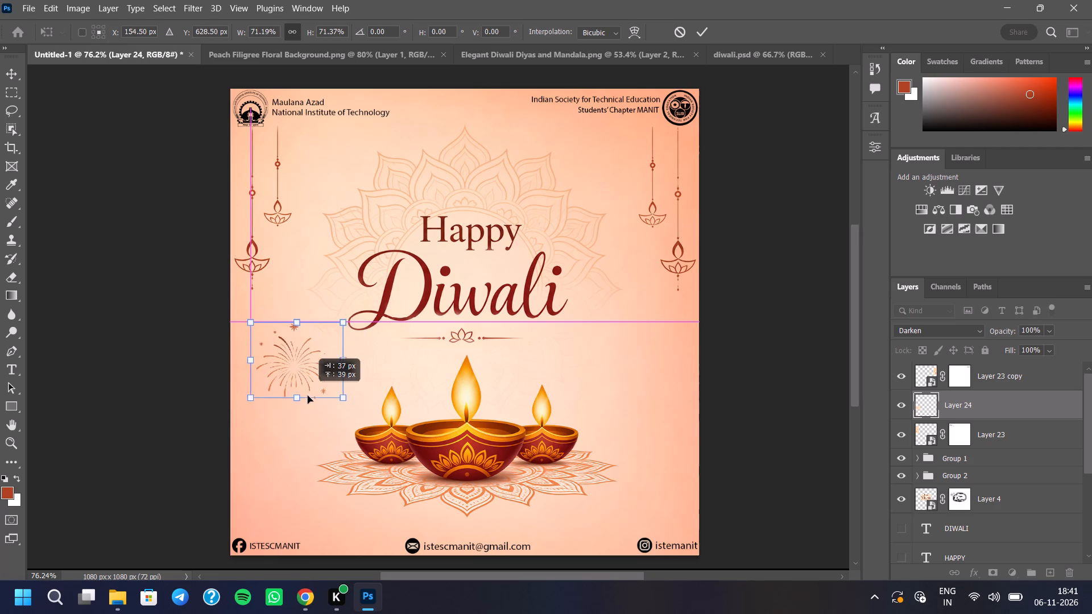
pyautogui.moveTo(308, 396); pyautogui.dragTo(298, 420)
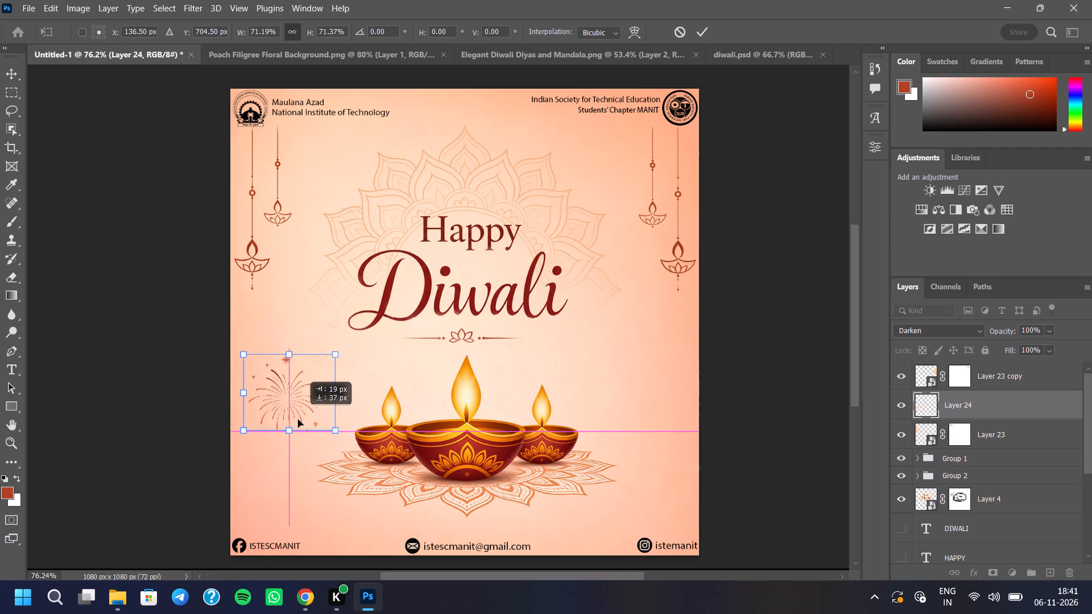
pyautogui.moveTo(298, 420); pyautogui.dragTo(297, 418)
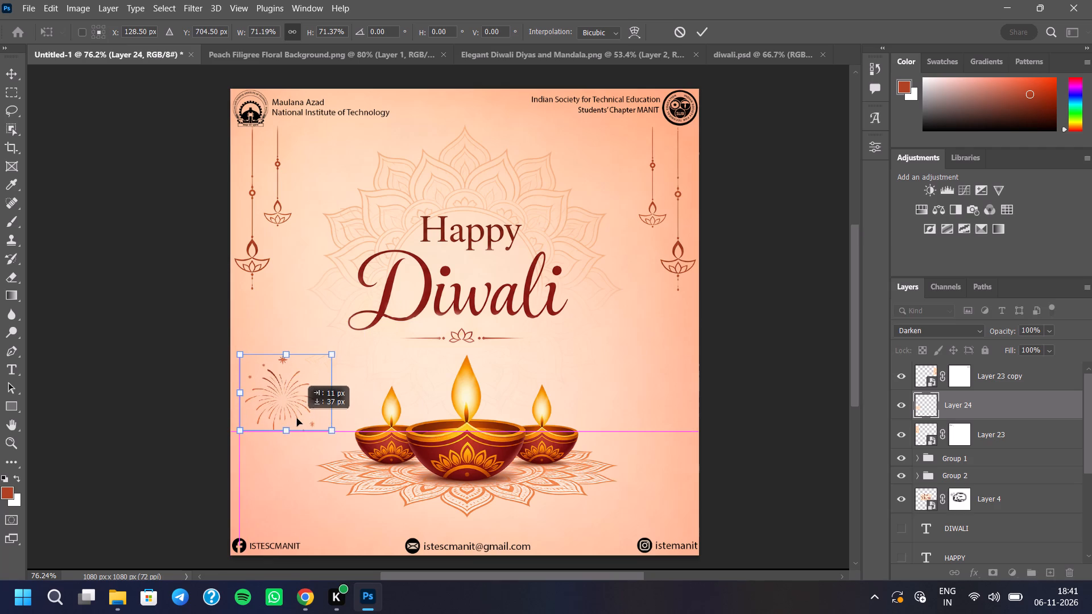
pyautogui.moveTo(297, 418); pyautogui.dragTo(297, 414)
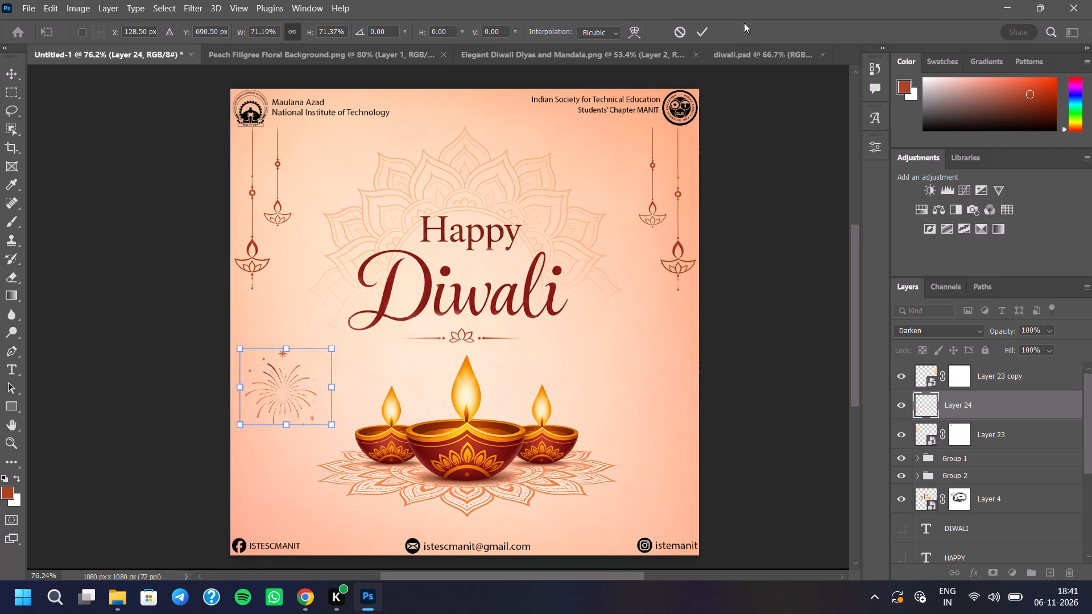
pyautogui.click(701, 33)
# Select the curved firework spray below the right firework on the reference design's Background and copy it to a new layer.
pyautogui.click(541, 57)
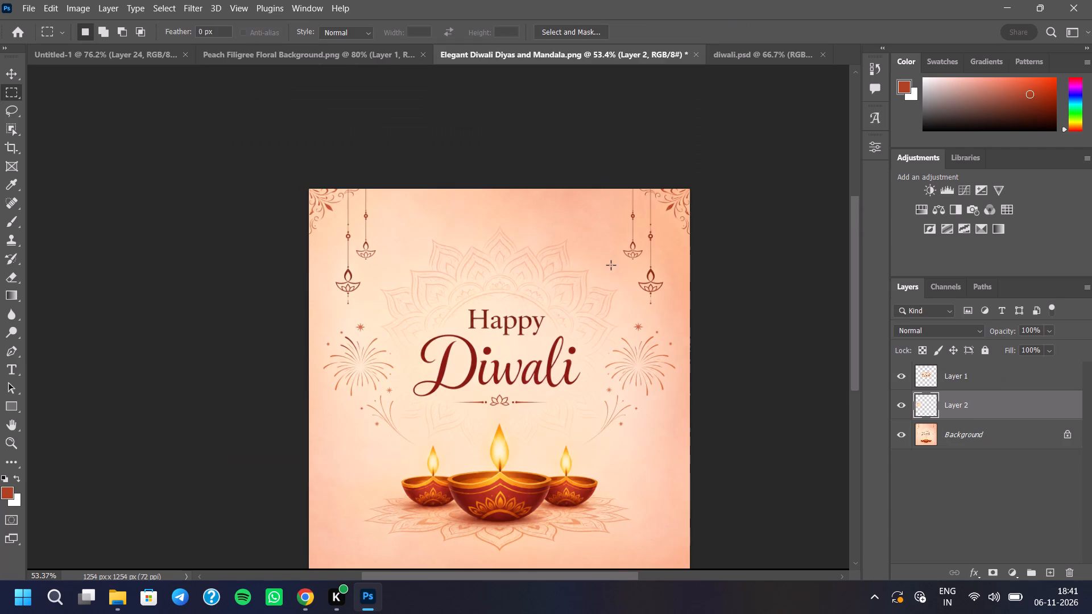
pyautogui.scroll(11, 624, 449)
pyautogui.scroll(4, 605, 367)
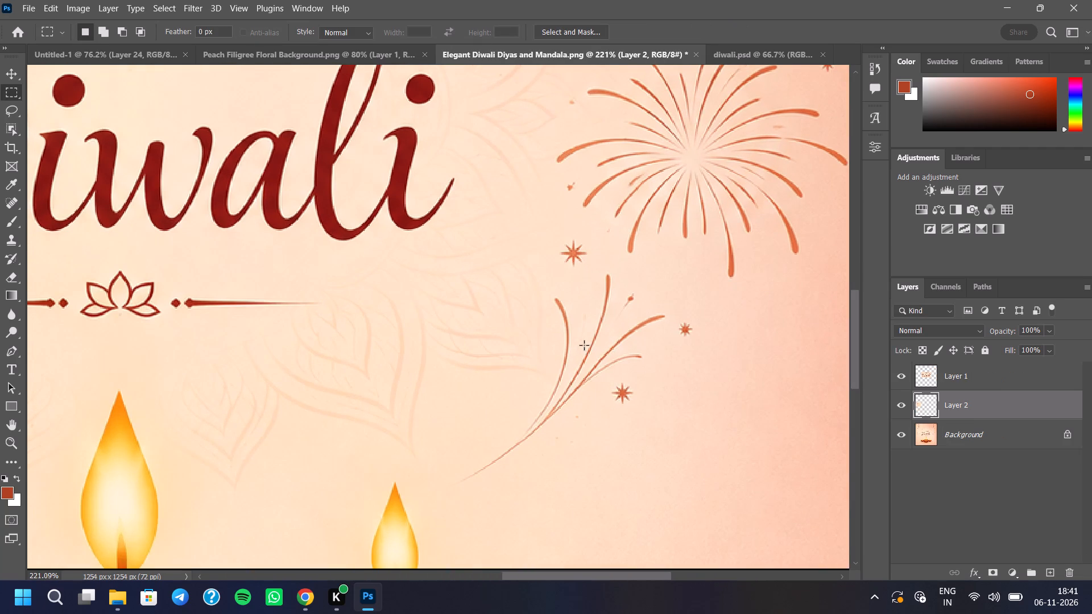
pyautogui.click(998, 437)
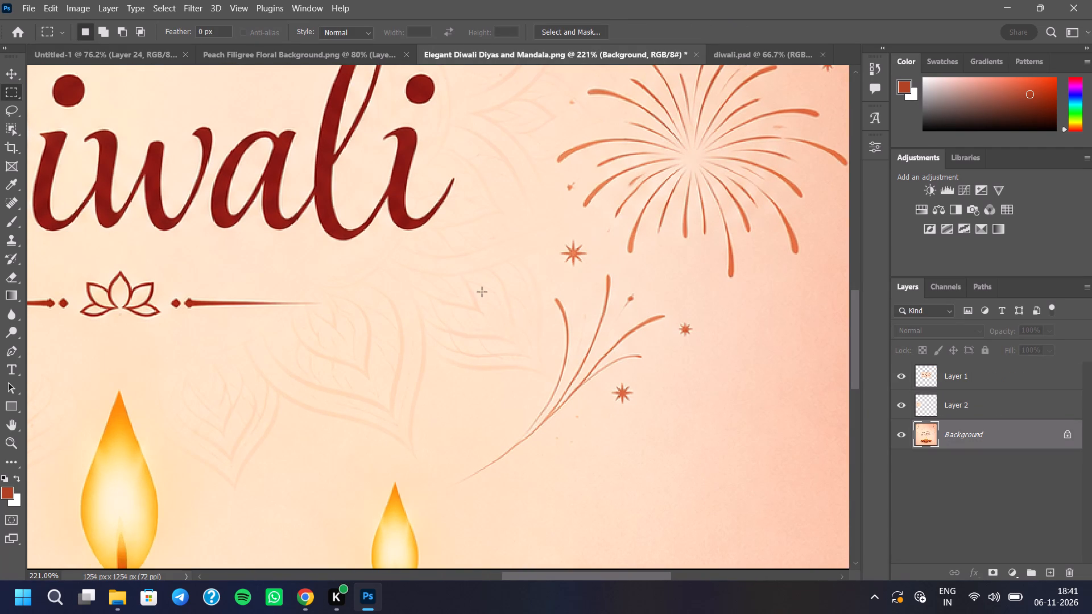
pyautogui.moveTo(468, 269); pyautogui.dragTo(693, 496)
pyautogui.hotkey('ctrl', 'j')
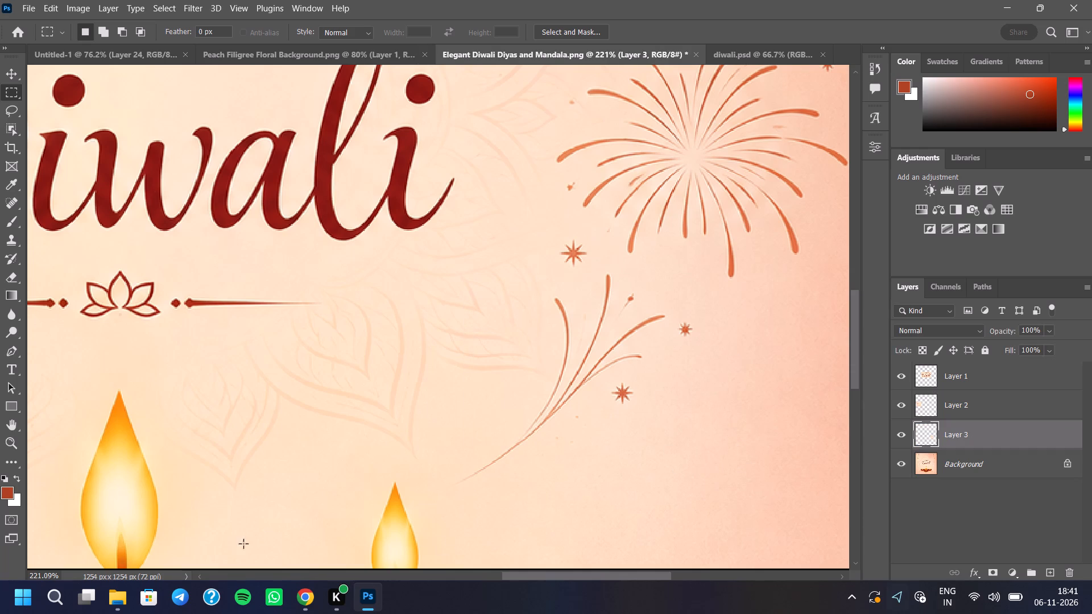
# Bring the copied firework spray layer into the Untitled-1 poster and set its blend mode to Darken.
pyautogui.moveTo(982, 435); pyautogui.dragTo(82, 66)
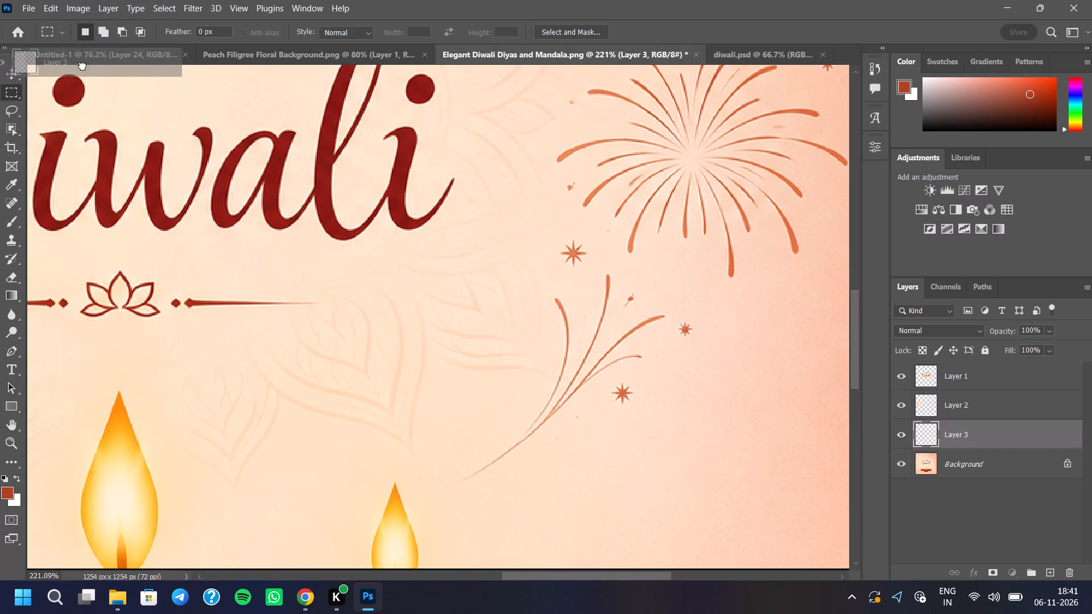
pyautogui.moveTo(82, 66); pyautogui.dragTo(633, 370)
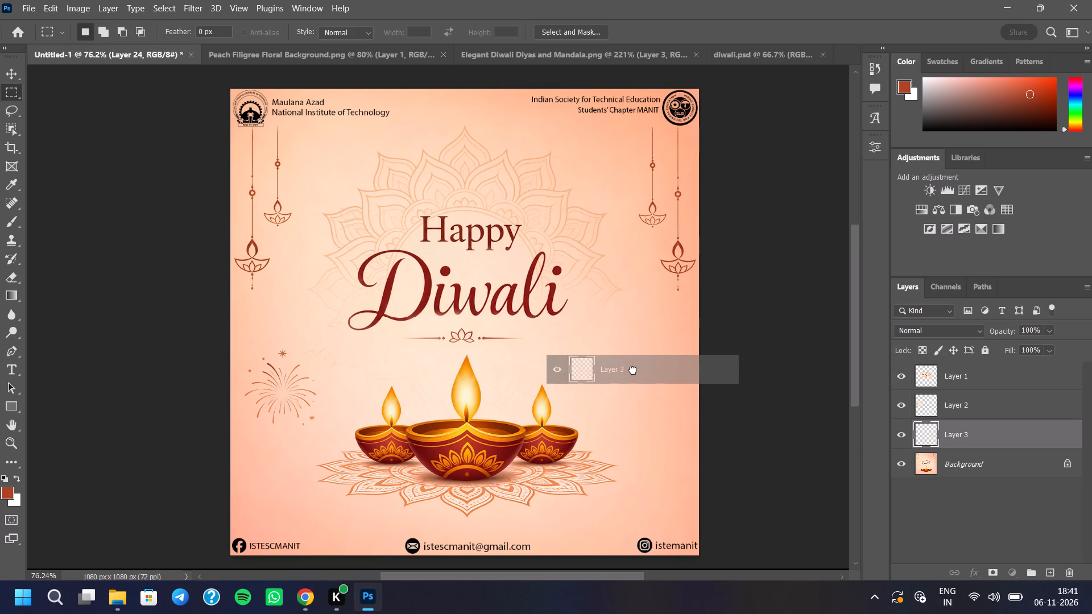
pyautogui.moveTo(633, 370); pyautogui.dragTo(631, 370)
pyautogui.click(924, 326)
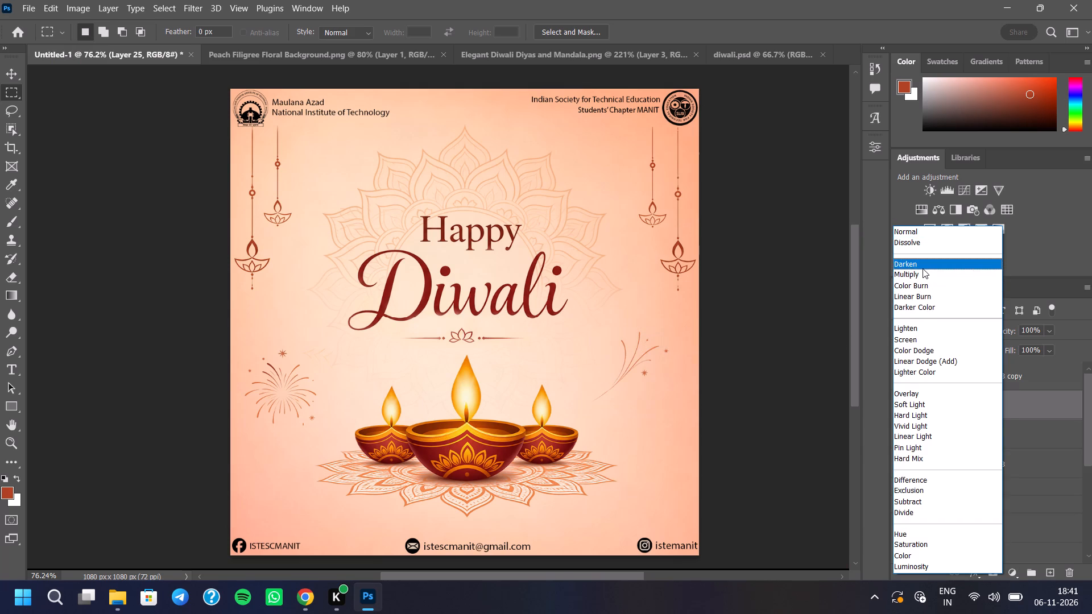
pyautogui.click(923, 268)
# Scale the firework spray to about 109% and place it right of the diyas at about X 930.5, Y 629.5 px.
pyautogui.hotkey('ctrl', 't')
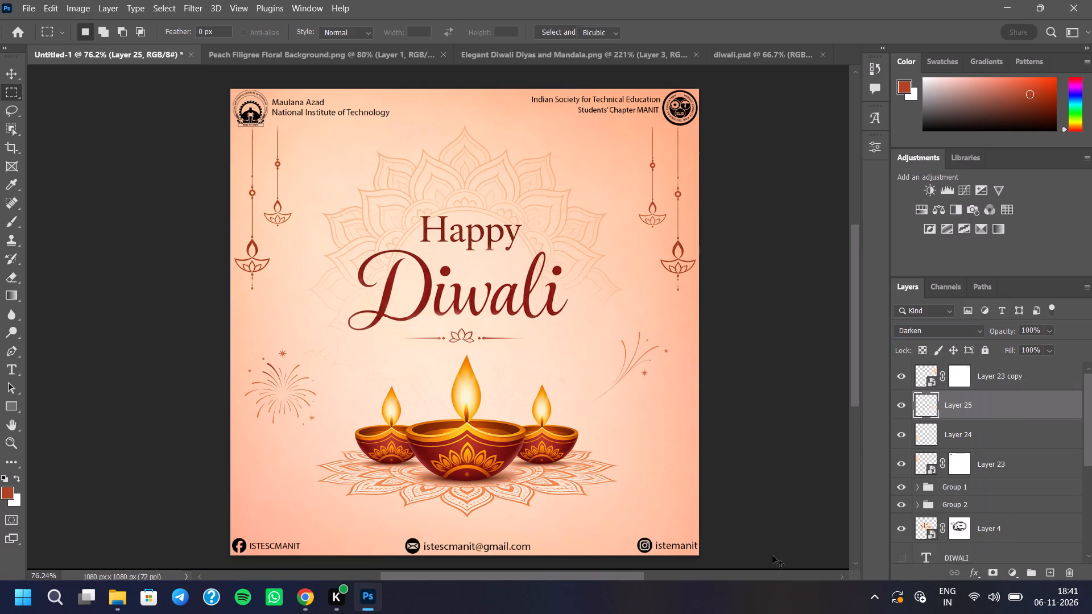
pyautogui.scroll(8, 652, 393)
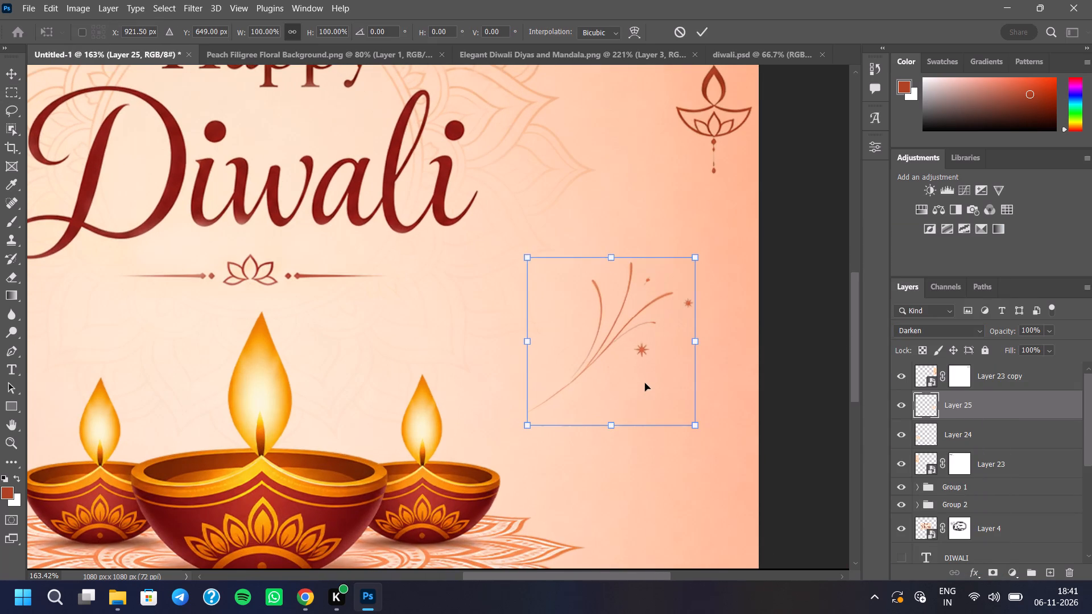
pyautogui.moveTo(646, 371); pyautogui.dragTo(646, 362)
pyautogui.moveTo(613, 246); pyautogui.dragTo(611, 231)
pyautogui.moveTo(623, 286); pyautogui.dragTo(632, 285)
pyautogui.scroll(2, 634, 281)
pyautogui.scroll(-6, 634, 281)
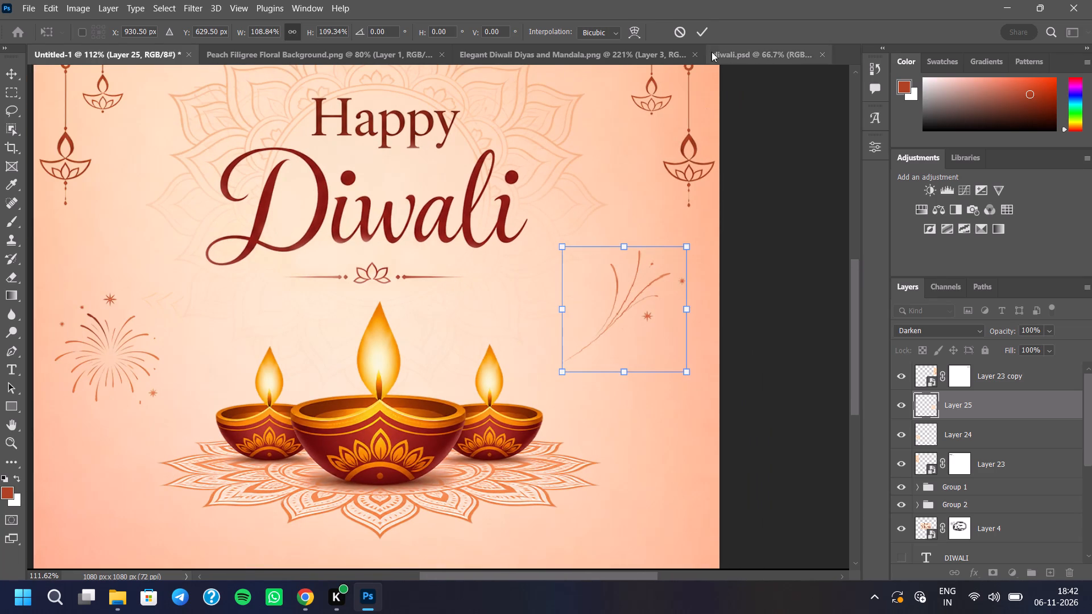
pyautogui.click(706, 36)
pyautogui.scroll(15, 634, 346)
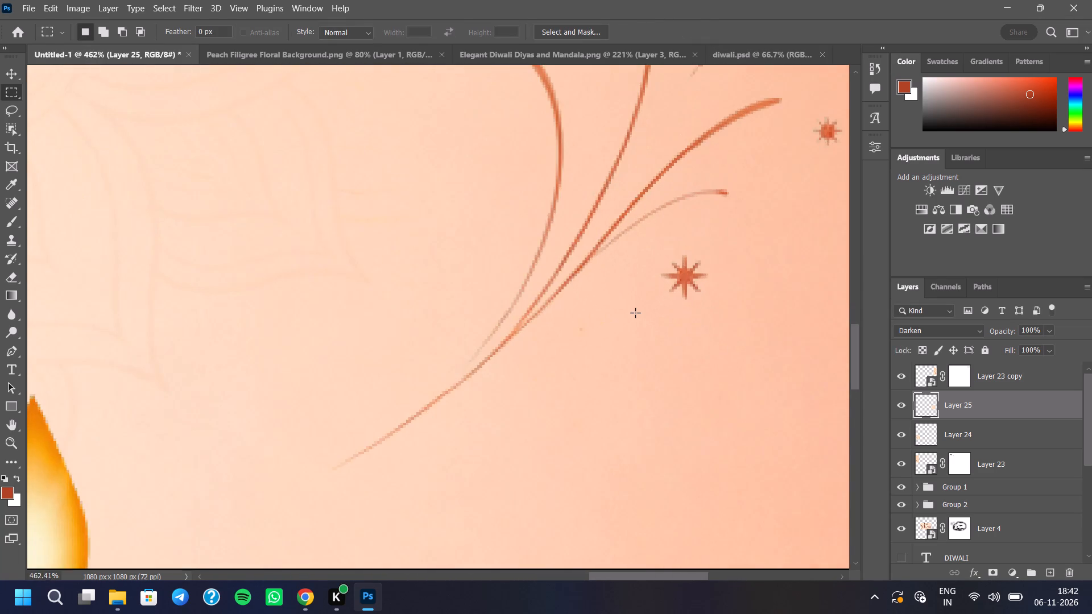
pyautogui.scroll(-20, 626, 322)
pyautogui.scroll(-2, 626, 322)
pyautogui.scroll(-1, 567, 331)
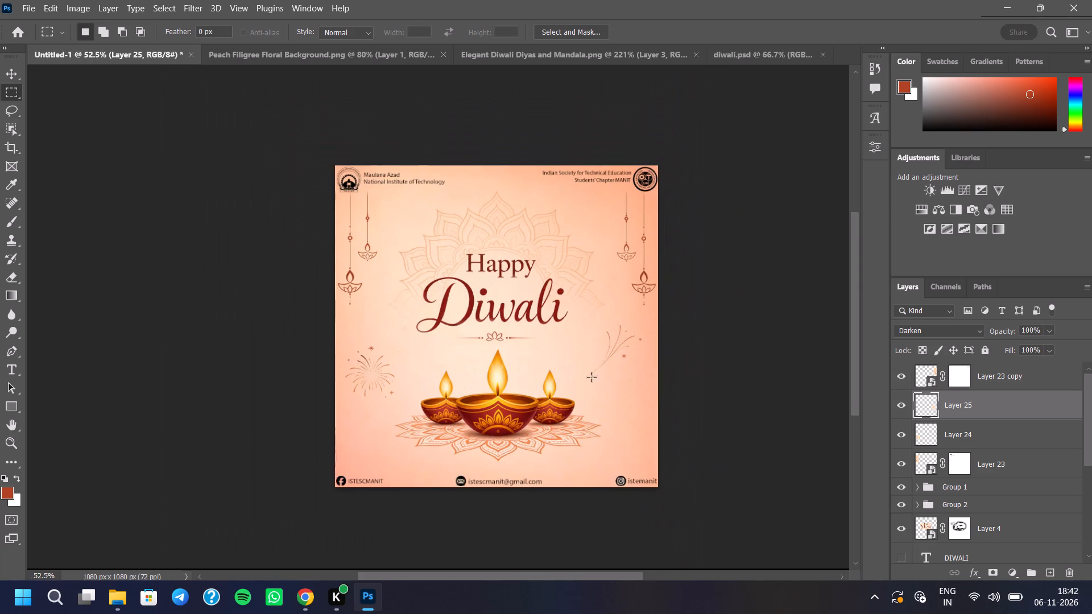
# Select the large star above the round firework on Layer 24 and copy it to a new layer.
pyautogui.scroll(4, 590, 385)
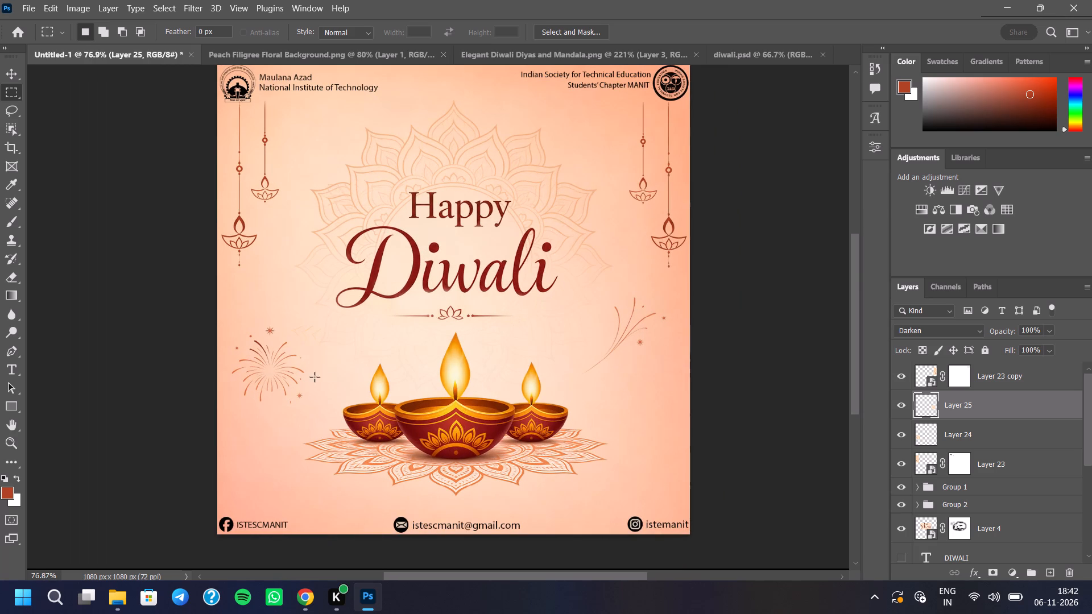
pyautogui.scroll(2, 307, 375)
pyautogui.scroll(-1, 307, 374)
pyautogui.scroll(12, 306, 374)
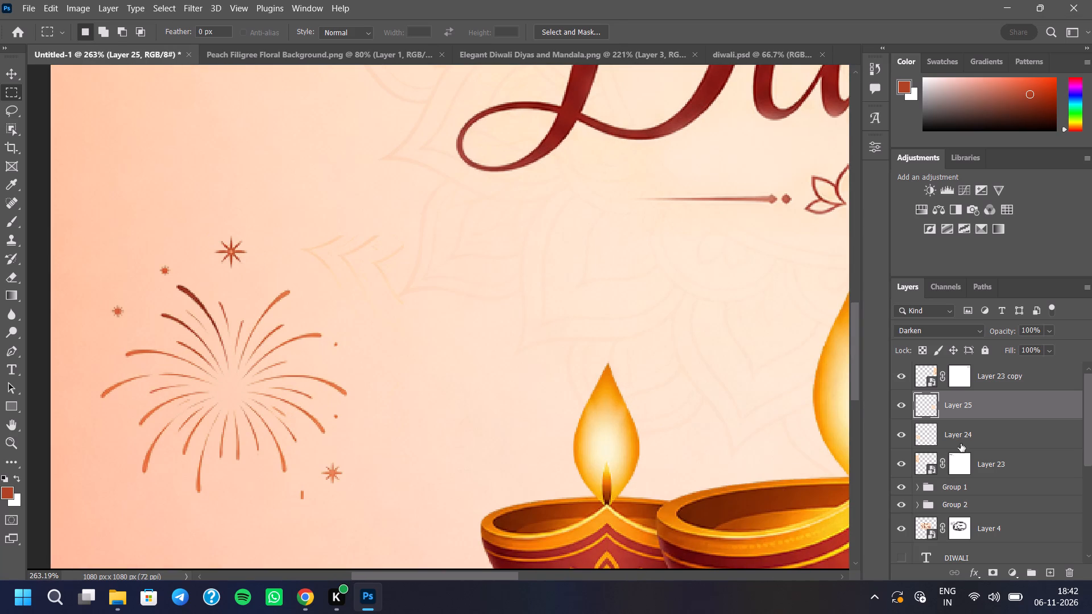
pyautogui.click(961, 424)
pyautogui.scroll(3, 270, 281)
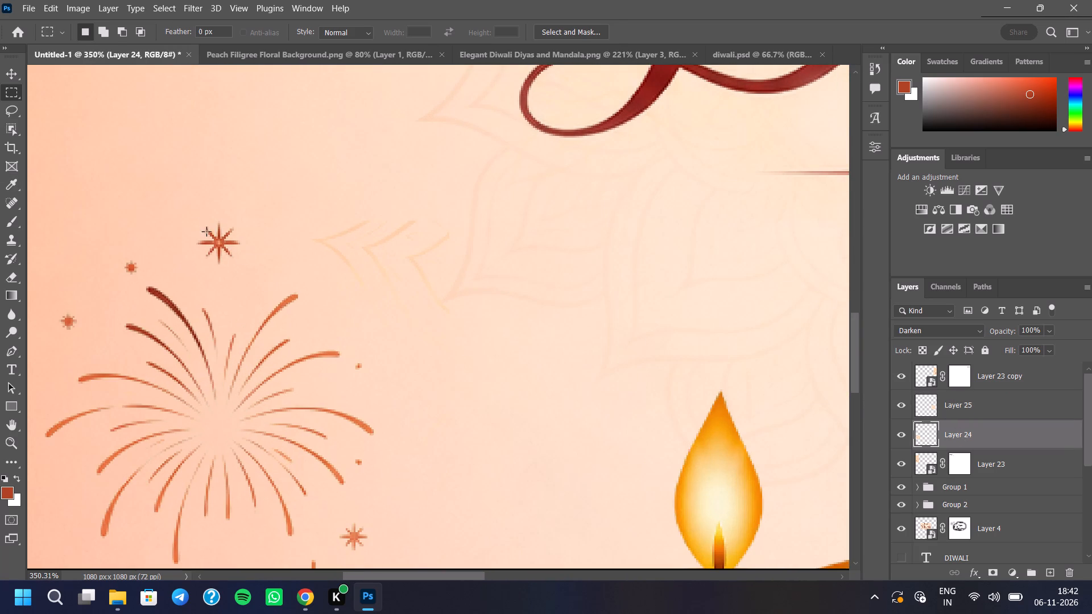
pyautogui.moveTo(183, 213); pyautogui.dragTo(264, 276)
pyautogui.hotkey('ctrl', 'j')
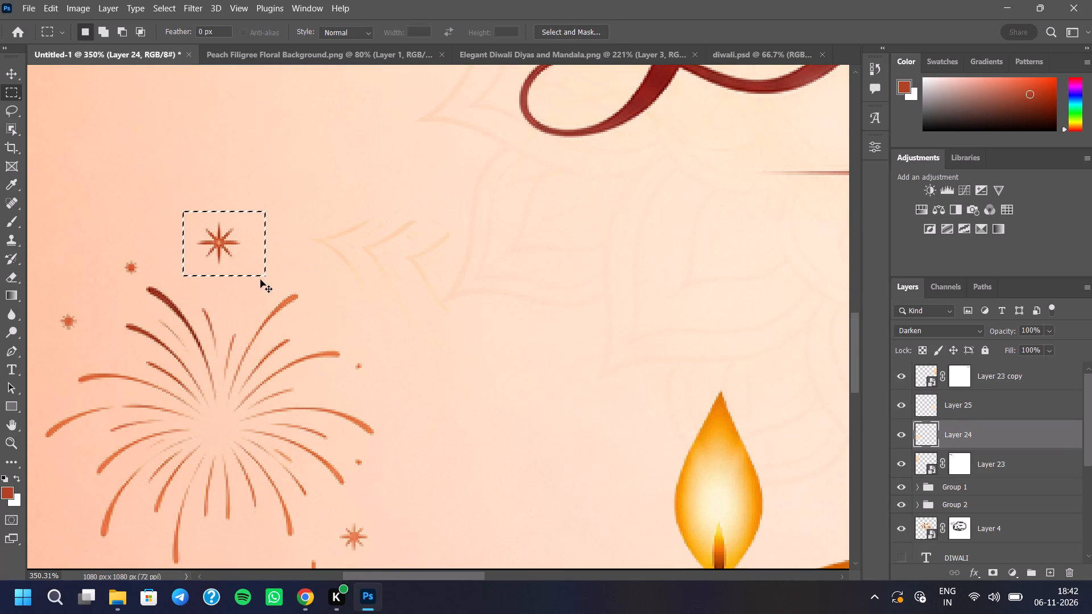
# Move the copied star across the poster to just above the curved firework spray.
pyautogui.hotkey('ctrl', 't')
pyautogui.scroll(1, 293, 274)
pyautogui.scroll(-3, 294, 298)
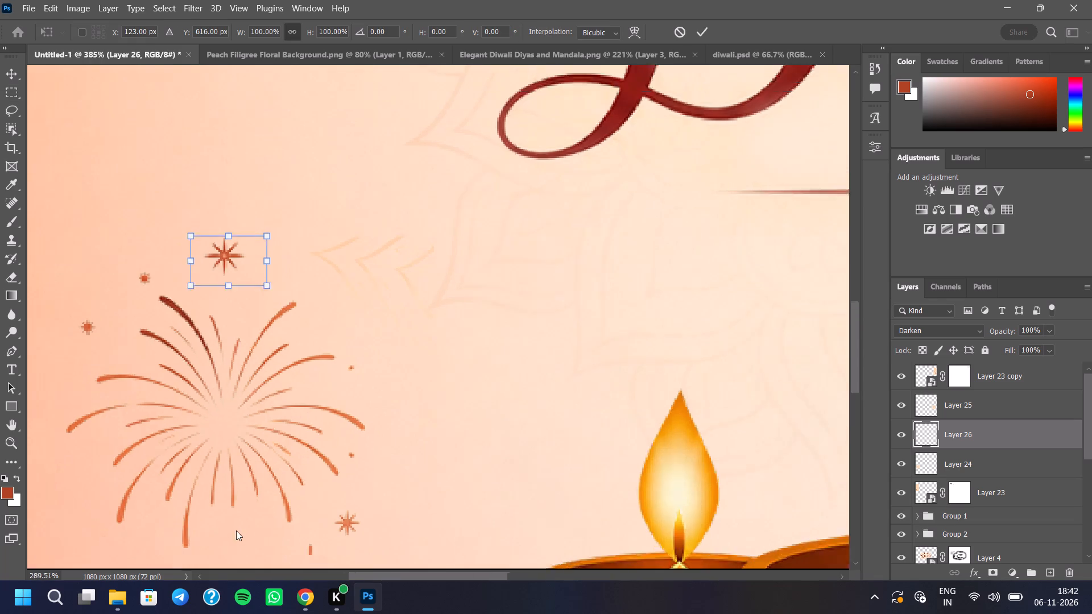
pyautogui.scroll(-13, 236, 530)
pyautogui.moveTo(236, 378); pyautogui.dragTo(603, 360)
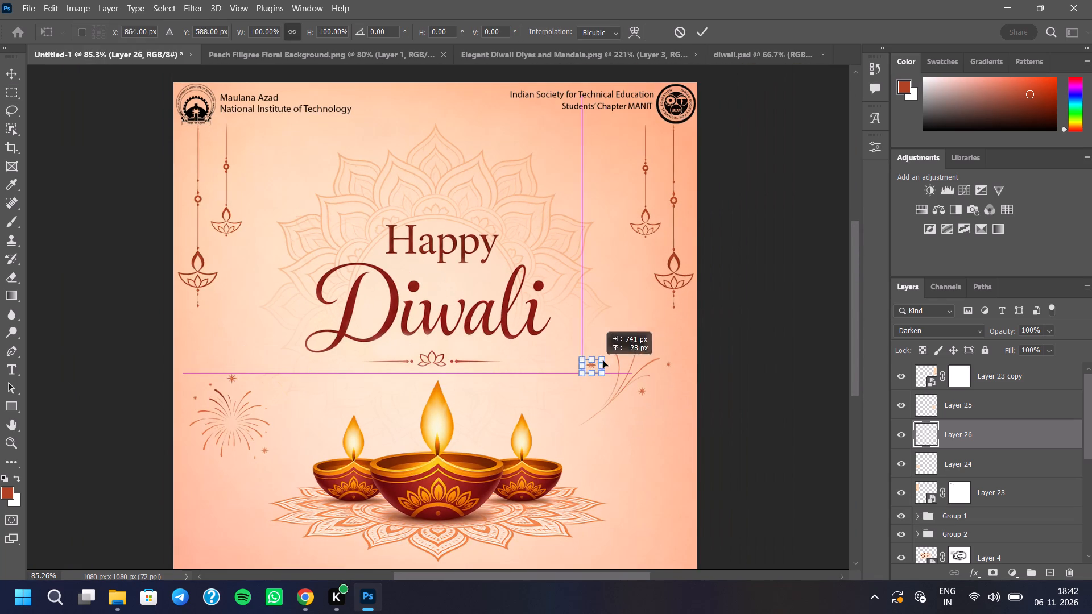
pyautogui.moveTo(603, 360); pyautogui.dragTo(635, 325)
pyautogui.click(703, 24)
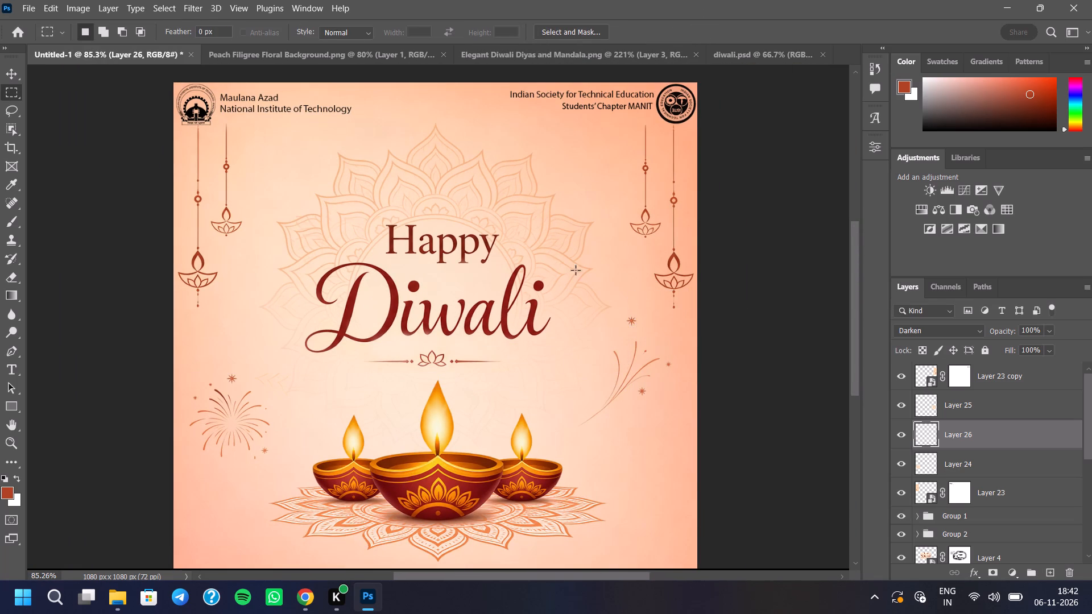
# Nudge the copied star down and slightly left so it sits closer to the tips of the curved spray.
pyautogui.scroll(-3, 577, 268)
pyautogui.scroll(4, 524, 421)
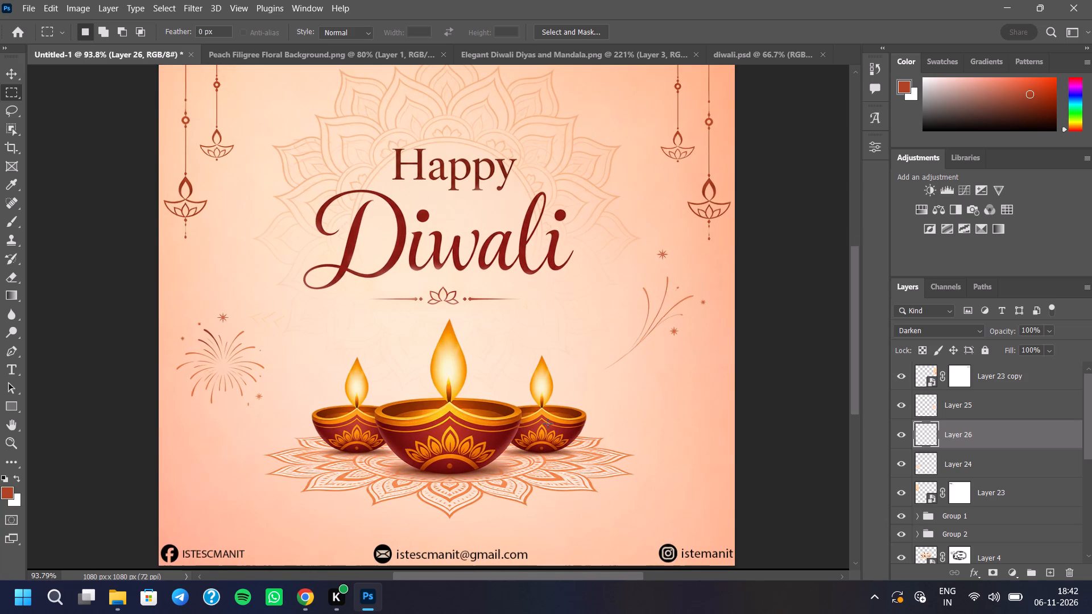
pyautogui.click(3, 74)
pyautogui.press('Down')
pyautogui.press('Up')
pyautogui.press('Down')
pyautogui.press('Down')
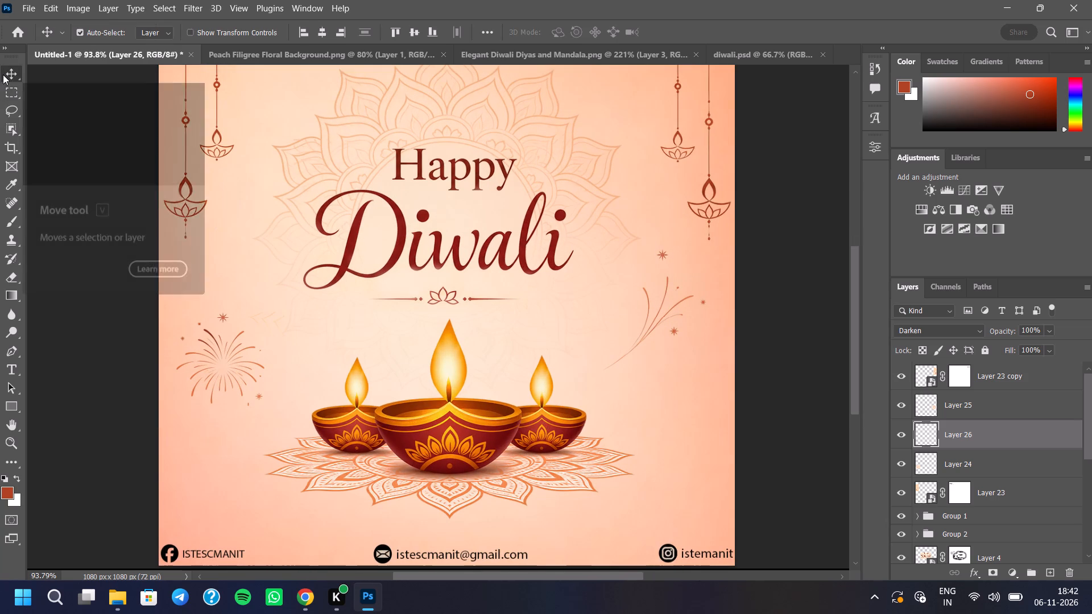
pyautogui.press('Down')
pyautogui.press('Down')
pyautogui.press('Down')
pyautogui.press('Right')
pyautogui.press('Right')
pyautogui.press('Right')
pyautogui.press('Down')
pyautogui.press('Down')
pyautogui.press('Down')
pyautogui.press('Down')
pyautogui.press('Left')
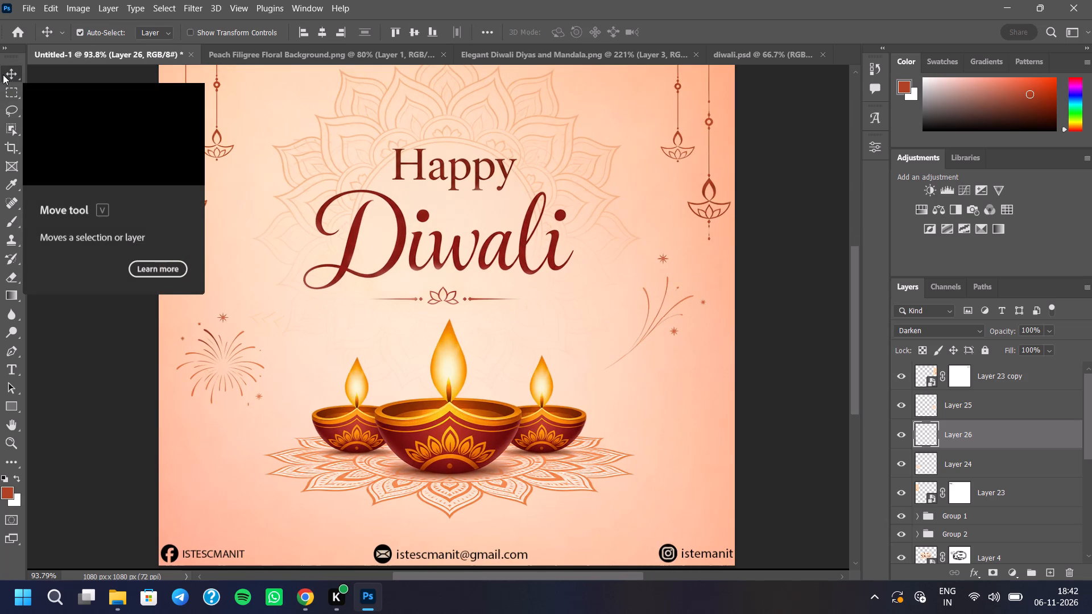
pyautogui.press('Left')
pyautogui.press('Left')
pyautogui.press('Down')
pyautogui.press('Down')
pyautogui.press('Down')
pyautogui.press('Down')
pyautogui.press('Down')
pyautogui.press('Down')
pyautogui.press('Down')
pyautogui.press('Down')
pyautogui.press('Left')
pyautogui.press('Left')
pyautogui.press('Left')
pyautogui.press('Left')
pyautogui.press('Left')
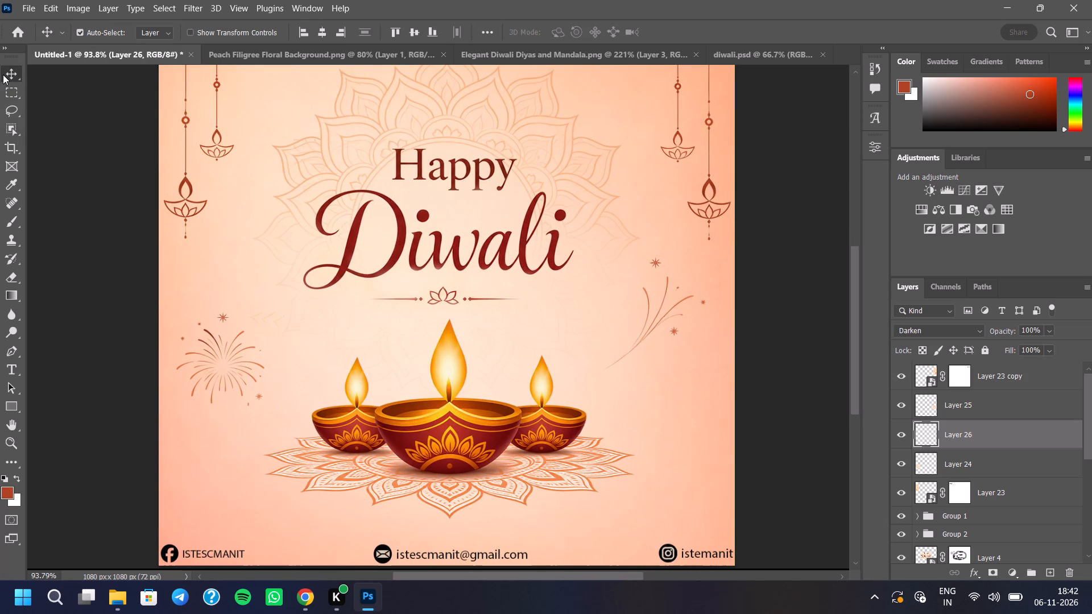
pyautogui.press('Down')
pyautogui.press('Down')
pyautogui.press('Down')
pyautogui.scroll(-3, 296, 248)
pyautogui.scroll(-3, 574, 341)
pyautogui.scroll(6, 479, 266)
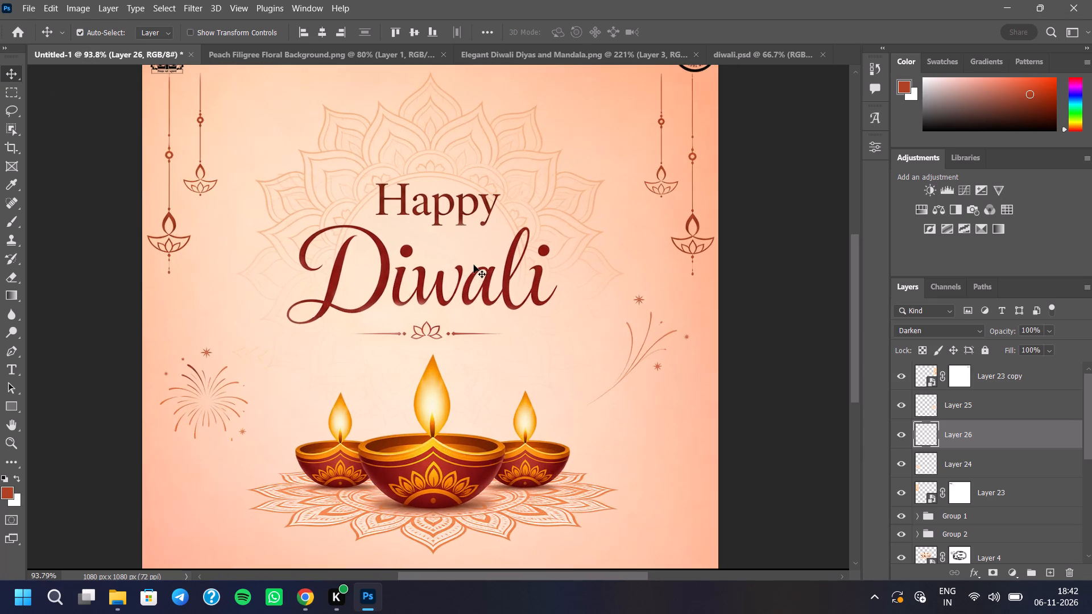
pyautogui.scroll(-3, 475, 295)
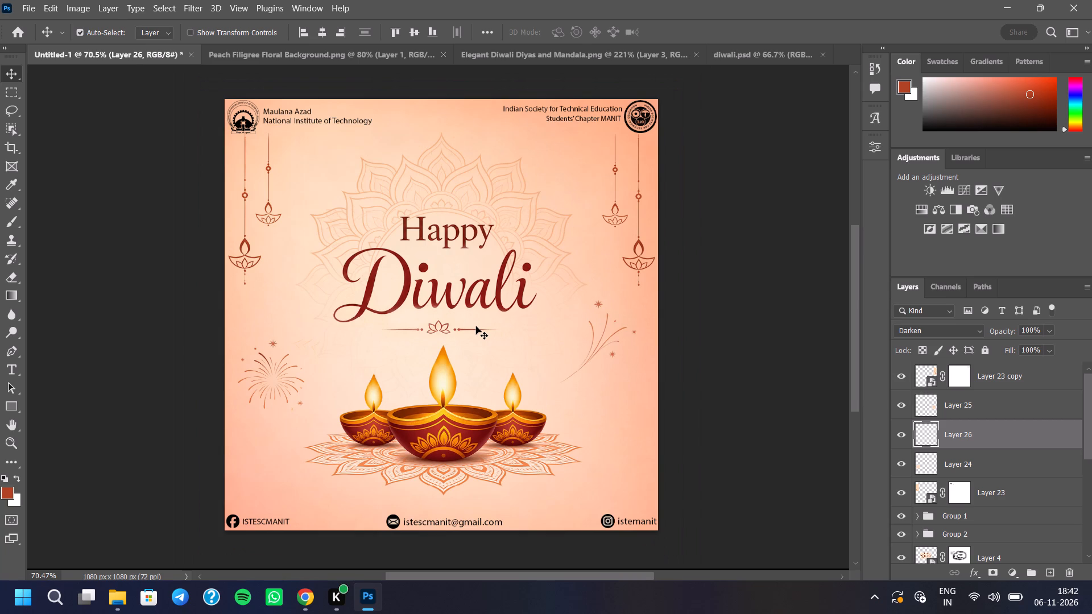
# Group the curved spray layer, Layer 25, with its star copy, Layer 26, and hide the group.
pyautogui.click(903, 413)
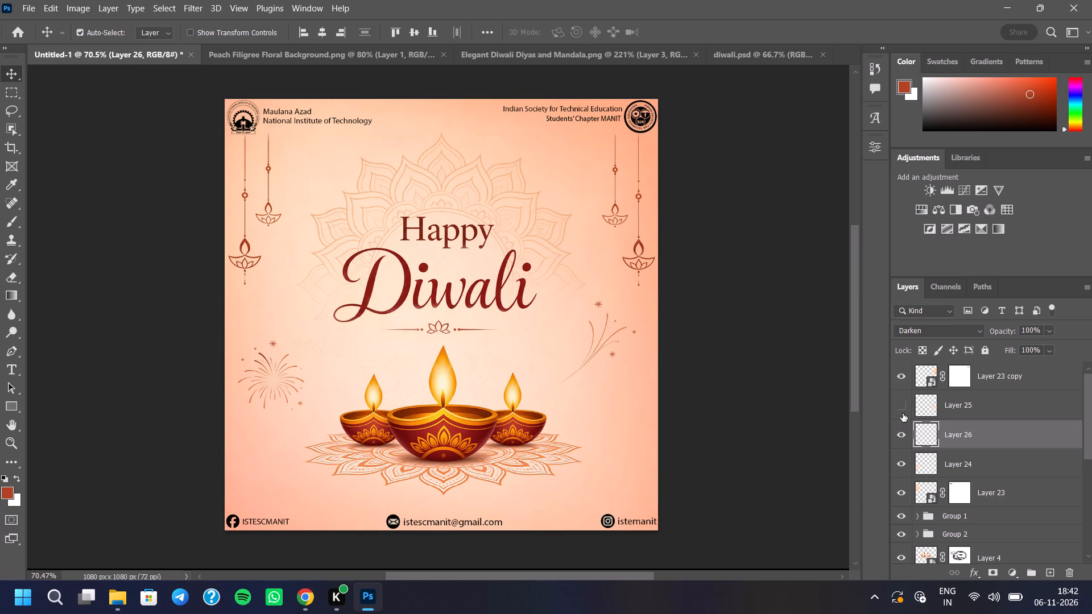
pyautogui.click(903, 413)
pyautogui.click(903, 408)
pyautogui.click(903, 408)
pyautogui.keyDown('ctrl'); pyautogui.click(978, 403); pyautogui.keyUp('ctrl')
pyautogui.click(1028, 571)
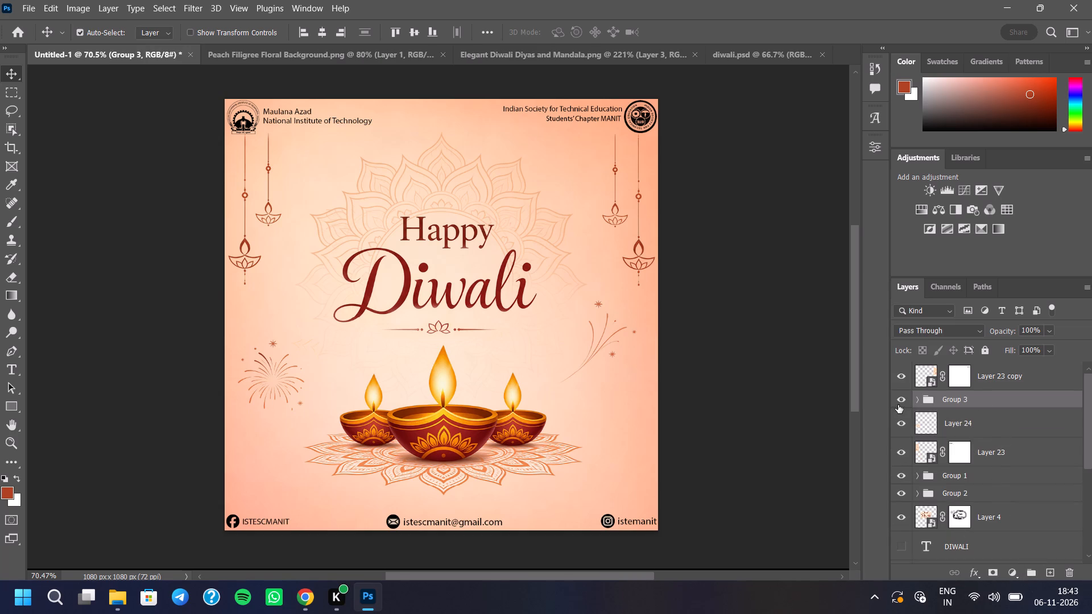
pyautogui.click(898, 405)
# Duplicate the round firework on Layer 24, flip the copy horizontally and place it right of the diyas at about X 928.5, Y 571.5 px.
pyautogui.click(978, 423)
pyautogui.hotkey('ctrl', 'j')
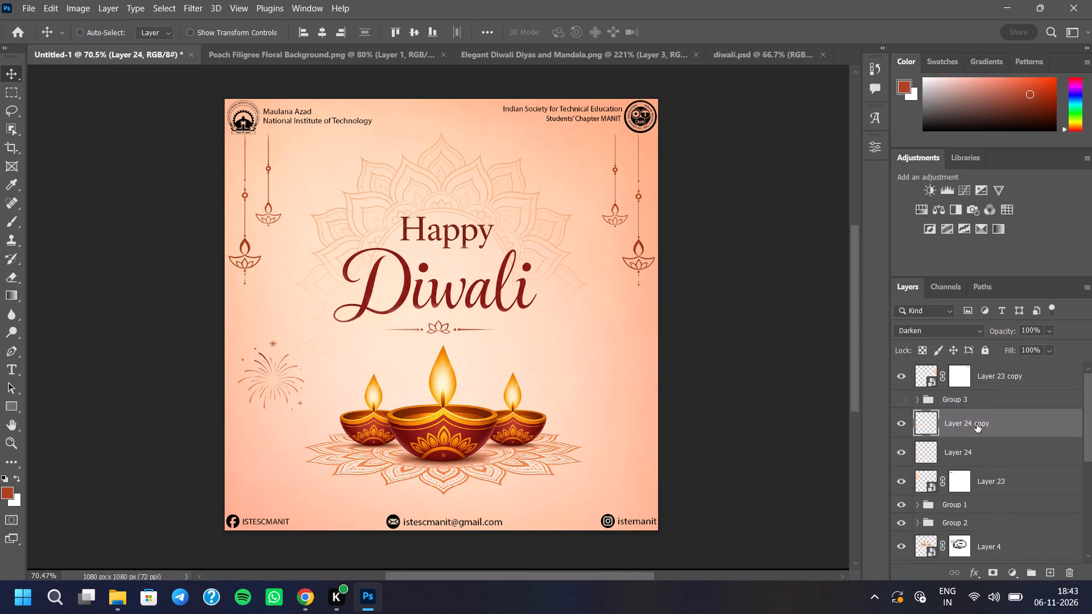
pyautogui.hotkey('ctrl', 't')
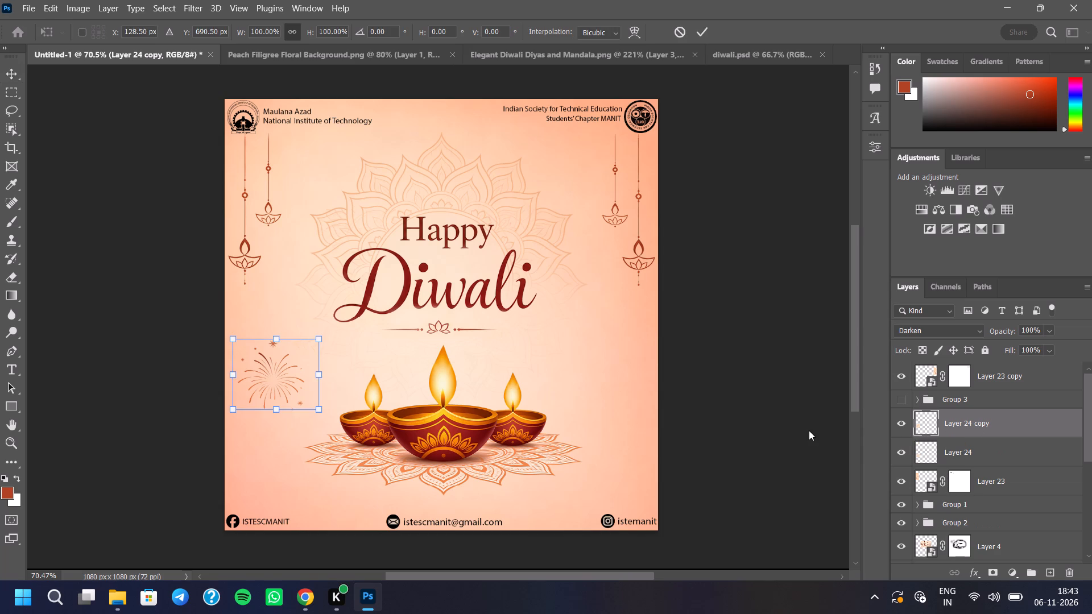
pyautogui.rightClick(296, 366)
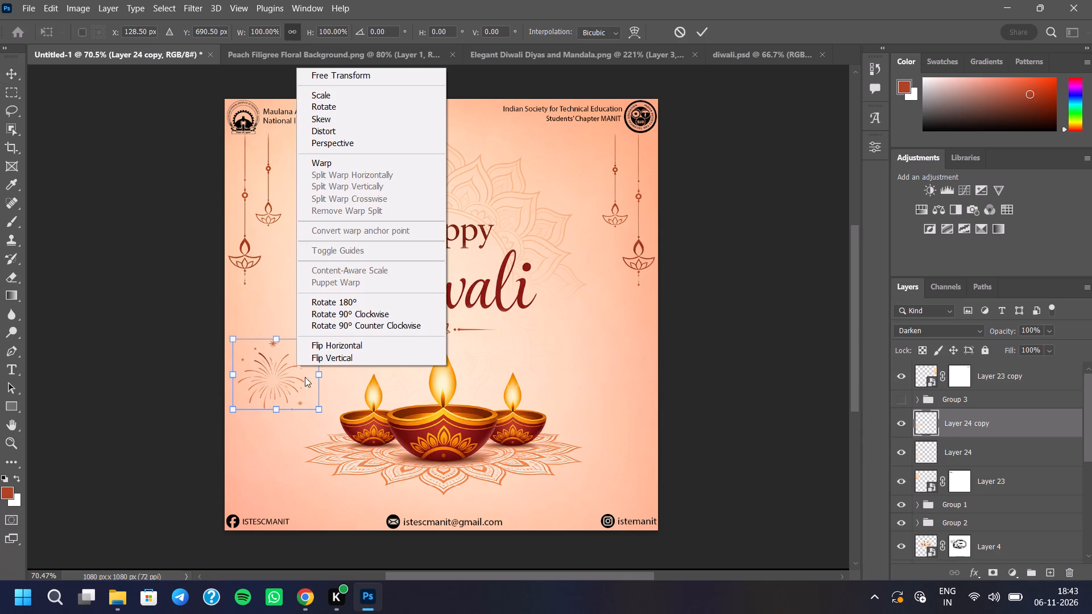
pyautogui.click(327, 343)
pyautogui.moveTo(288, 379); pyautogui.dragTo(578, 366)
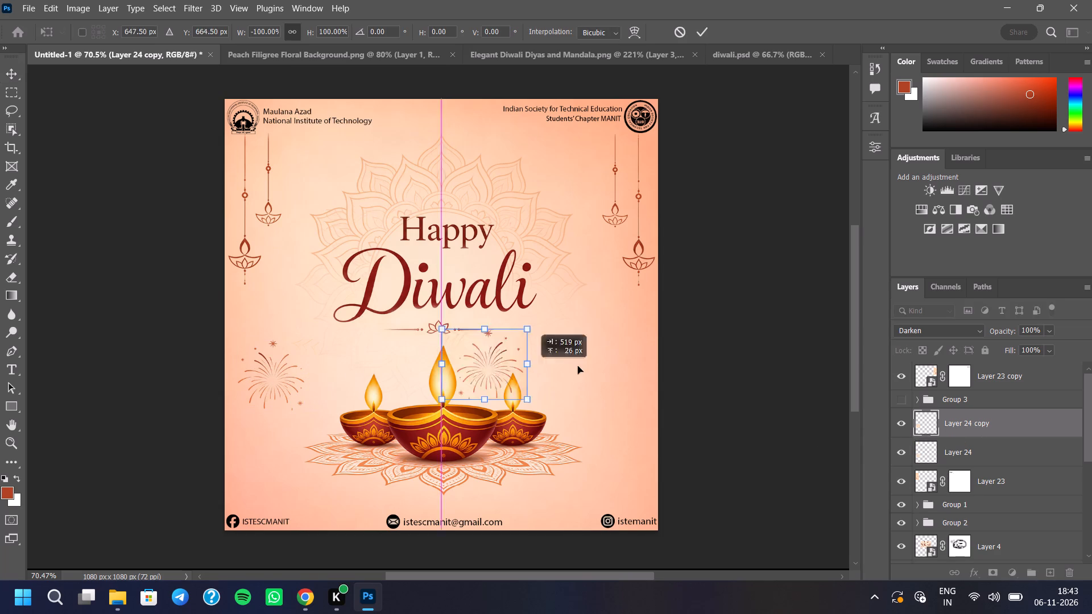
pyautogui.moveTo(578, 366); pyautogui.dragTo(605, 333)
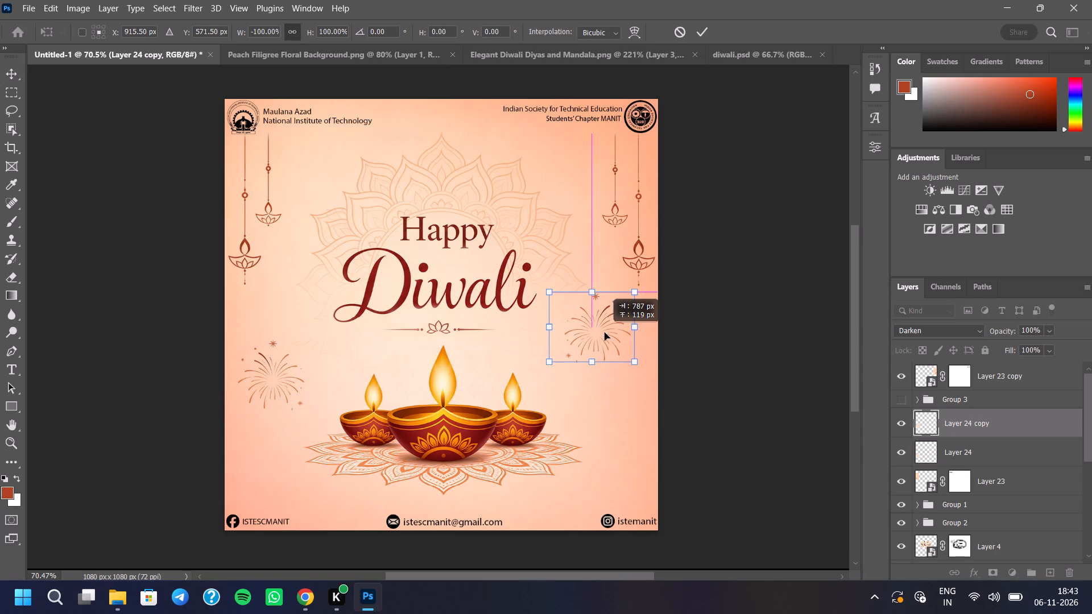
pyautogui.moveTo(605, 333); pyautogui.dragTo(606, 333)
pyautogui.moveTo(606, 333); pyautogui.dragTo(608, 337)
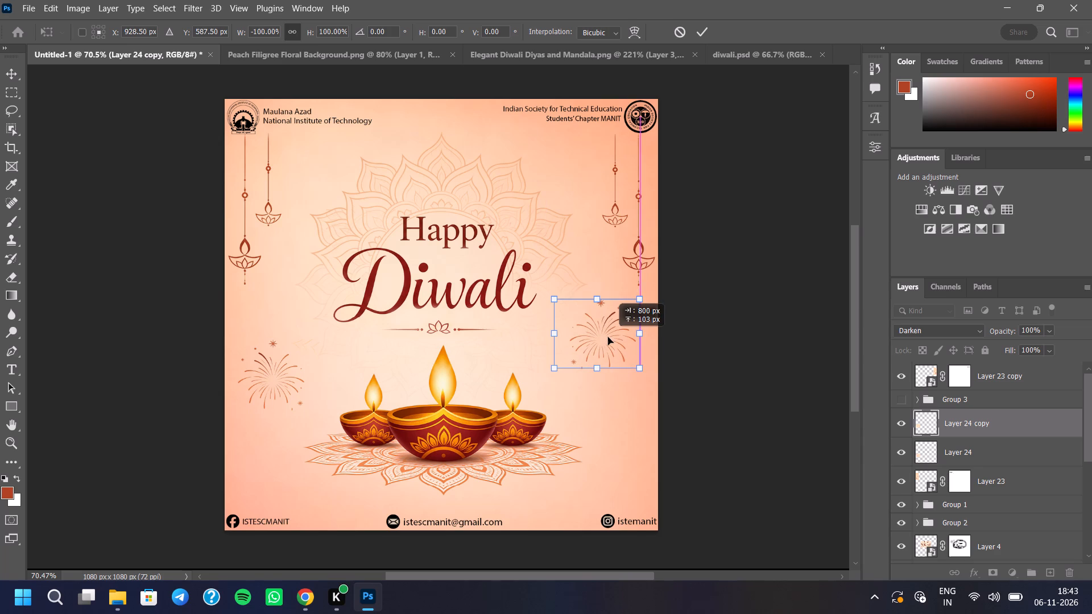
pyautogui.moveTo(608, 337); pyautogui.dragTo(608, 337)
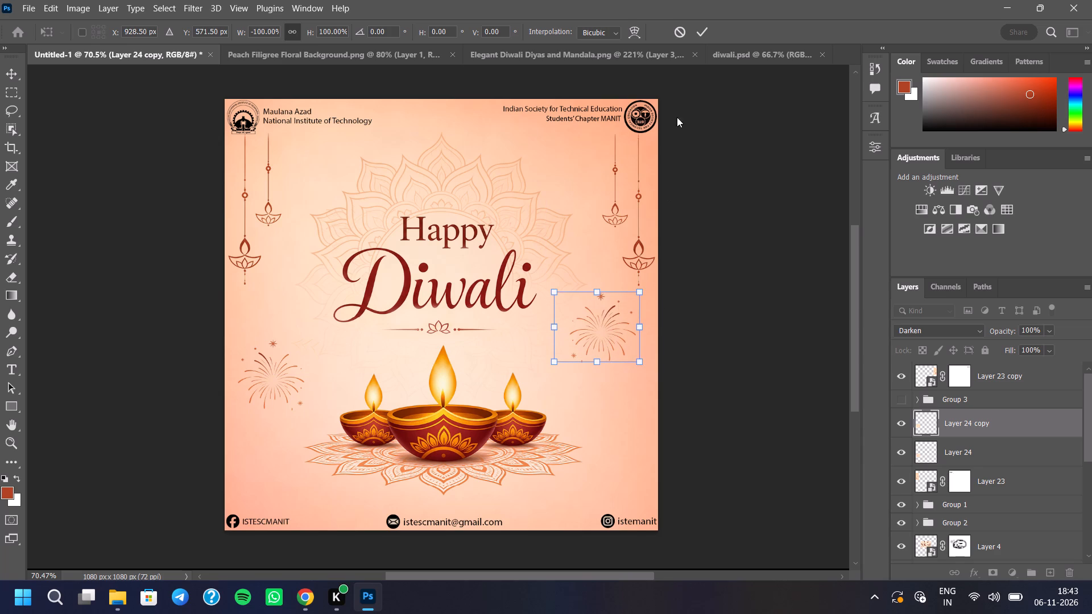
pyautogui.click(705, 27)
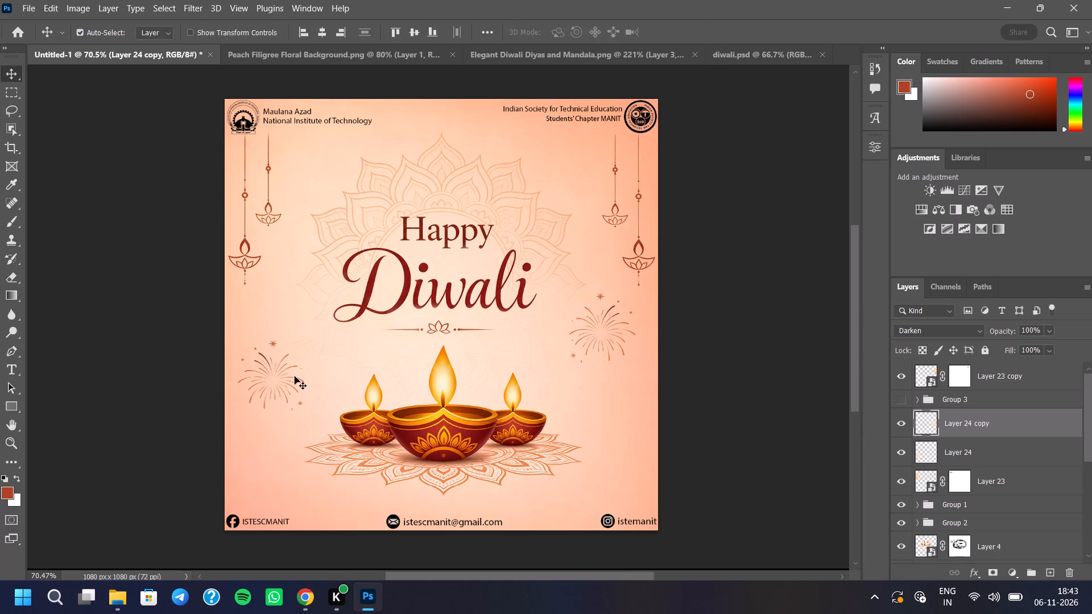
# Nudge the original round firework on Layer 24 lower and slightly right, beside the diyas.
pyautogui.click(961, 451)
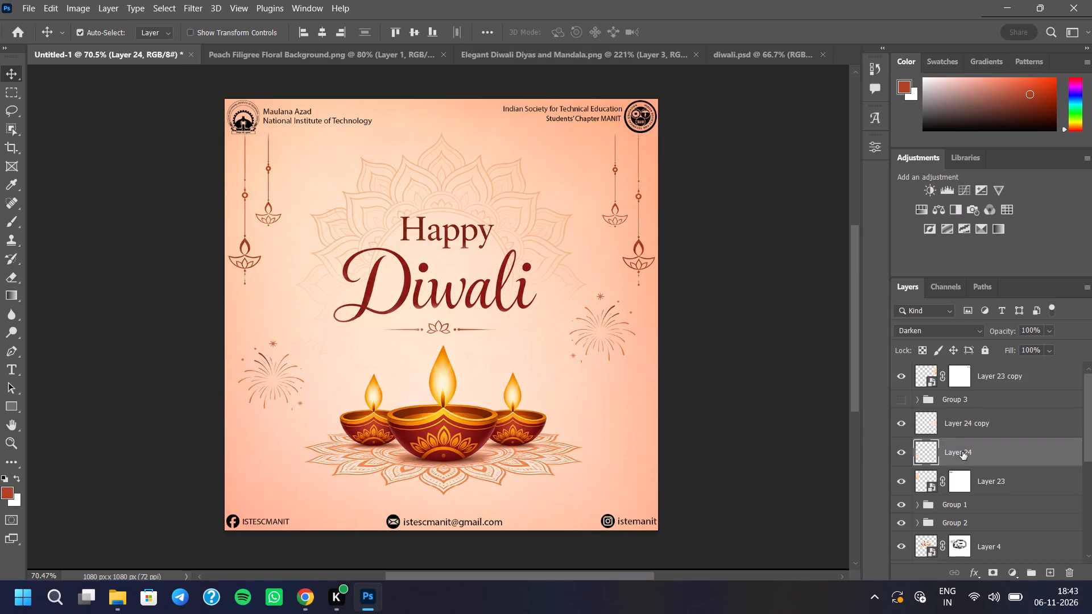
pyautogui.press('Down')
pyautogui.press('Down')
pyautogui.press('Down')
pyautogui.press('Down')
pyautogui.press('Down')
pyautogui.press('Down')
pyautogui.press('Down')
pyautogui.press('Down')
pyautogui.press('Down')
pyautogui.press('Down')
pyautogui.press('Down')
pyautogui.press('Down')
pyautogui.press('Down')
pyautogui.press('Down')
pyautogui.press('Down')
pyautogui.press('Down')
pyautogui.press('Down')
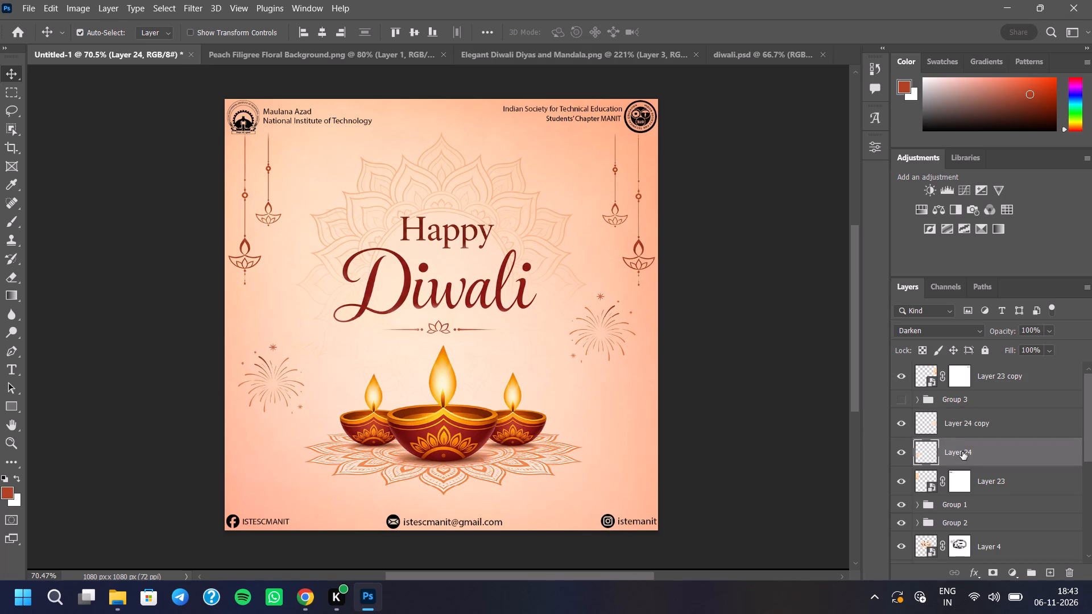
pyautogui.press('Left')
pyautogui.press('Left')
pyautogui.press('Left')
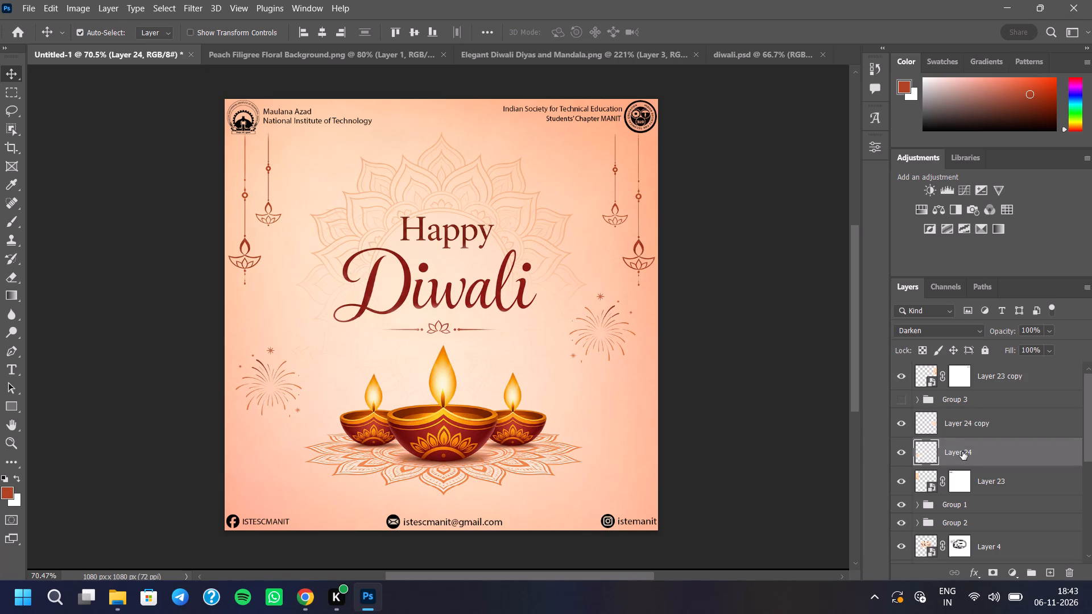
pyautogui.press('Down')
pyautogui.press('Down')
pyautogui.press('Down')
pyautogui.press('Down')
pyautogui.press('Down')
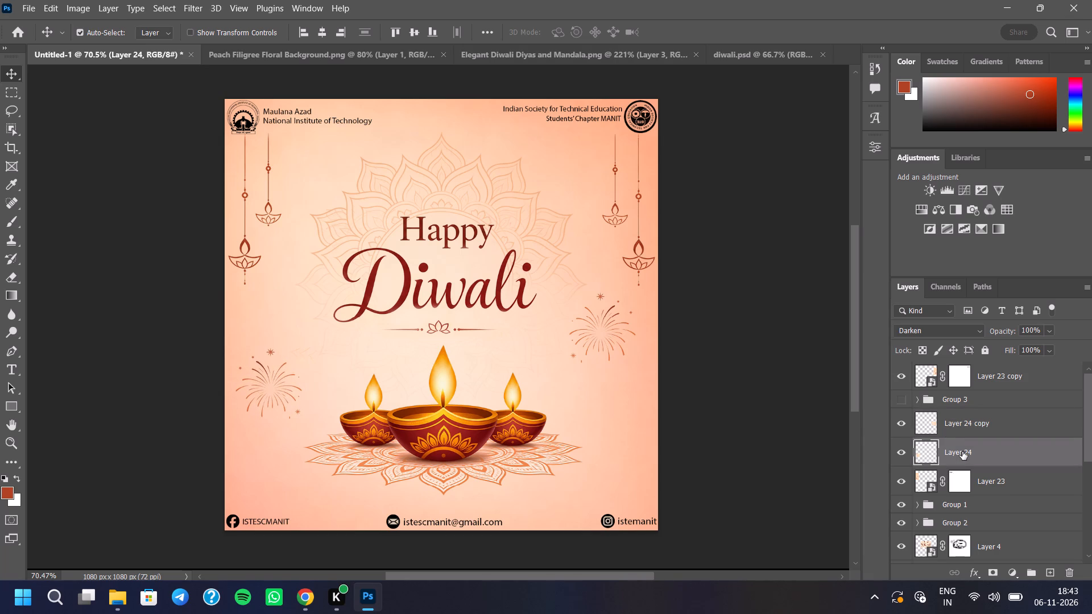
pyautogui.press('Down')
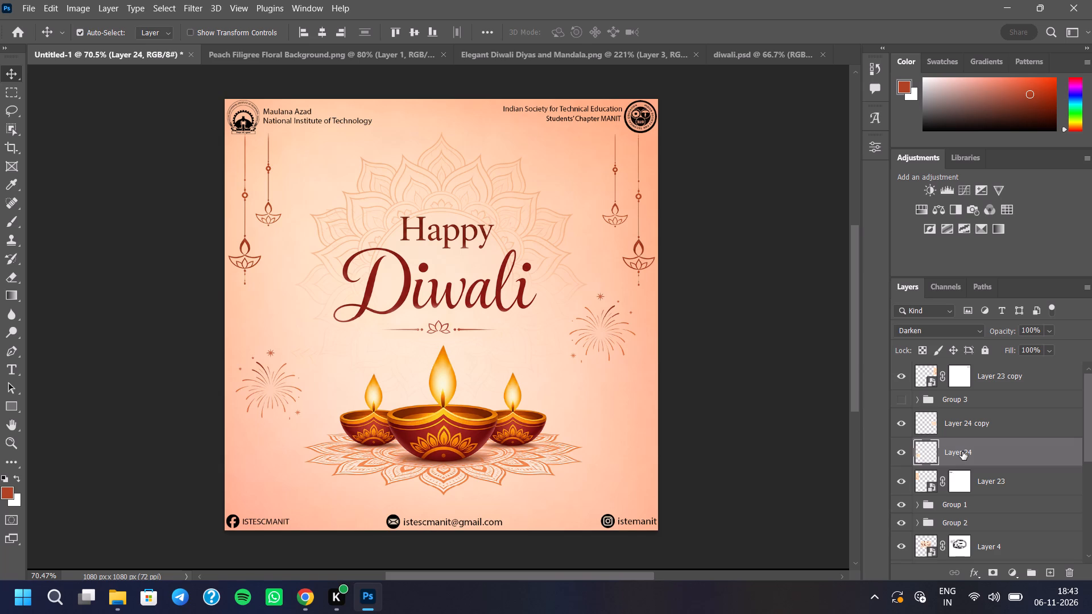
pyautogui.press('Right')
pyautogui.press('Right')
pyautogui.press('Right')
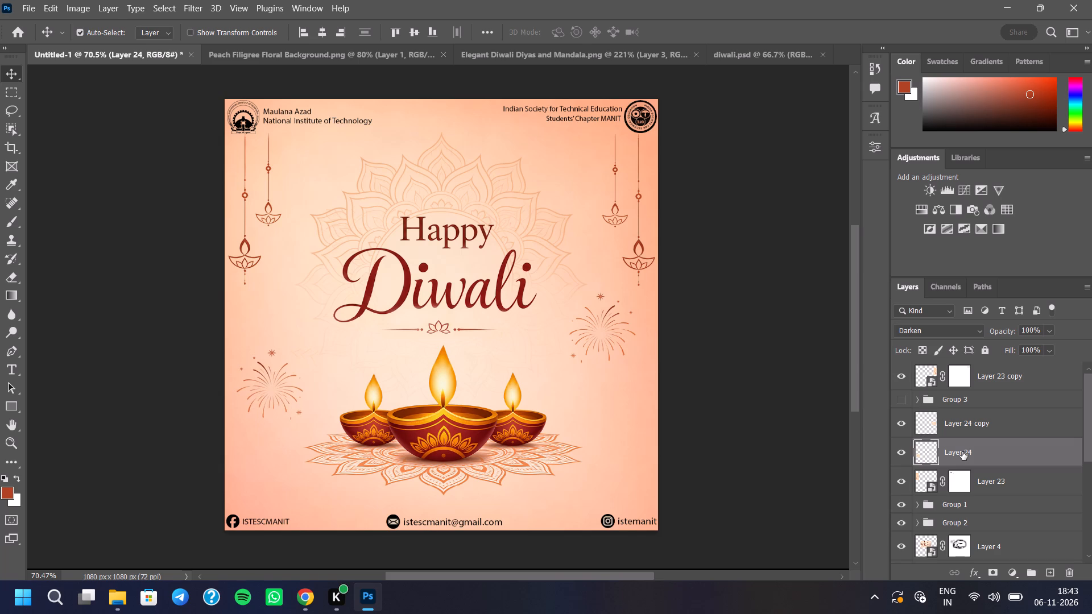
pyautogui.press('Right')
pyautogui.press('Down')
pyautogui.press('Down')
pyautogui.press('Right')
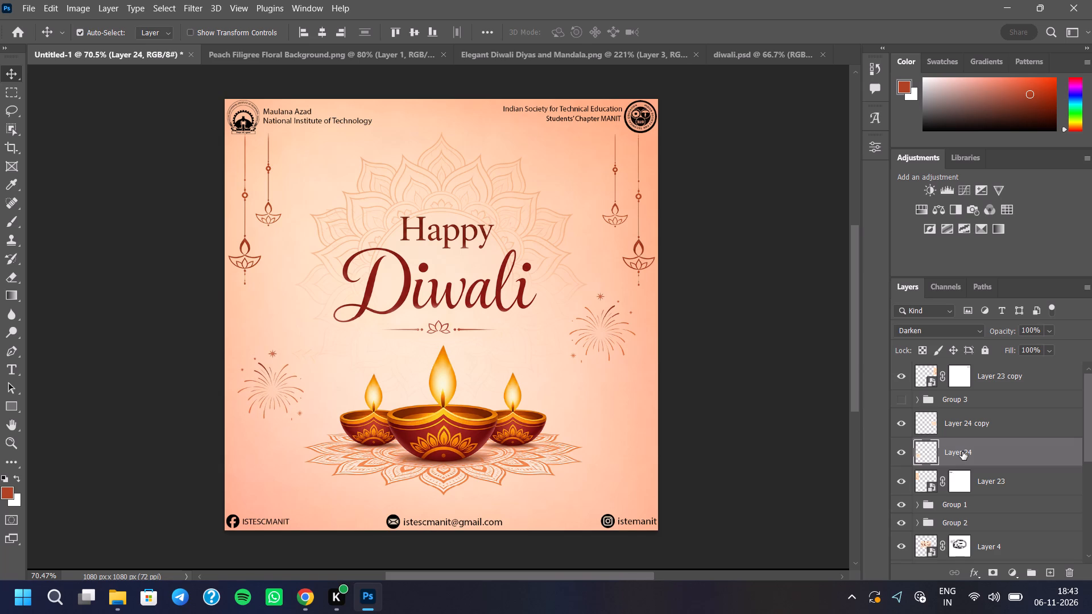
pyautogui.press('Right')
pyautogui.press('Right')
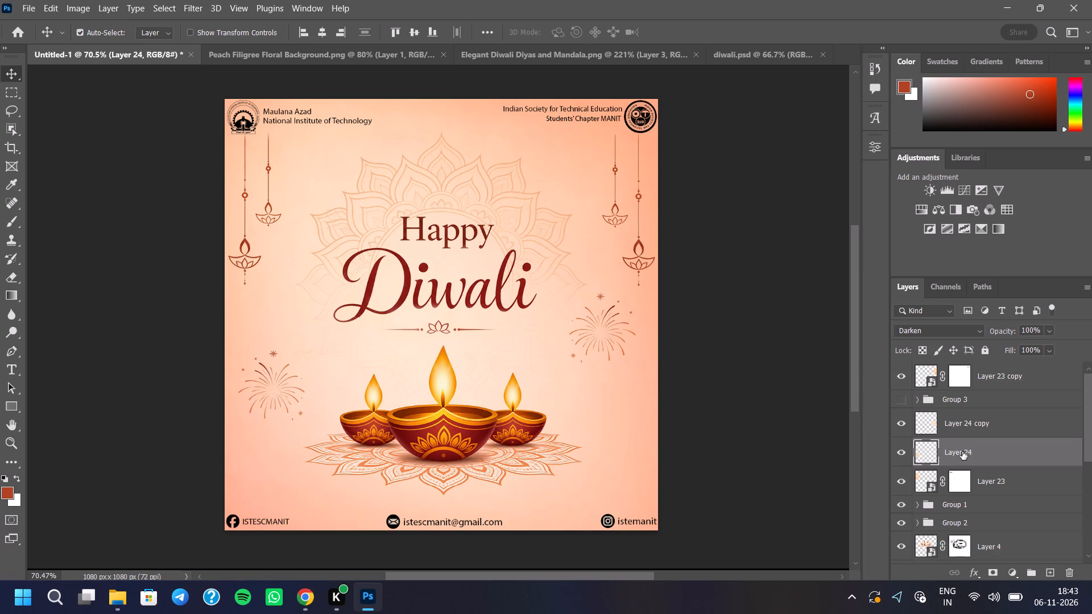
pyautogui.press('Right')
pyautogui.press('Up')
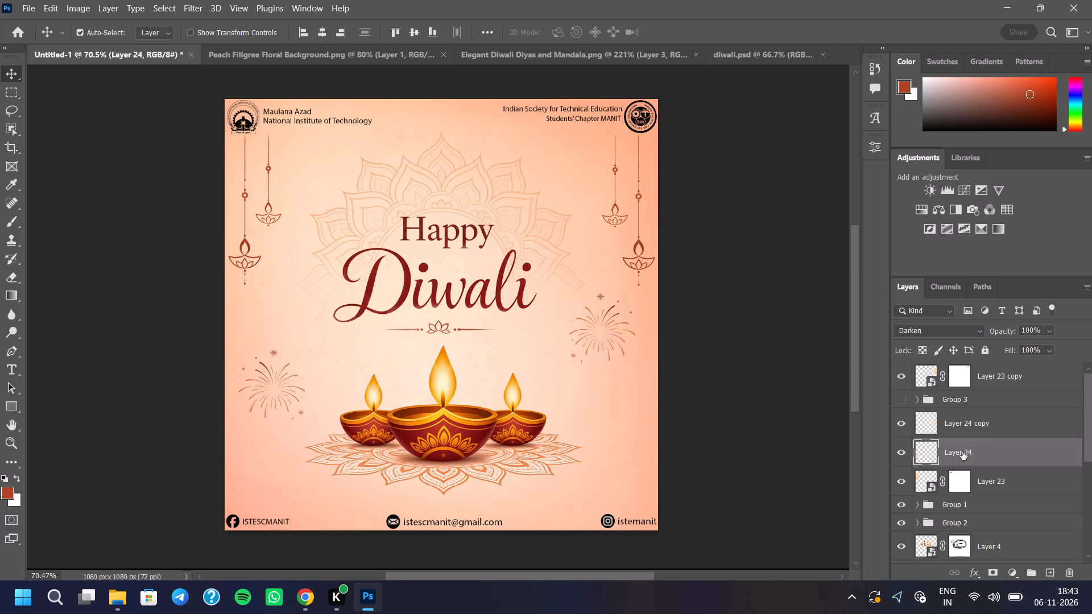
pyautogui.press('Down')
pyautogui.press('Right')
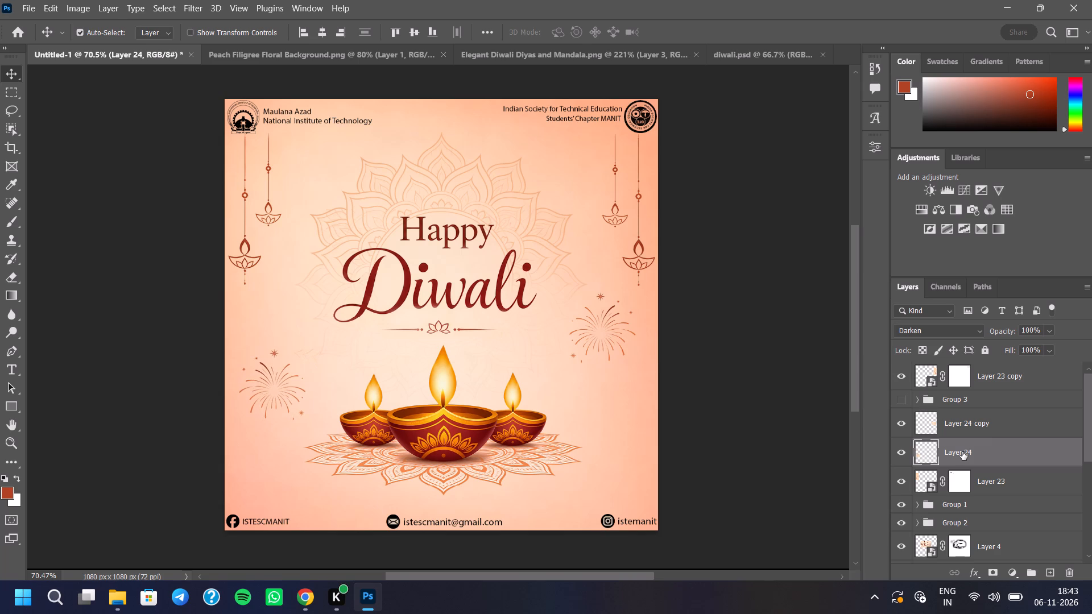
# Nudge the original round firework on Layer 24 about 9 px further down beside the diyas.
pyautogui.press('Down')
pyautogui.press('Down')
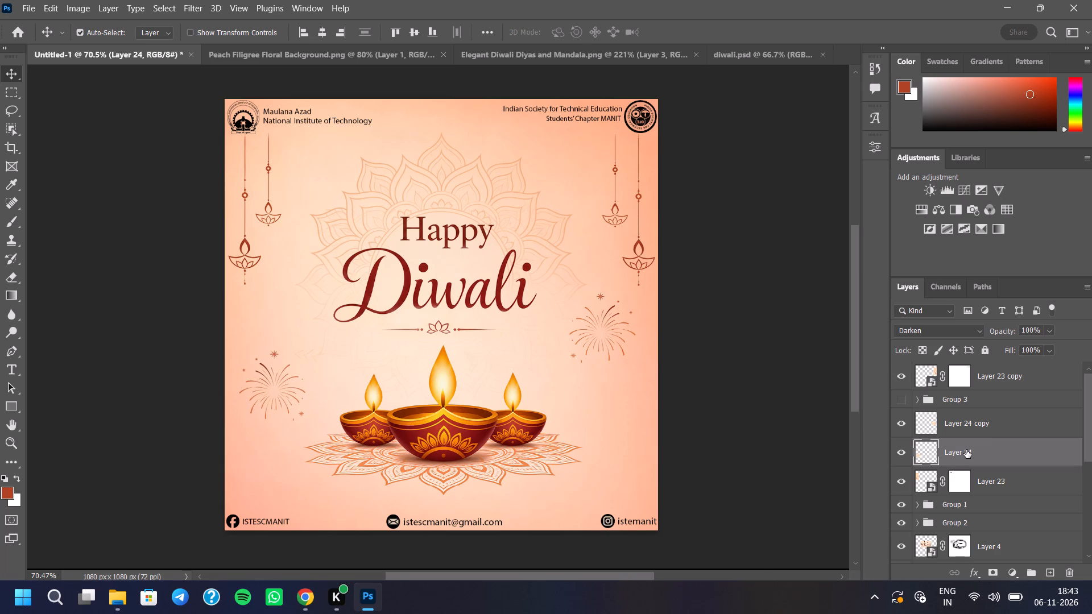
pyautogui.press('Down')
pyautogui.press('Down')
pyautogui.press('Down')
pyautogui.press('Down')
pyautogui.press('Down')
pyautogui.press('Down')
pyautogui.press('Down')
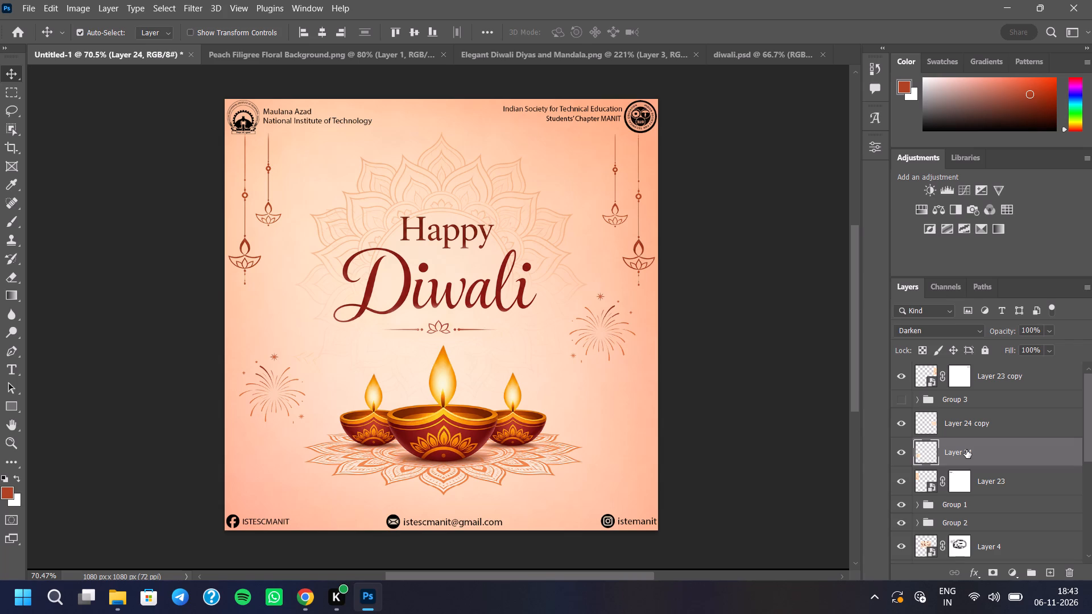
# Enlarge the firework copy on Layer 24 copy to about 111% and move it to about X 945, Y 602.5 px.
pyautogui.click(990, 423)
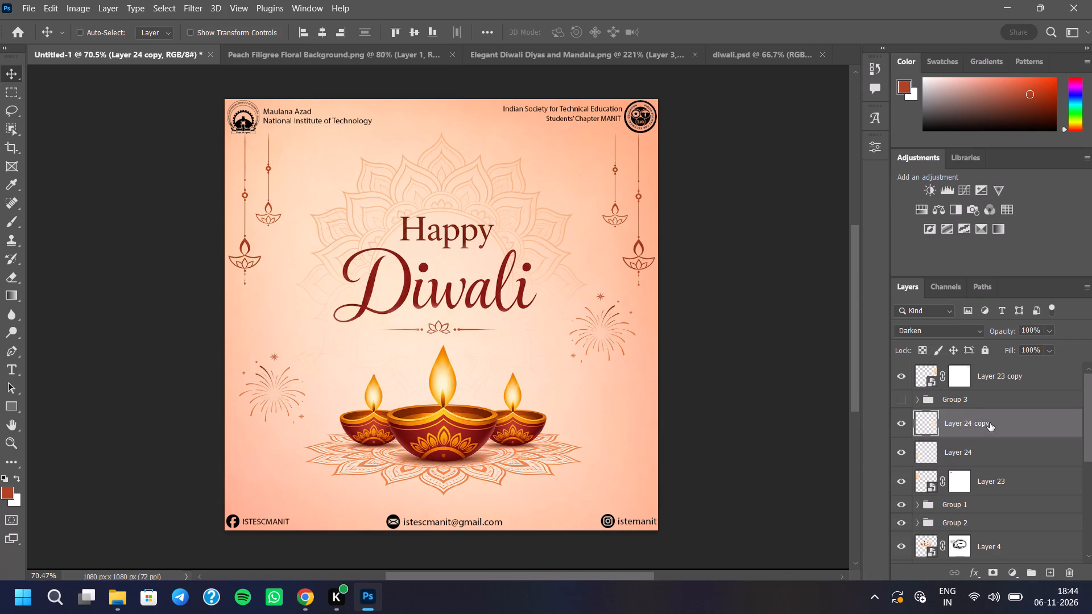
pyautogui.hotkey('ctrl', 't')
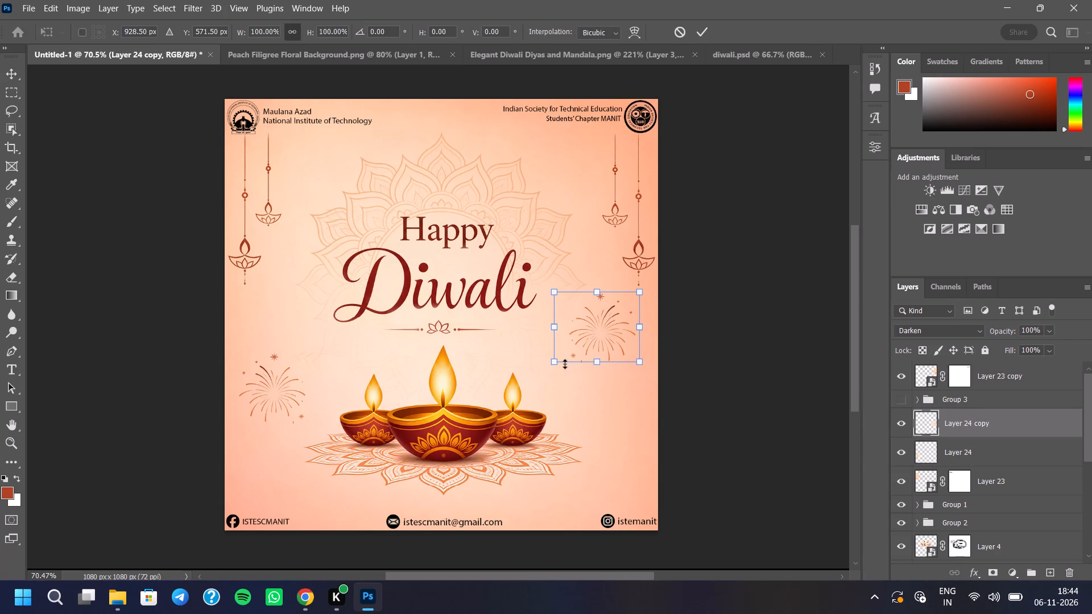
pyautogui.moveTo(549, 364); pyautogui.dragTo(540, 373)
pyautogui.moveTo(595, 328); pyautogui.dragTo(606, 332)
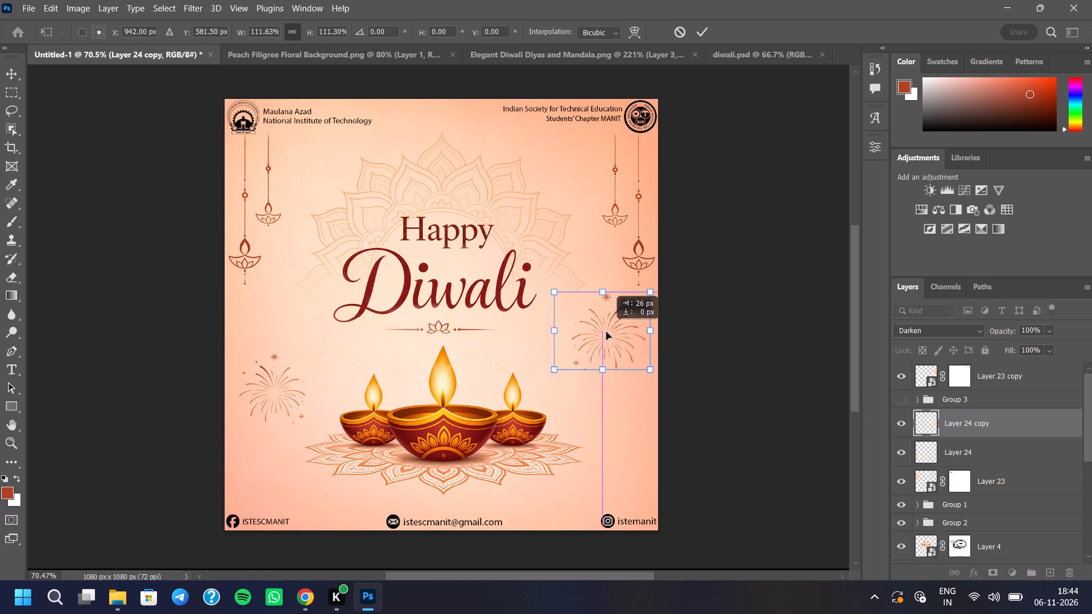
pyautogui.moveTo(606, 332); pyautogui.dragTo(607, 338)
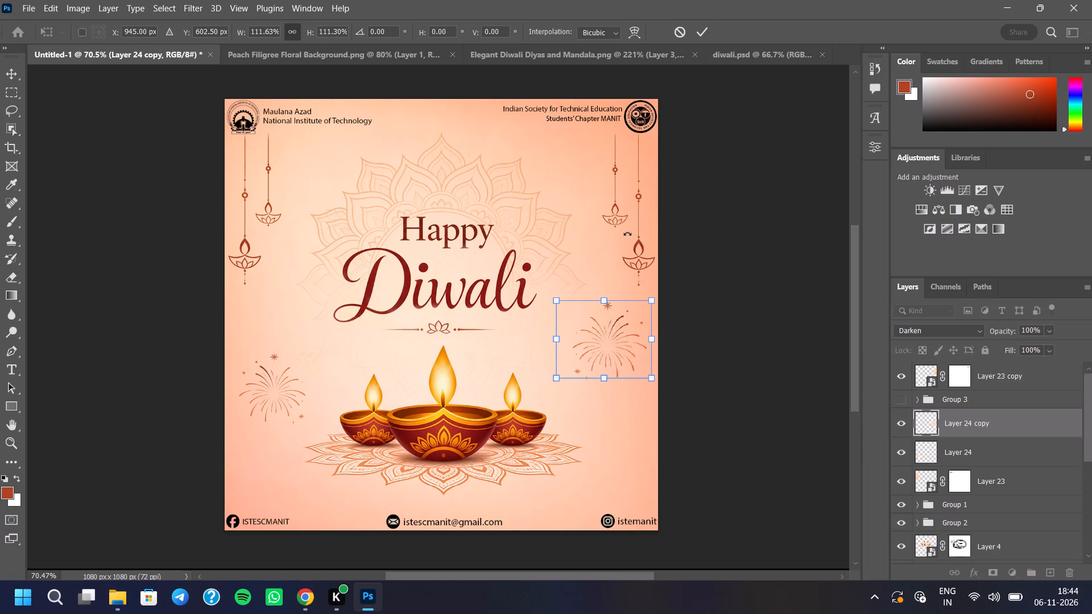
pyautogui.click(699, 28)
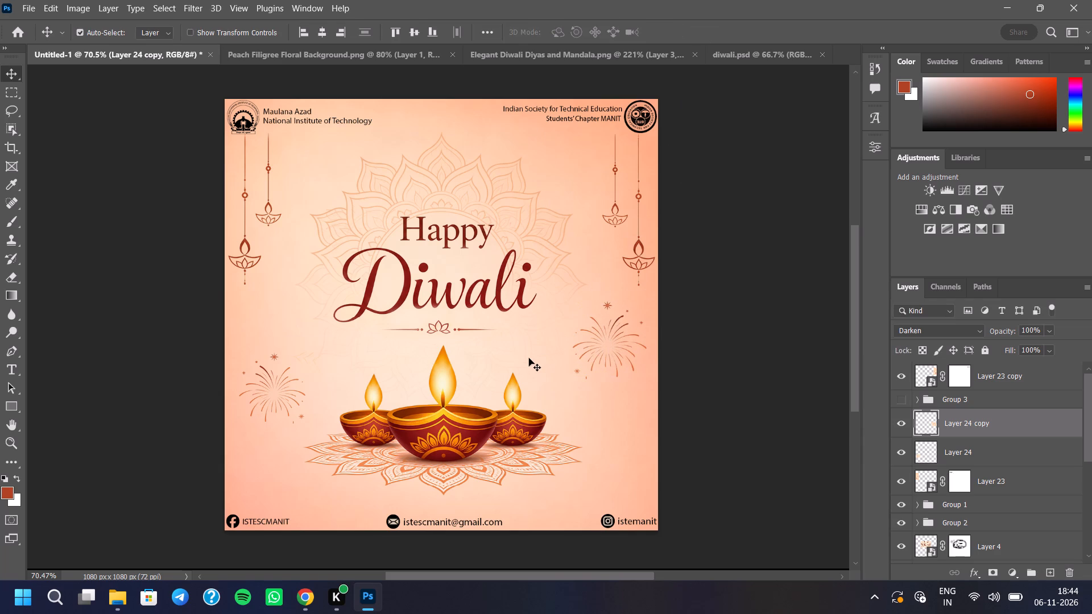
# Nudge the original round firework on Layer 24 about 15 px down and a few pixels left, away from the diyas.
pyautogui.scroll(1, 490, 384)
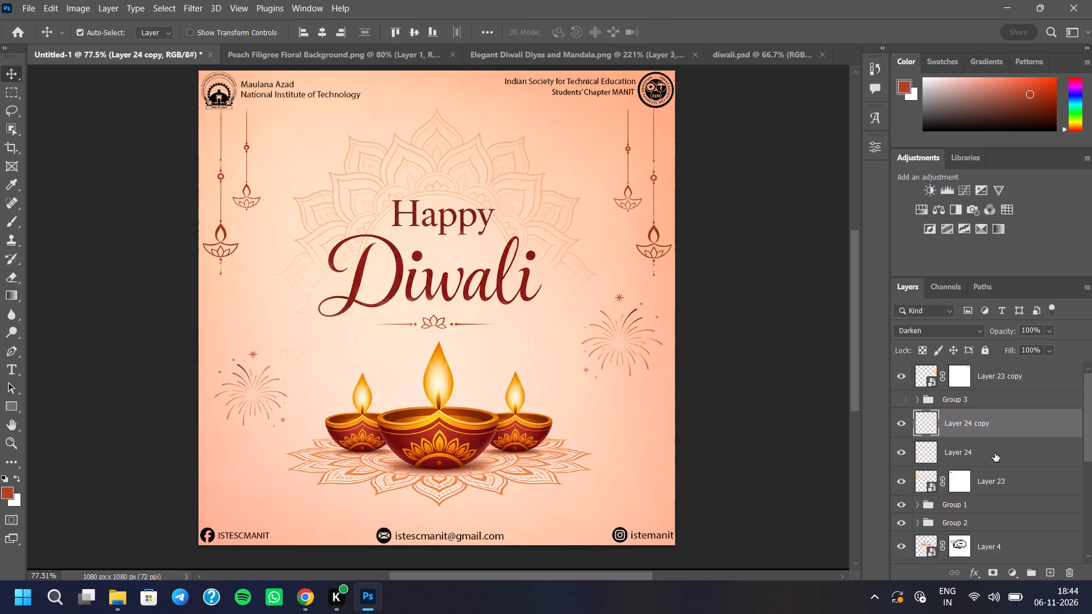
pyautogui.click(995, 453)
pyautogui.press('Down')
pyautogui.press('Down')
pyautogui.press('Down')
pyautogui.press('Down')
pyautogui.press('Down')
pyautogui.press('Down')
pyautogui.press('Down')
pyautogui.press('Down')
pyautogui.press('Down')
pyautogui.press('Down')
pyautogui.press('Down')
pyautogui.press('Down')
pyautogui.press('Down')
pyautogui.press('Down')
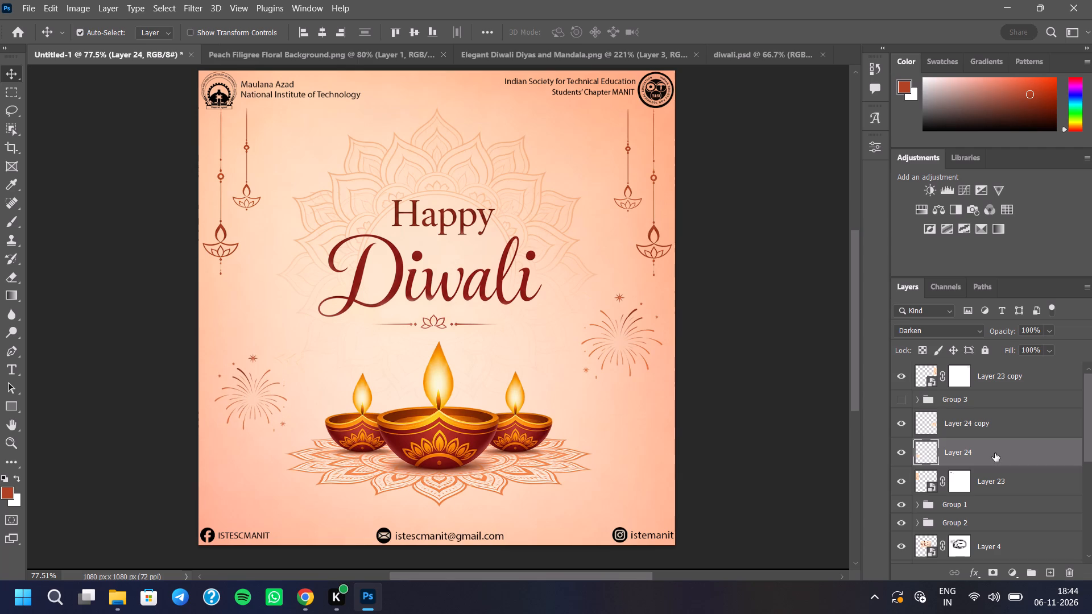
pyautogui.press('Down')
pyautogui.press('Left')
pyautogui.press('Left')
pyautogui.press('Left')
pyautogui.press('Left')
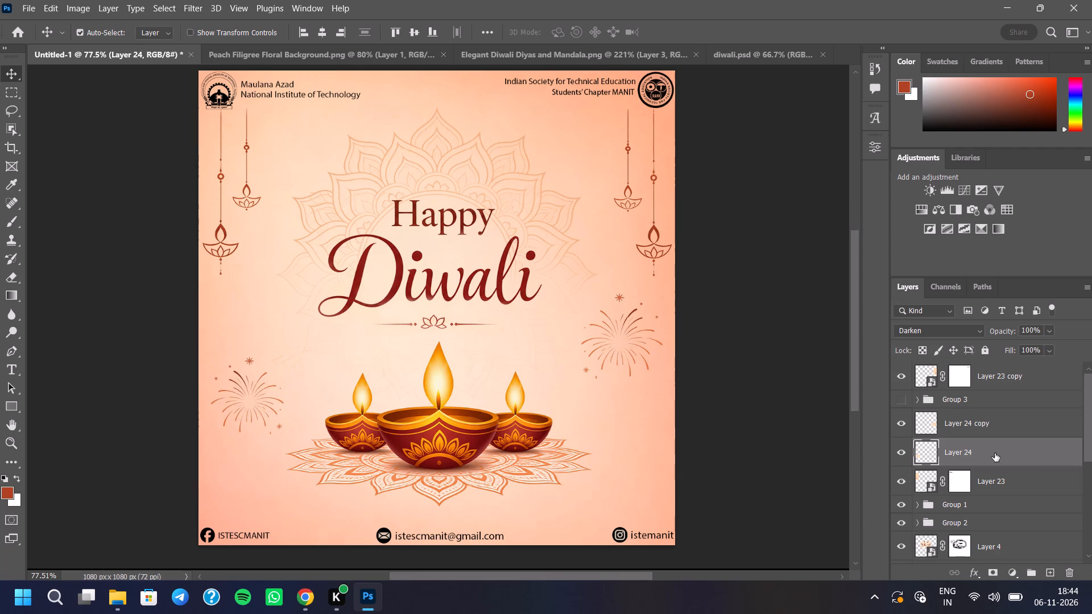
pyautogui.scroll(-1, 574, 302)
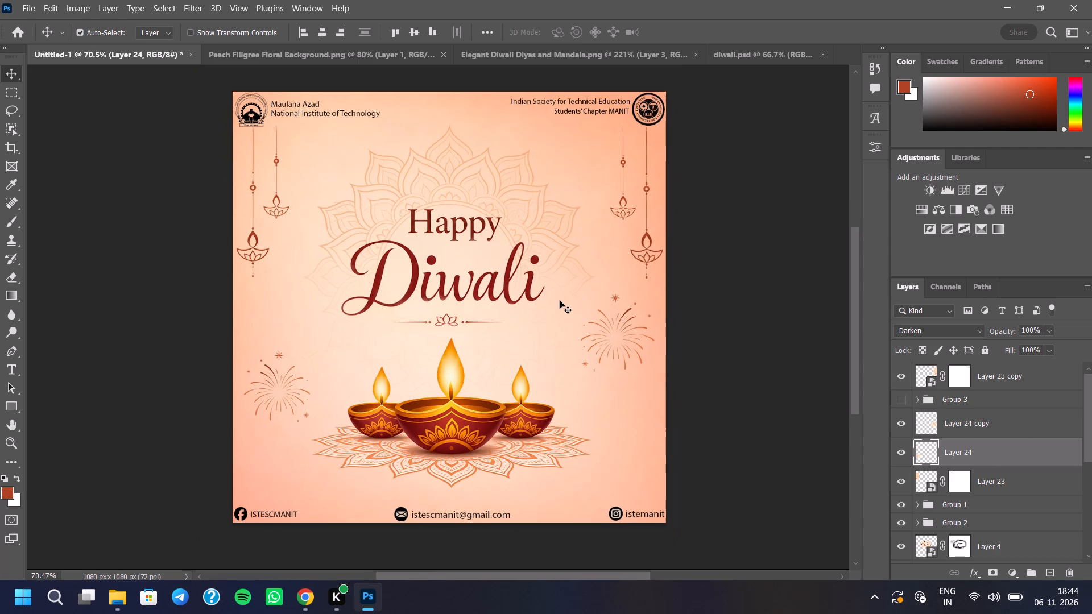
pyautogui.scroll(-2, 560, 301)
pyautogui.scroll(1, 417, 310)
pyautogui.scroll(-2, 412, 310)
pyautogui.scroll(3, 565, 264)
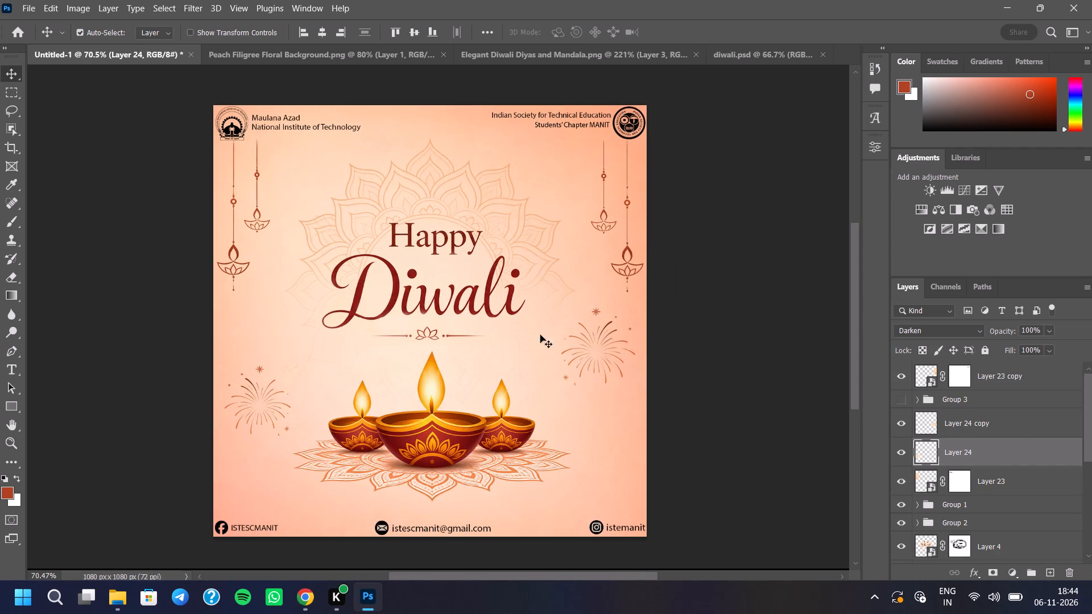
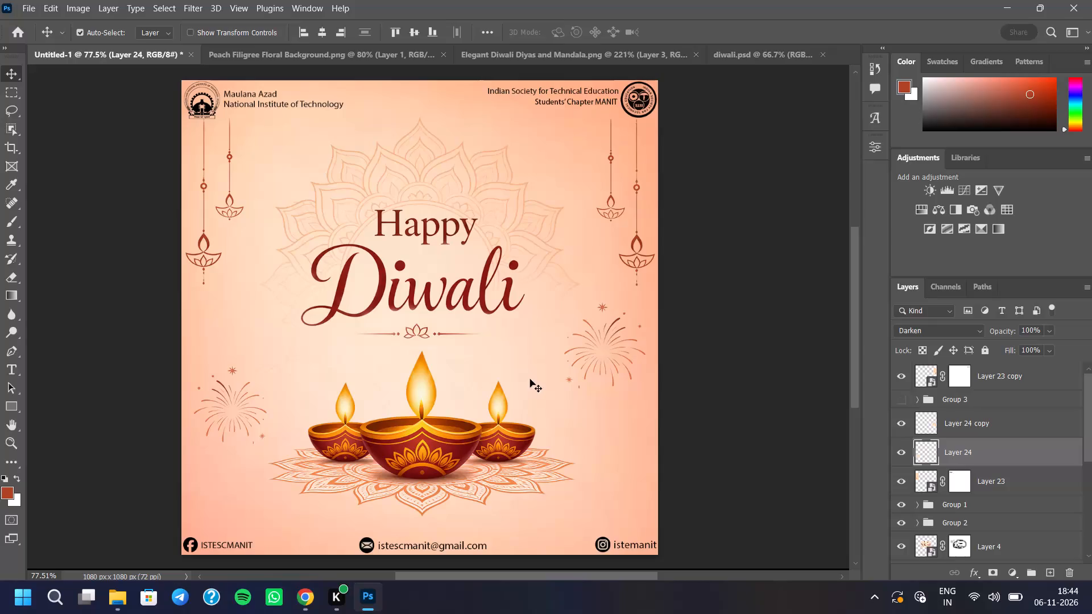
# Compare the fireworks in Group 3 with the round firework on Layer 24 copy by toggling their visibility, leaving Group 3 hidden.
pyautogui.click(898, 403)
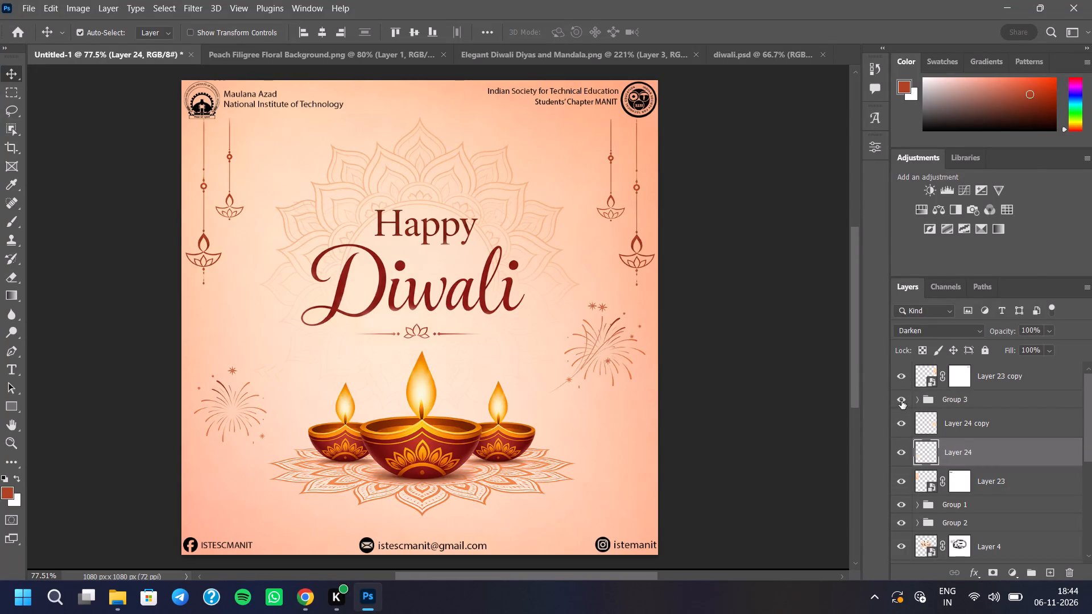
pyautogui.click(901, 428)
pyautogui.click(901, 428)
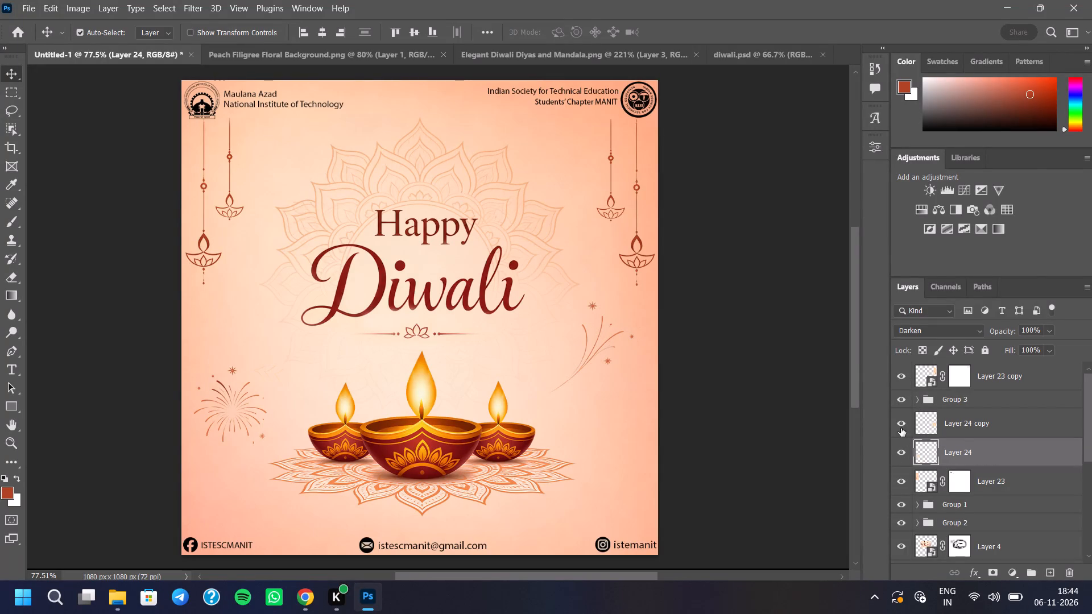
pyautogui.click(900, 397)
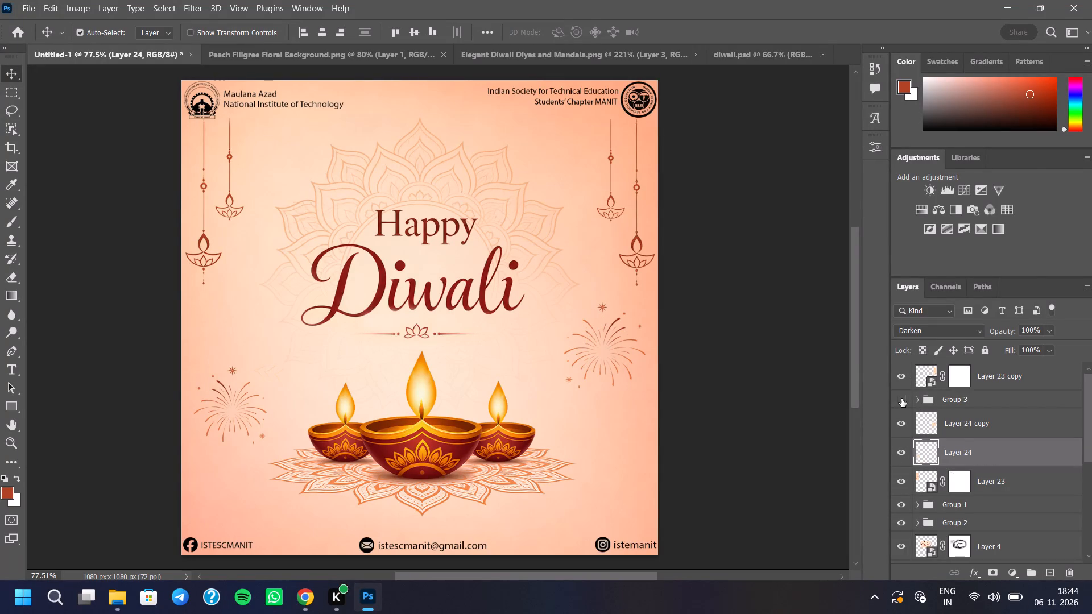
# Add a new blank layer above Layer 23 copy, at the top of the layer stack.
pyautogui.scroll(3, 1004, 368)
pyautogui.click(1008, 375)
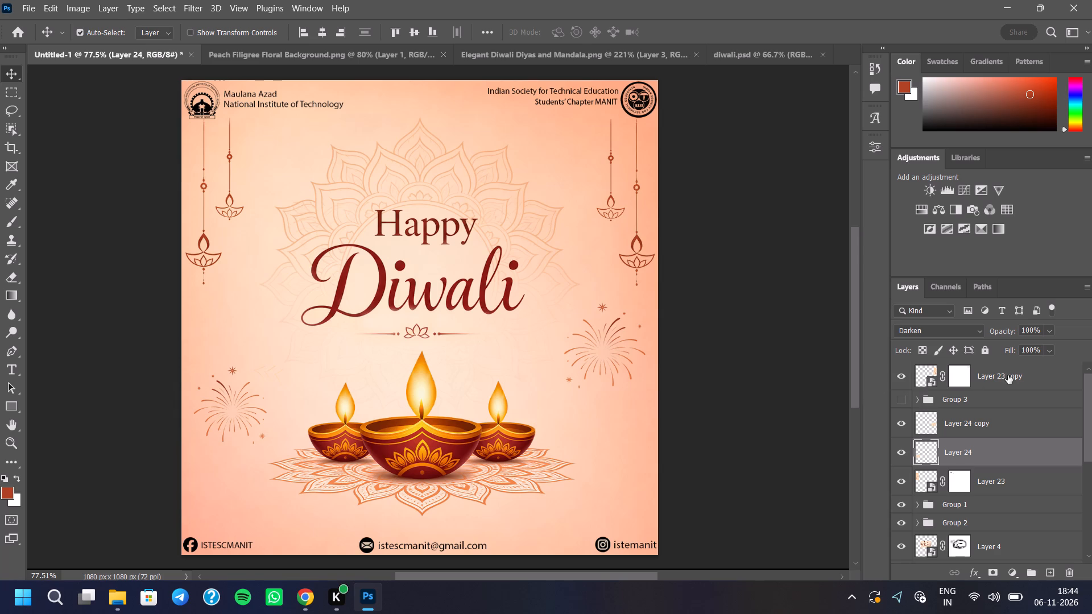
pyautogui.click(1051, 570)
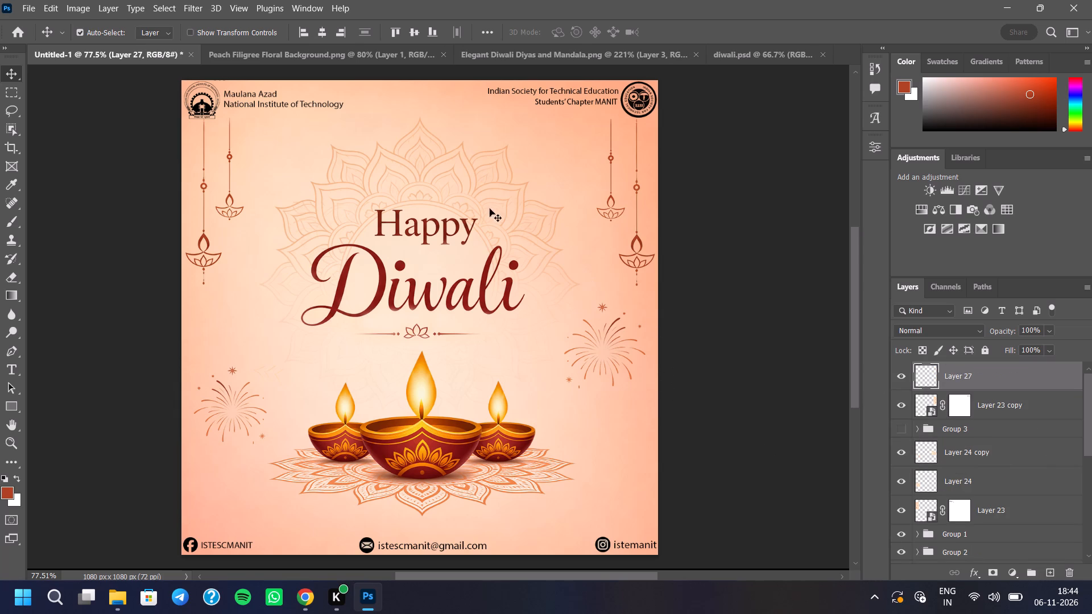
# Inspect the mandala behind the Happy Diwali title and toggle Layer 4, Layer 2 and Layer 3 to find which holds it.
pyautogui.scroll(10, 394, 191)
pyautogui.scroll(-2, 428, 179)
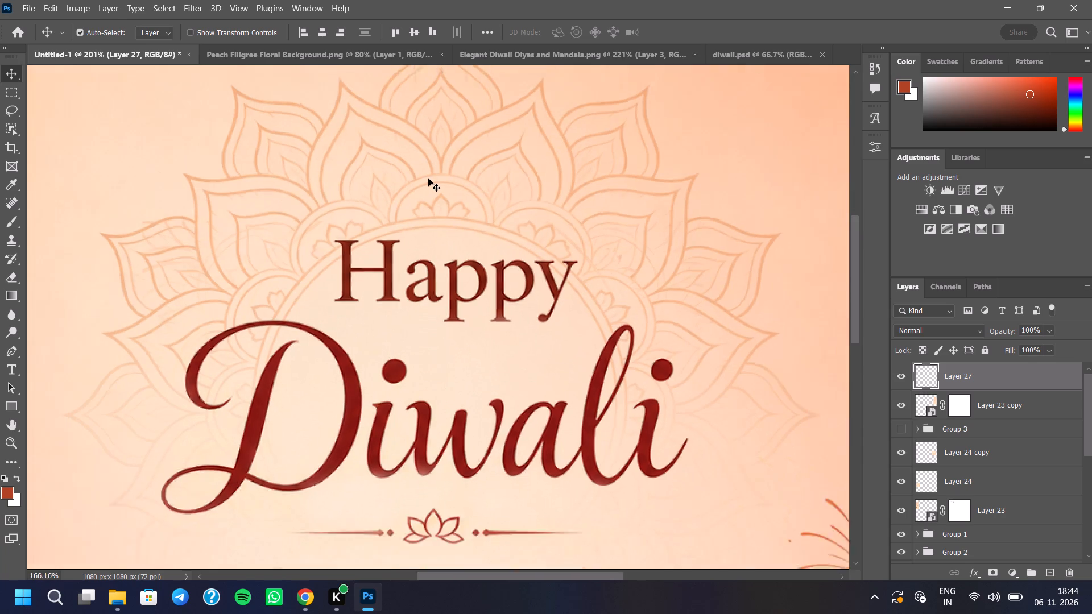
pyautogui.scroll(-10, 428, 179)
pyautogui.scroll(3, 428, 179)
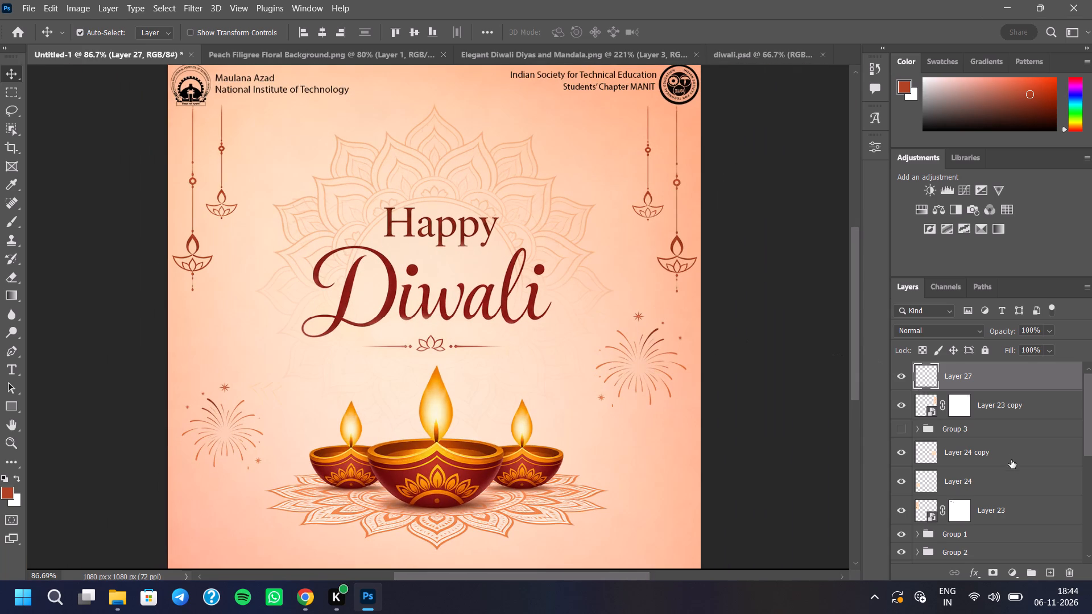
pyautogui.scroll(-5, 1011, 463)
pyautogui.click(901, 429)
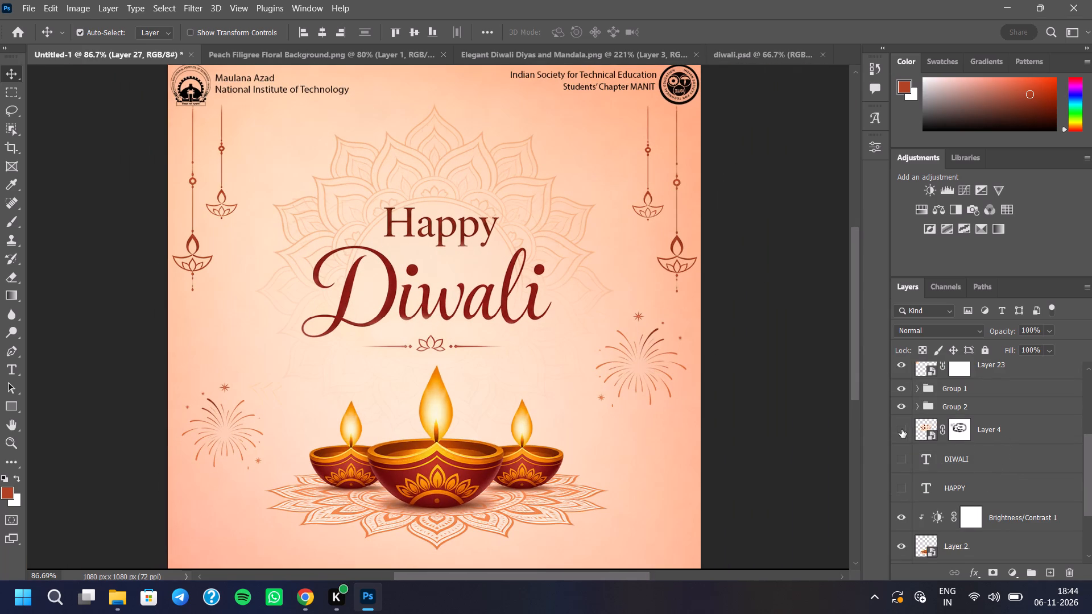
pyautogui.click(901, 429)
pyautogui.scroll(-2, 935, 486)
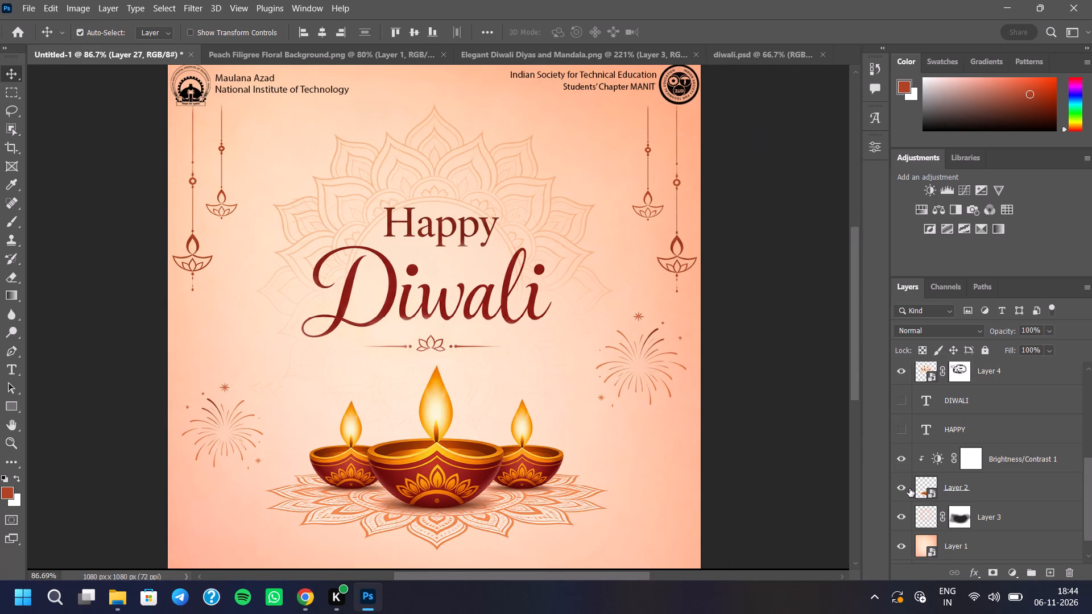
pyautogui.click(904, 489)
pyautogui.click(904, 489)
pyautogui.click(903, 517)
pyautogui.click(903, 517)
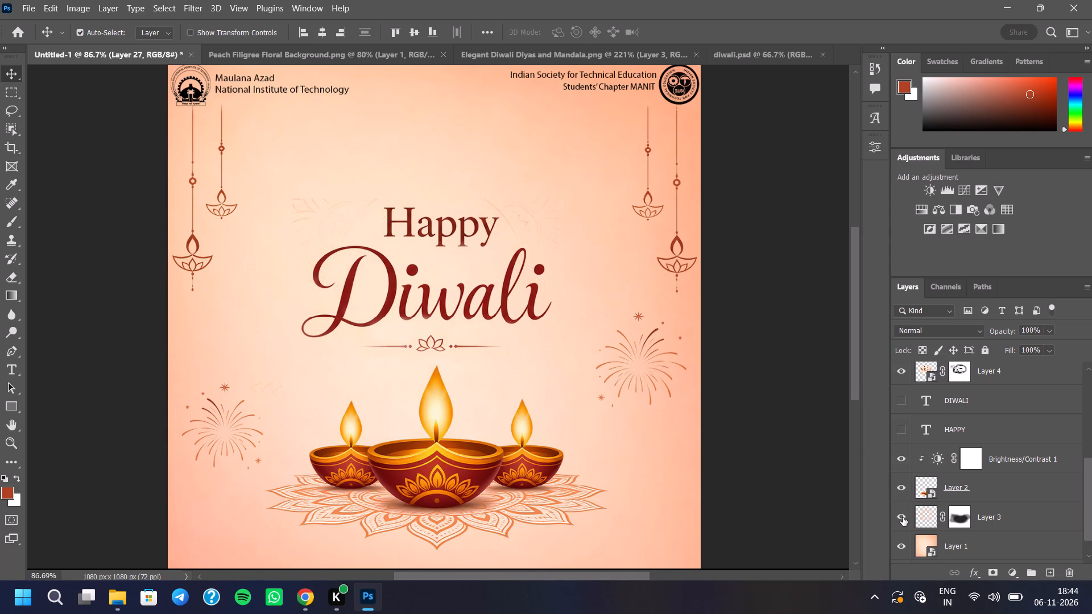
# Add a Brightness/Contrast adjustment clipped to the mandala on Layer 3 and set its contrast to -32.
pyautogui.click(1007, 519)
pyautogui.click(1011, 572)
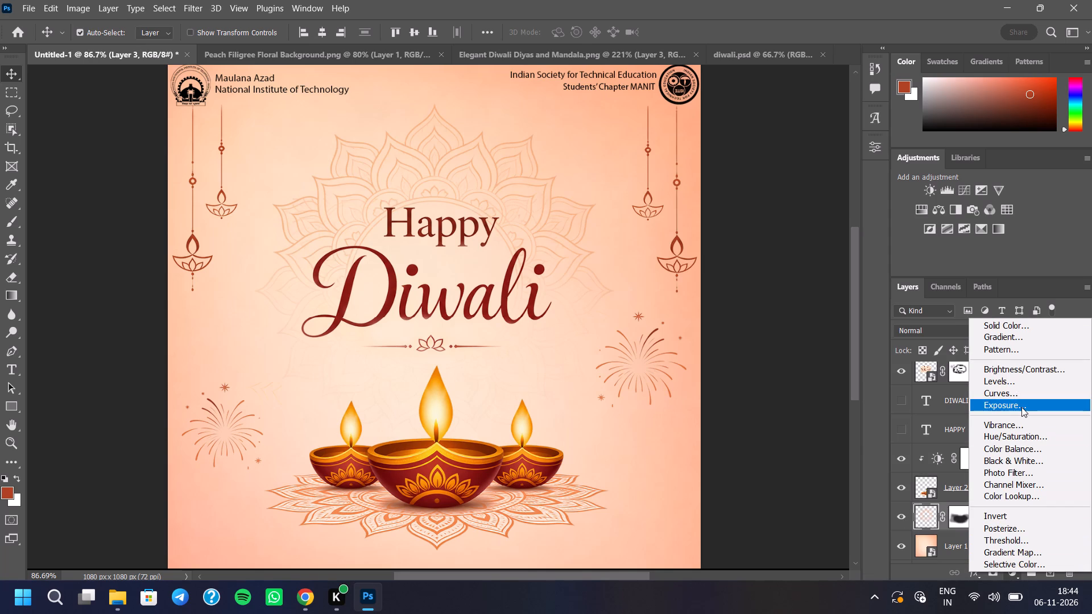
pyautogui.click(1023, 369)
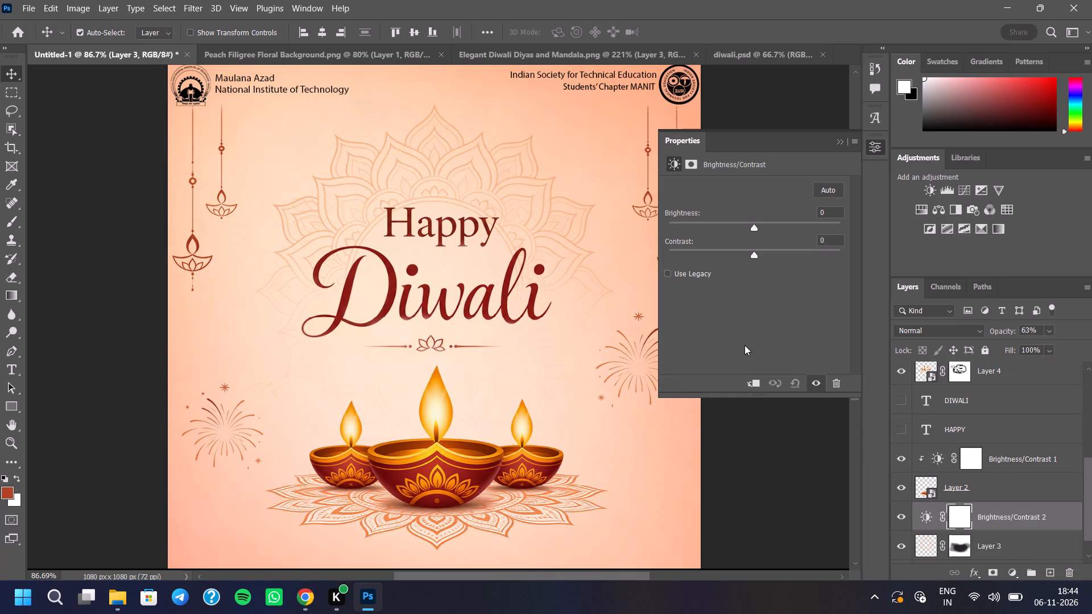
pyautogui.click(754, 389)
pyautogui.moveTo(751, 254); pyautogui.dragTo(793, 251)
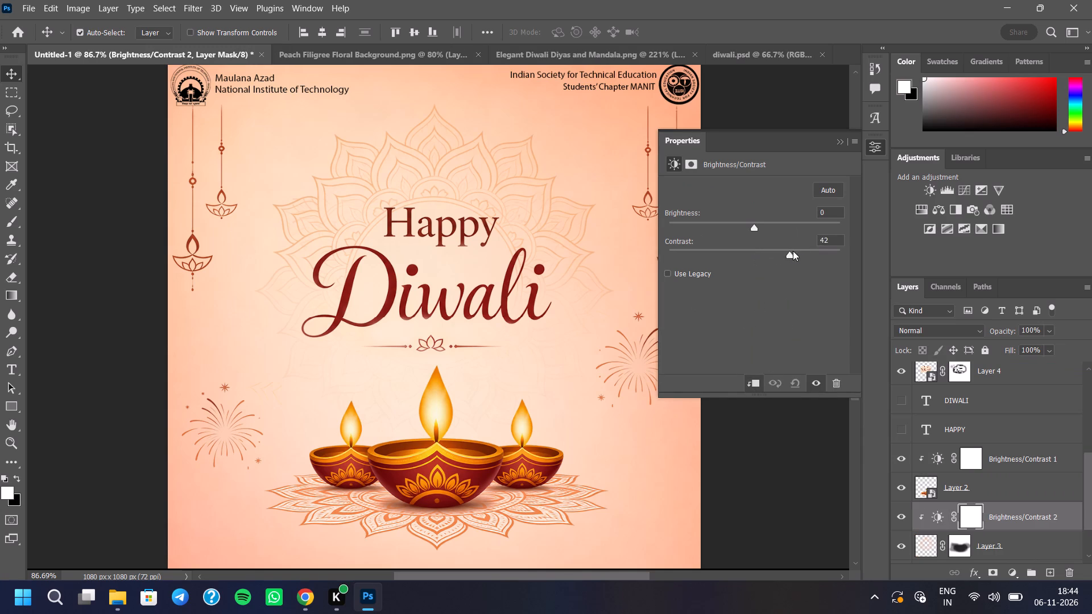
pyautogui.moveTo(793, 251); pyautogui.dragTo(669, 258)
pyautogui.moveTo(669, 258); pyautogui.dragTo(700, 252)
pyautogui.moveTo(700, 252); pyautogui.dragTo(700, 251)
# Set the brightness of the mandala's clipped Brightness/Contrast adjustment to 13.
pyautogui.moveTo(756, 227); pyautogui.dragTo(690, 246)
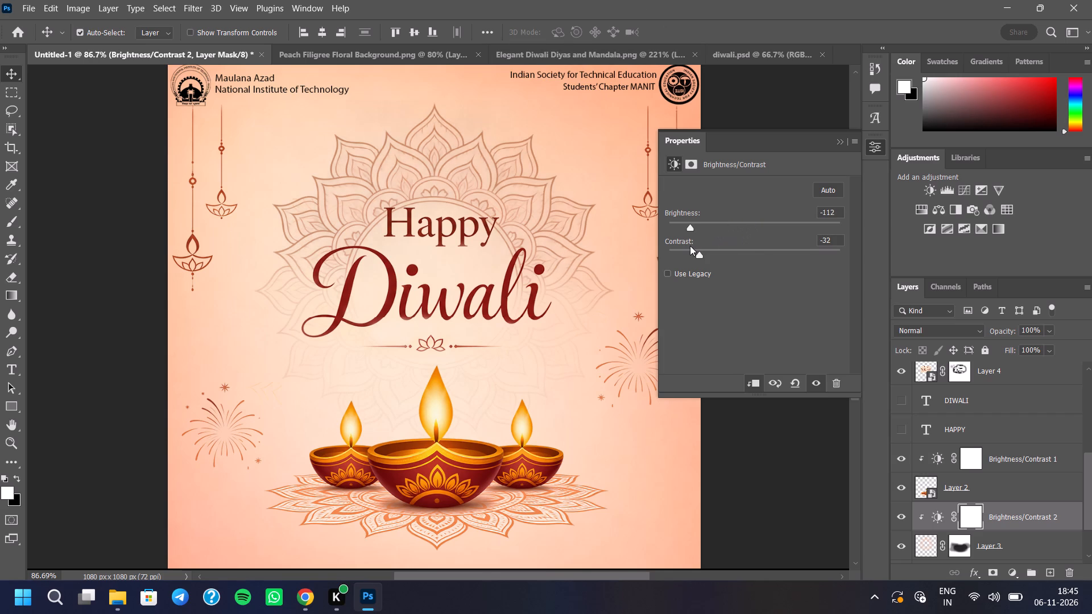
pyautogui.moveTo(690, 246); pyautogui.dragTo(767, 239)
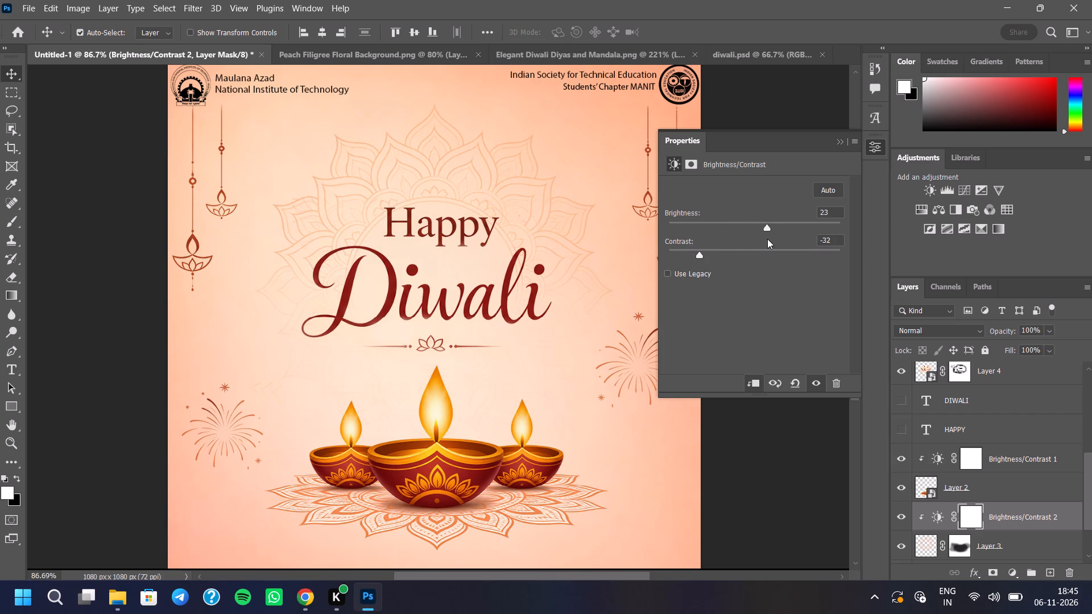
pyautogui.moveTo(767, 239); pyautogui.dragTo(762, 240)
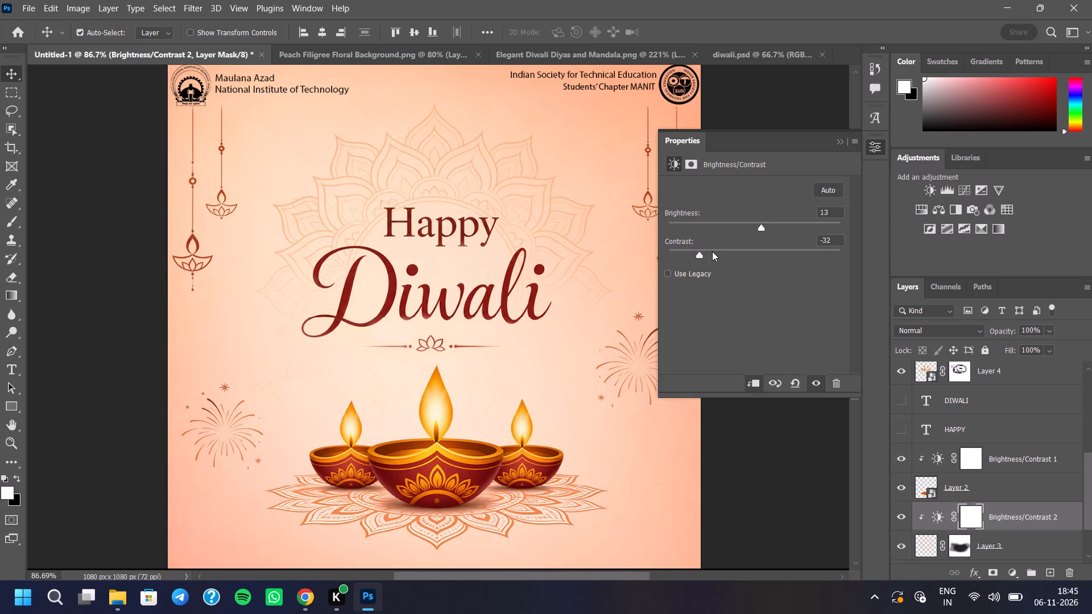
pyautogui.click(712, 251)
pyautogui.click(711, 251)
pyautogui.click(837, 141)
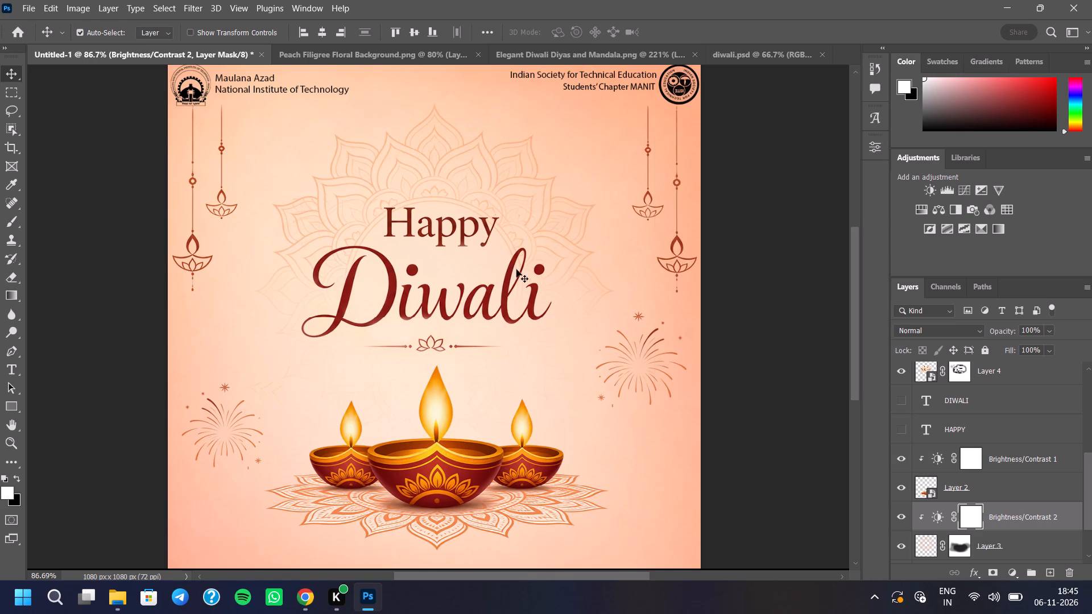
# Examine the whole poster and its details, checking the mandala's strength against the title, diyas and fireworks.
pyautogui.scroll(-4, 516, 268)
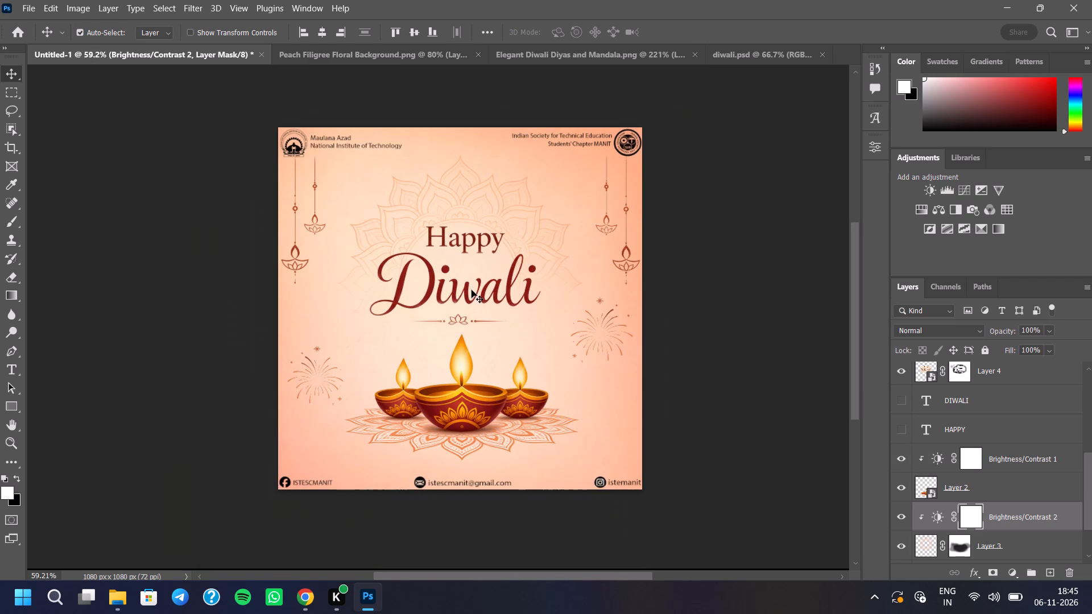
pyautogui.scroll(3, 486, 258)
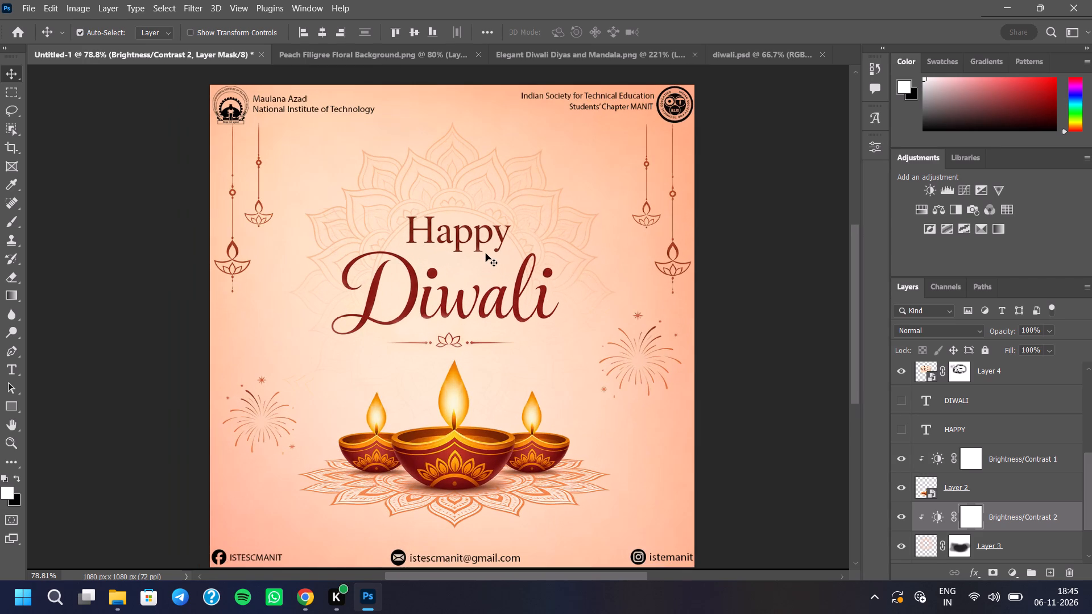
pyautogui.scroll(7, 486, 252)
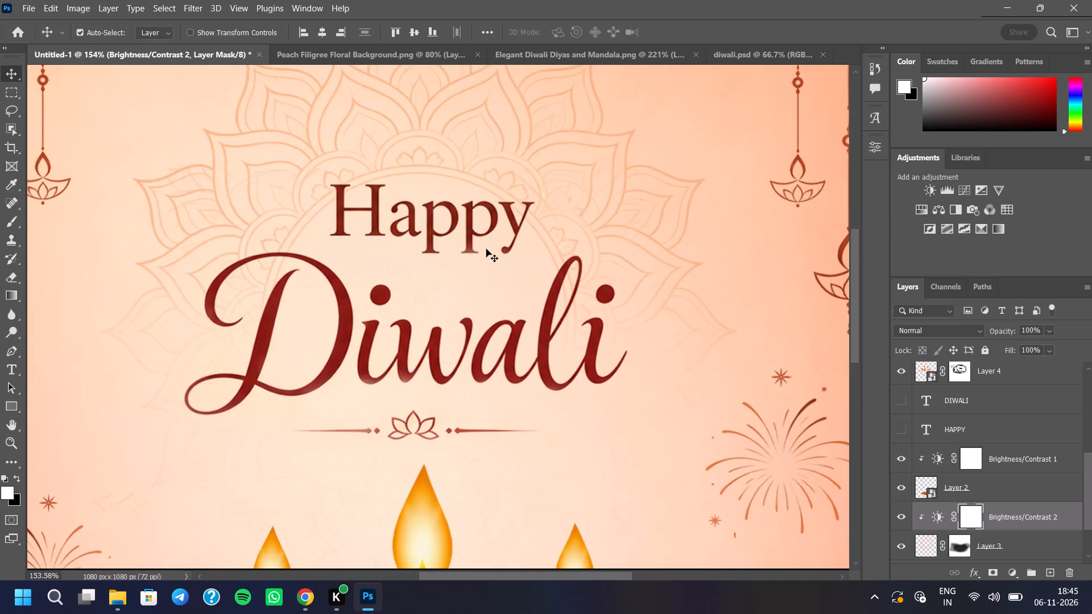
pyautogui.scroll(-6, 486, 249)
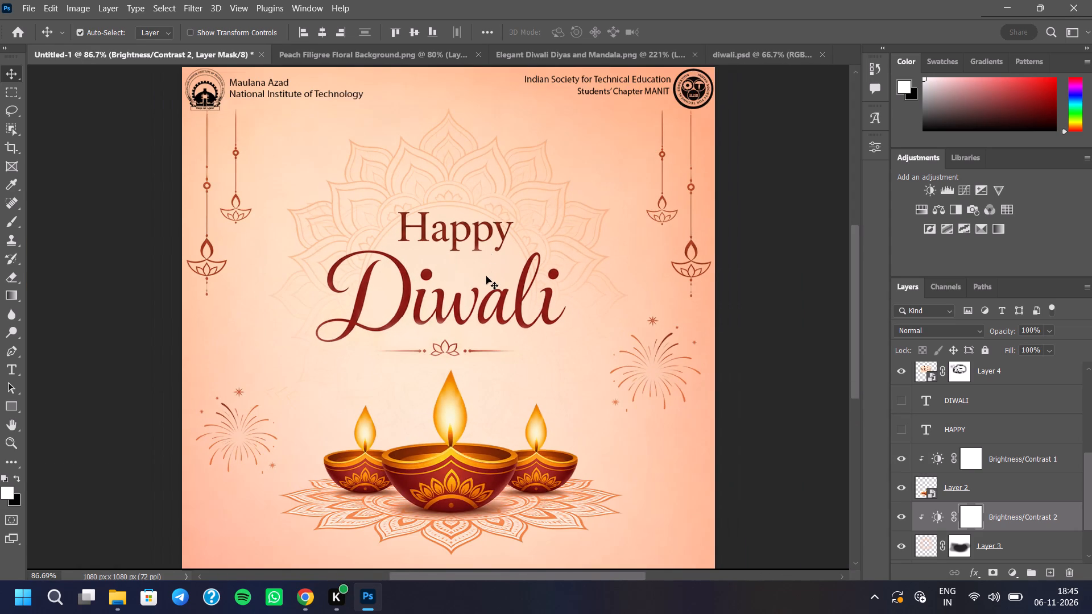
pyautogui.scroll(4, 486, 276)
pyautogui.scroll(9, 253, 480)
pyautogui.scroll(-6, 241, 459)
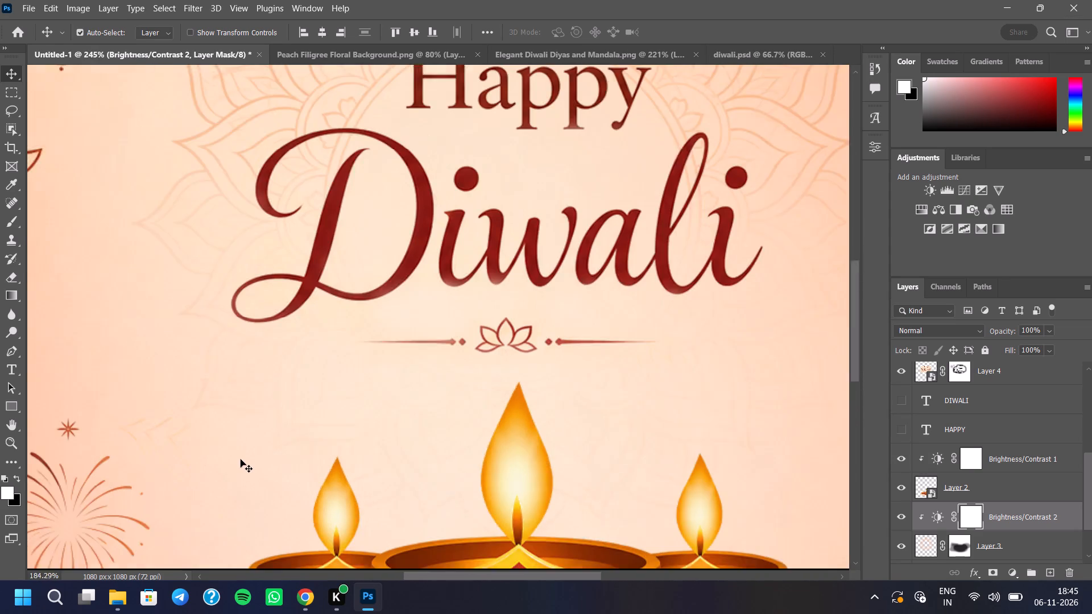
pyautogui.scroll(-4, 244, 456)
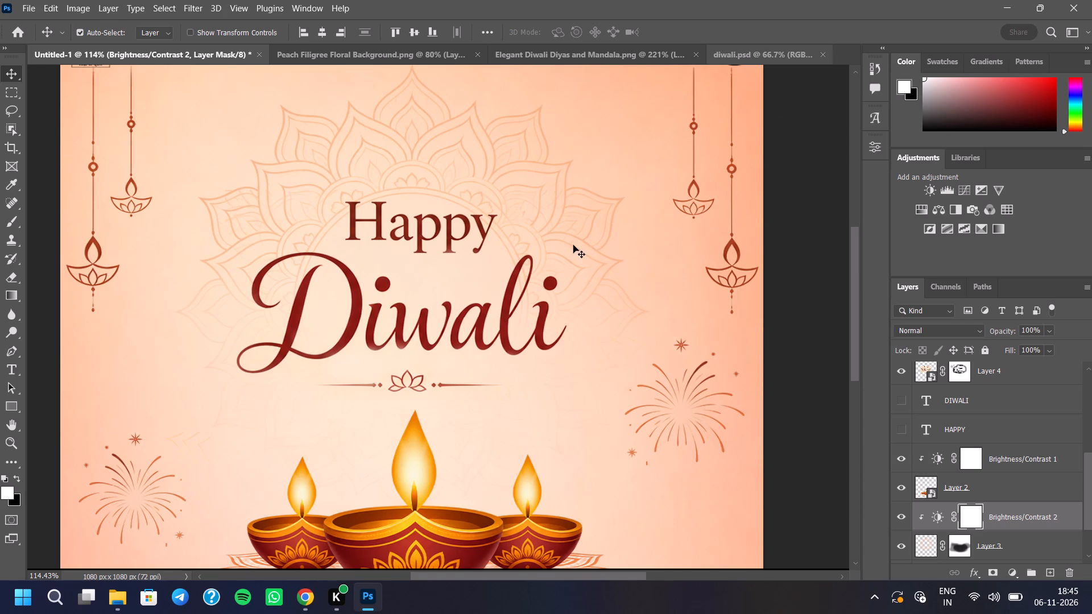
pyautogui.scroll(-10, 559, 238)
pyautogui.scroll(6, 543, 206)
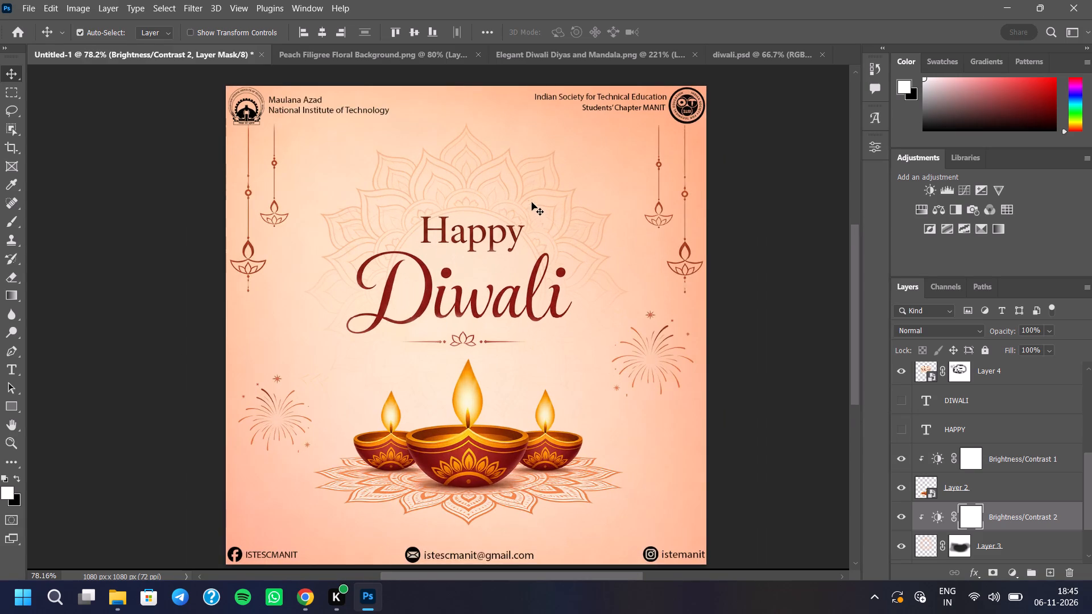
pyautogui.scroll(-2, 521, 175)
pyautogui.scroll(2, 483, 243)
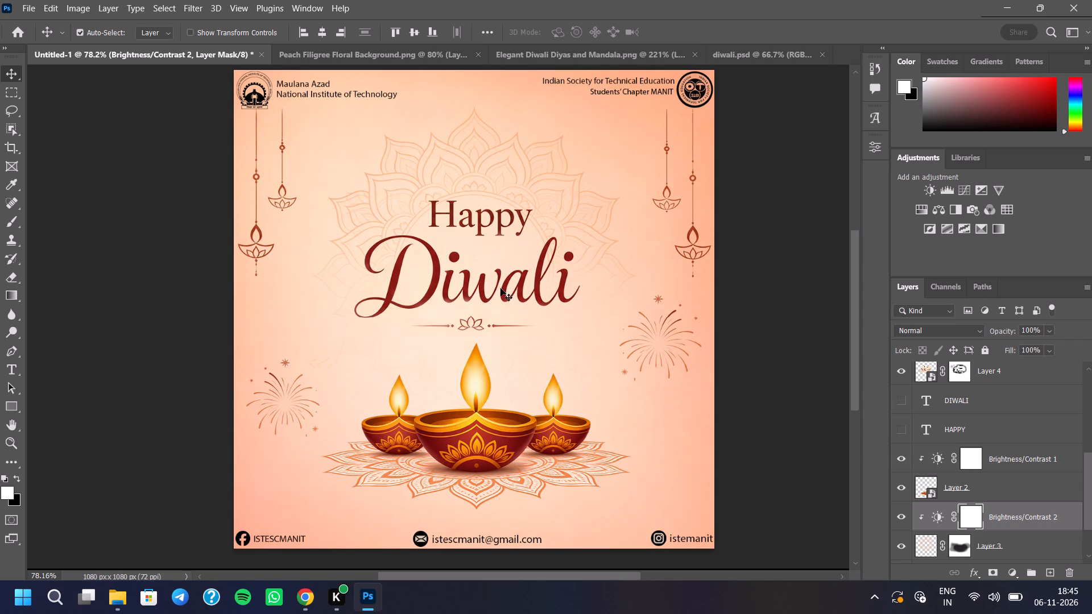
pyautogui.scroll(-2, 468, 287)
pyautogui.scroll(-2, 490, 227)
pyautogui.scroll(3, 490, 229)
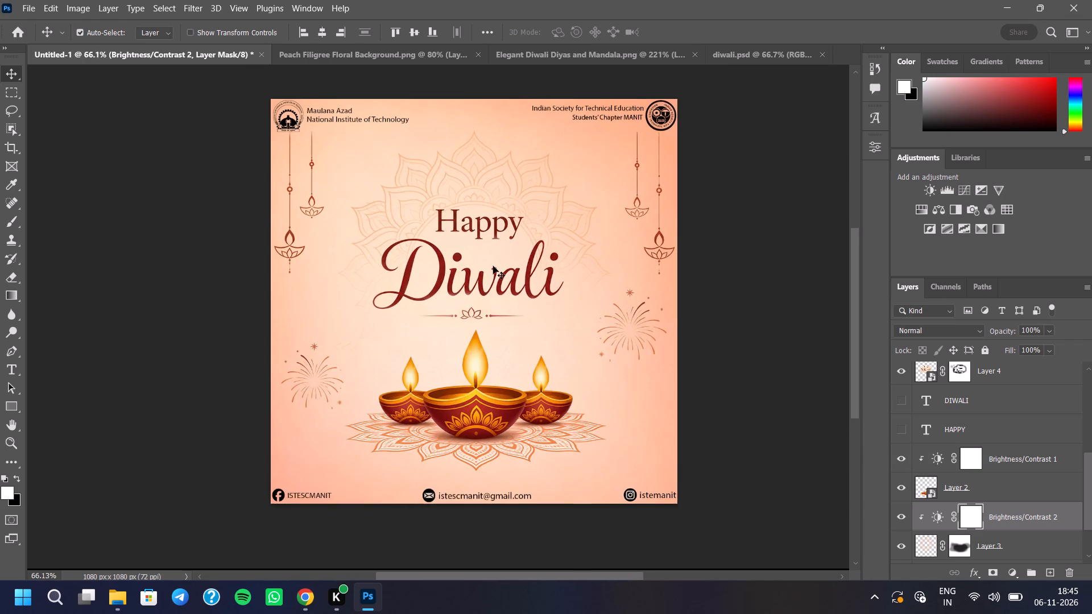
pyautogui.scroll(2, 493, 266)
pyautogui.scroll(17, 1052, 458)
# Stamp all visible artwork into the empty Layer 27 at the top of the stack.
pyautogui.click(1041, 385)
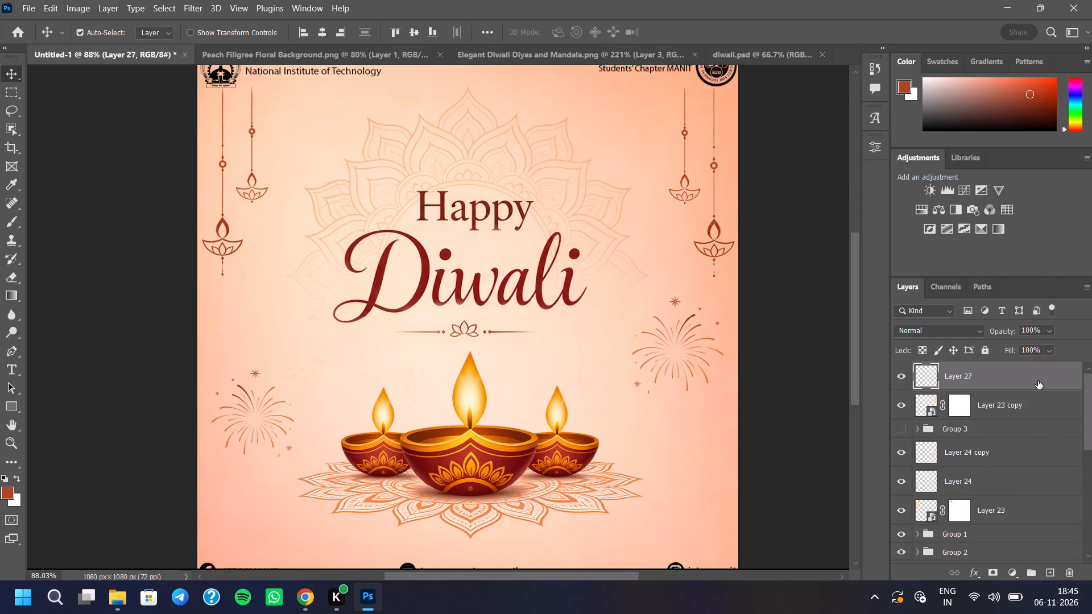
pyautogui.hotkey('ctrl', 'alt', 'shift', 'e')
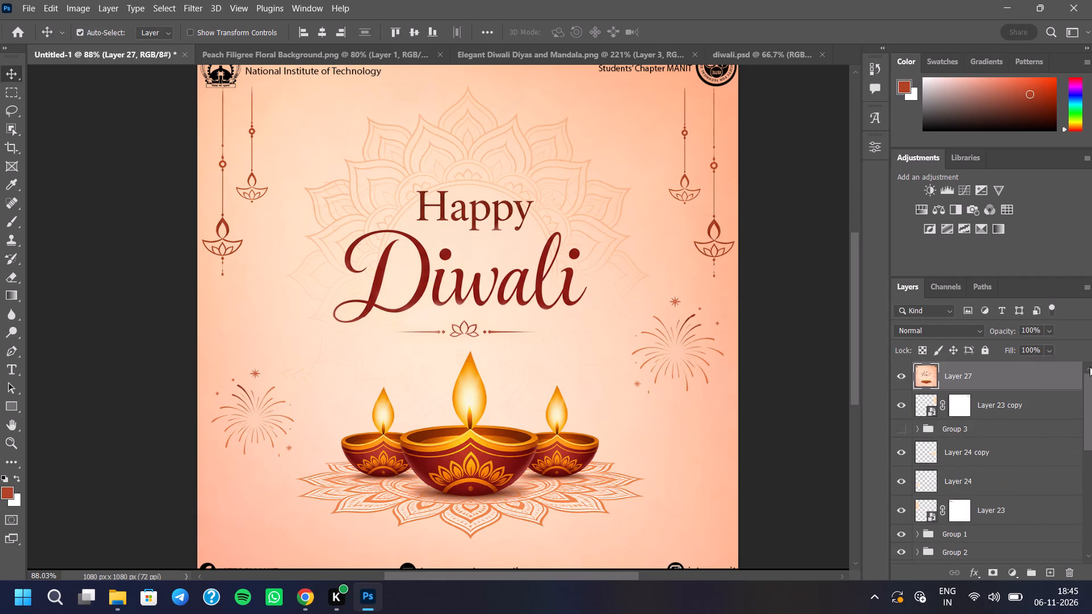
# Open the stamped Layer 27 in the Camera Raw Filter.
pyautogui.click(197, 5)
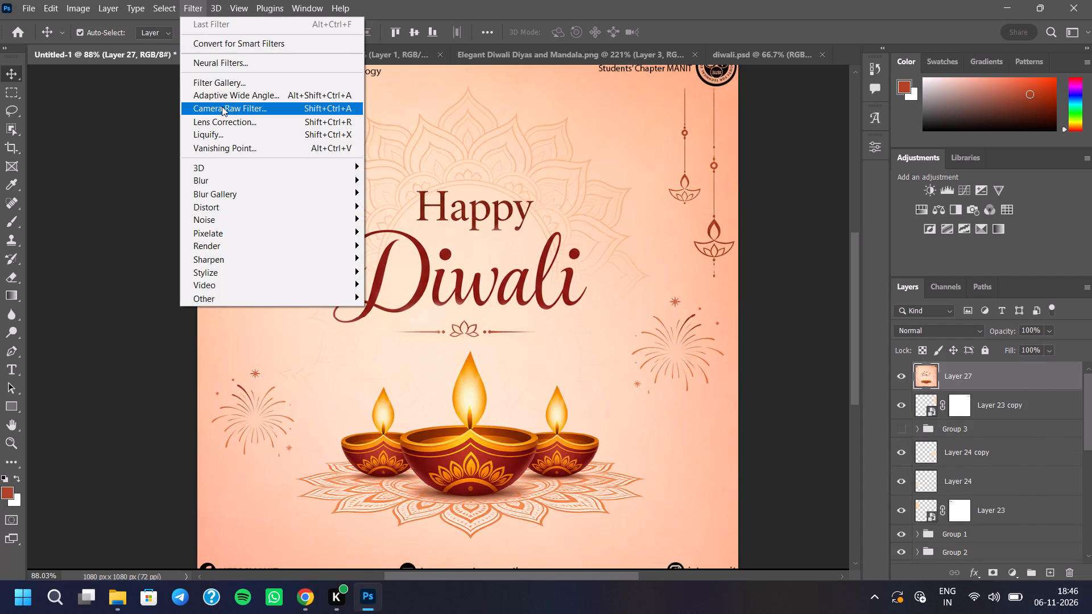
pyautogui.click(224, 114)
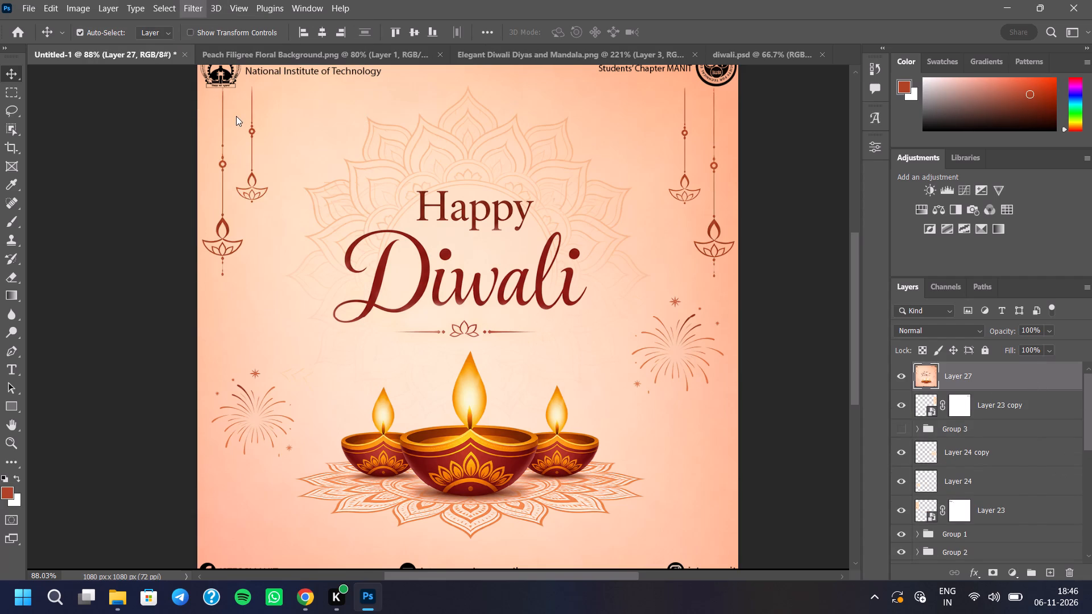
pyautogui.scroll(-3, 430, 449)
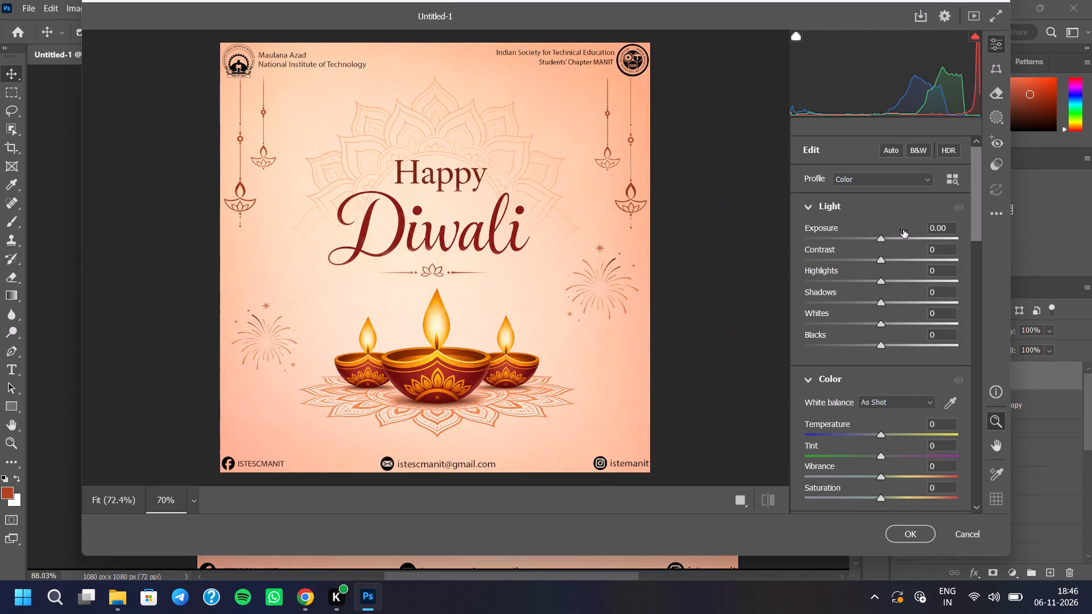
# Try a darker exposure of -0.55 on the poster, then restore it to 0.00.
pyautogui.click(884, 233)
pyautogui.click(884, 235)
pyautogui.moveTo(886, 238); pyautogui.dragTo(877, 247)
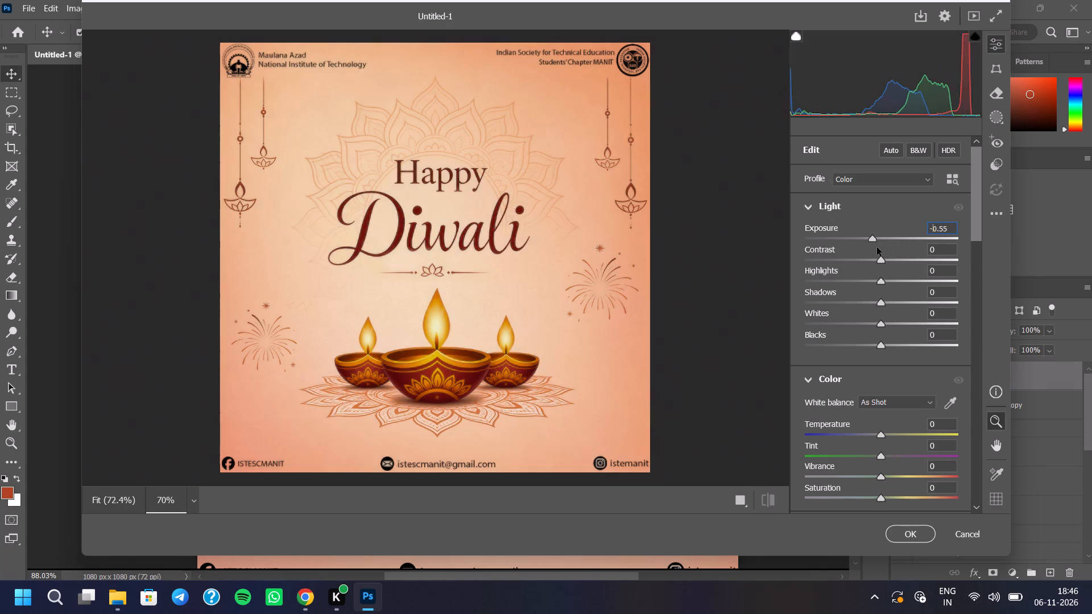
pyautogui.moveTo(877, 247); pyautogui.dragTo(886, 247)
# Adjust the poster's Light settings to contrast +2, highlights -6 and shadows +7.
pyautogui.moveTo(879, 263); pyautogui.dragTo(887, 263)
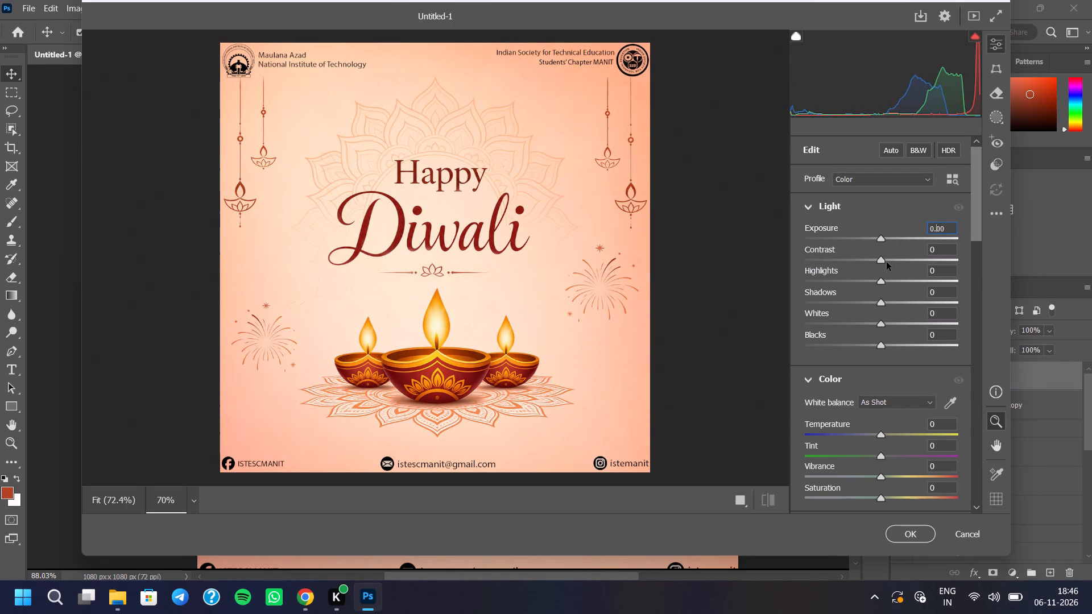
pyautogui.moveTo(883, 259); pyautogui.dragTo(964, 263)
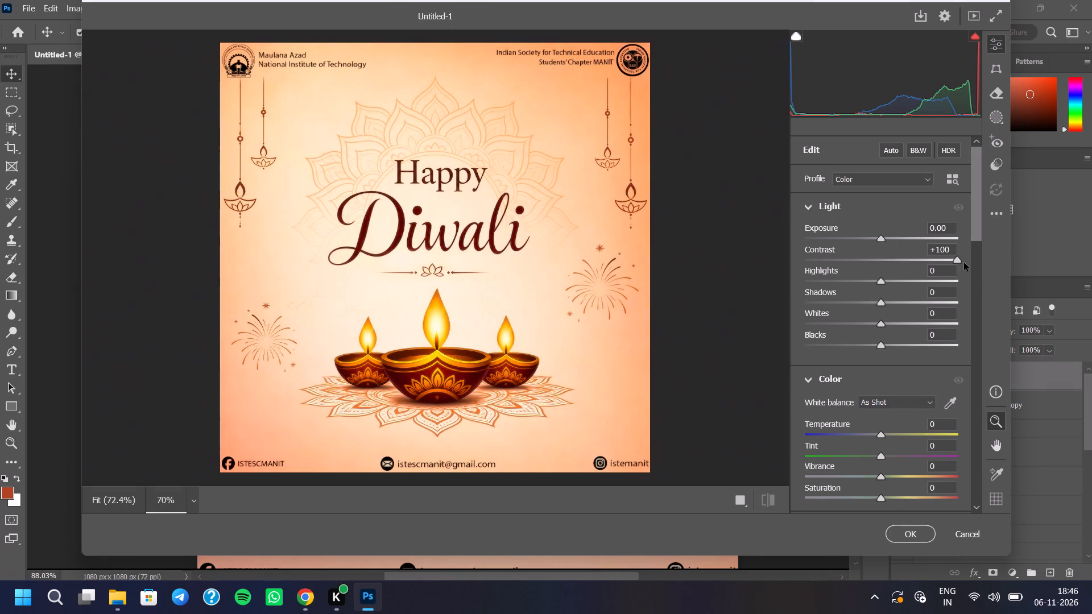
pyautogui.moveTo(964, 263); pyautogui.dragTo(820, 263)
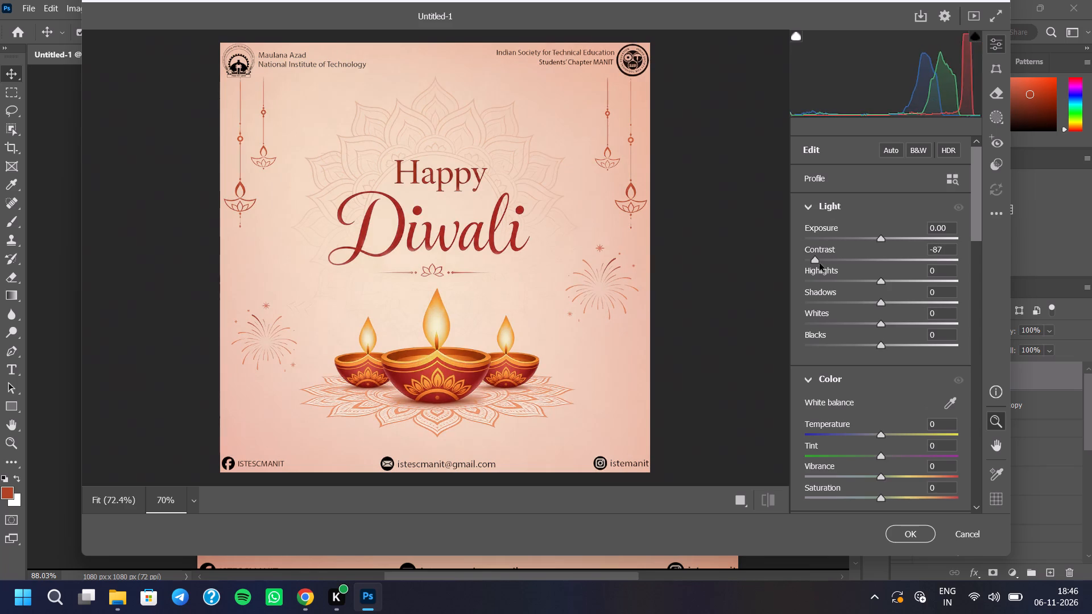
pyautogui.moveTo(820, 263); pyautogui.dragTo(883, 263)
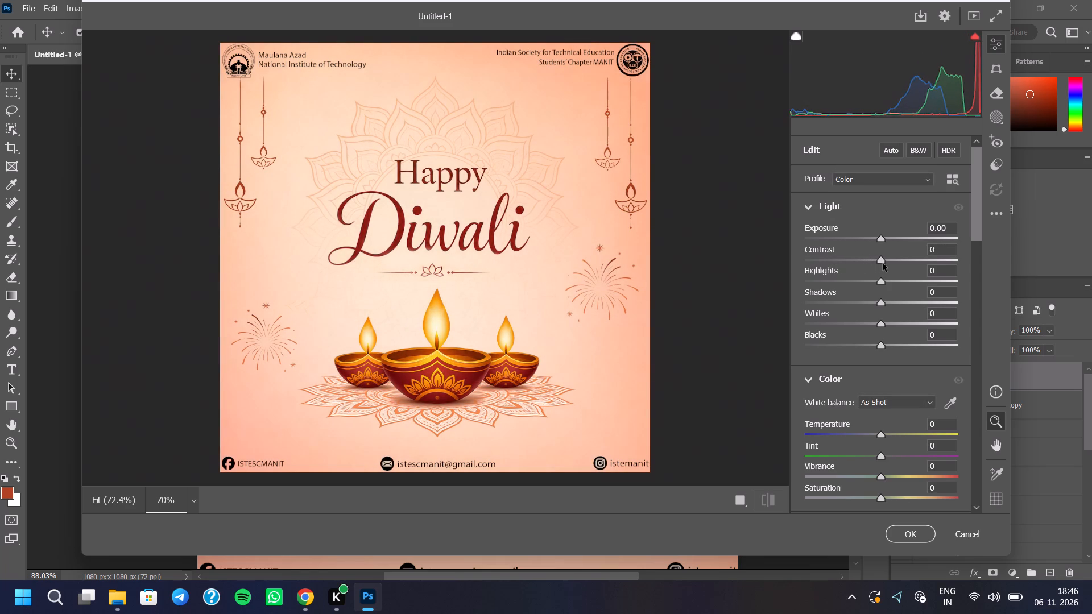
pyautogui.moveTo(883, 263); pyautogui.dragTo(884, 264)
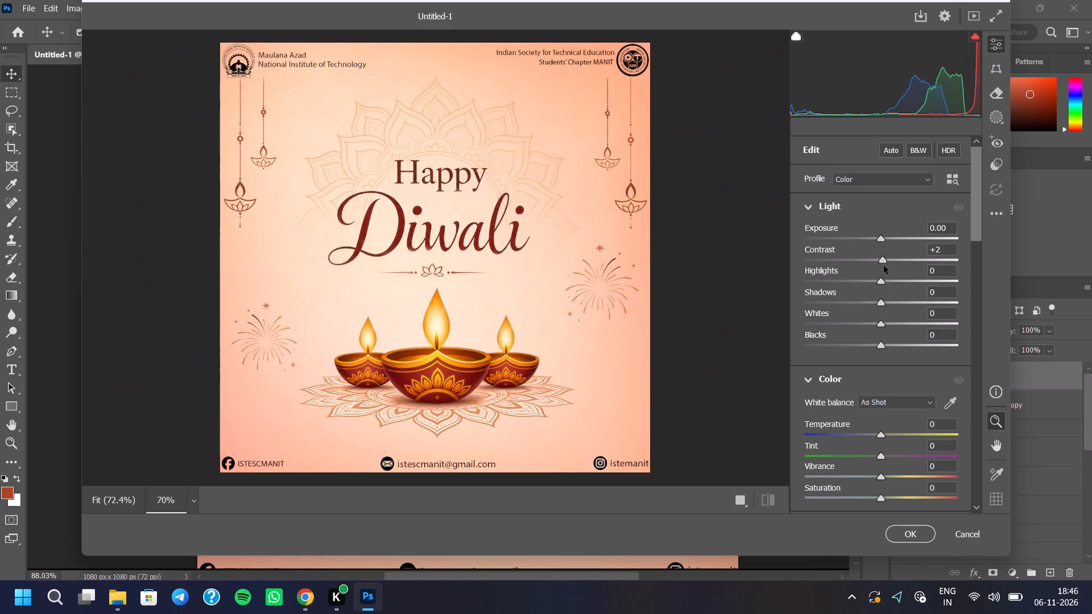
pyautogui.moveTo(881, 280); pyautogui.dragTo(875, 289)
pyautogui.moveTo(875, 289); pyautogui.dragTo(877, 289)
pyautogui.moveTo(880, 304); pyautogui.dragTo(886, 304)
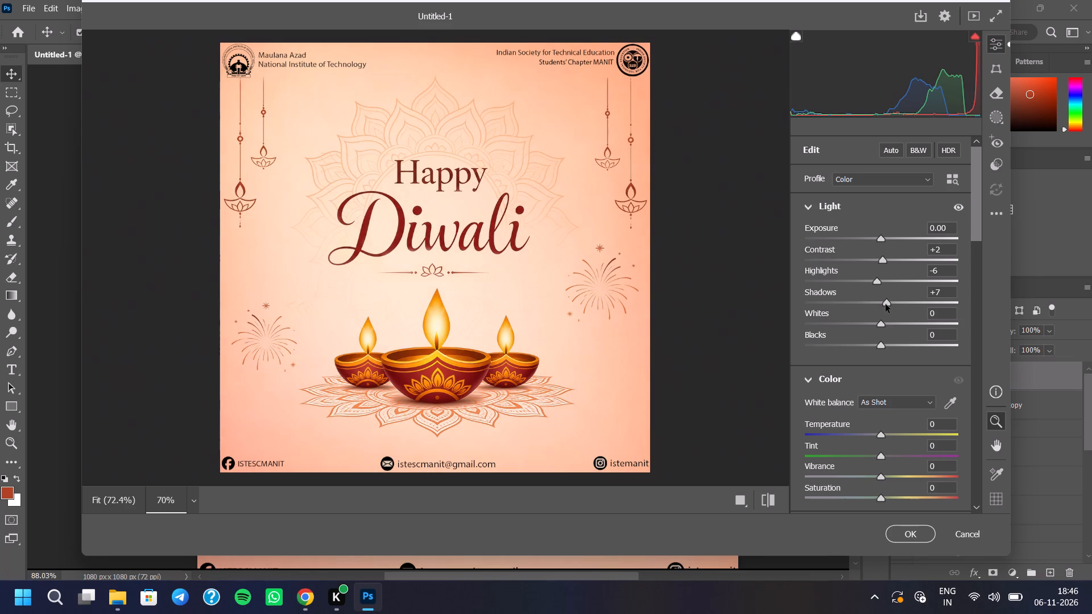
pyautogui.moveTo(886, 304); pyautogui.dragTo(885, 304)
# Set the Effects texture to -15 and clarity to -3, and apply the Camera Raw grading to Layer 27.
pyautogui.scroll(-3, 884, 312)
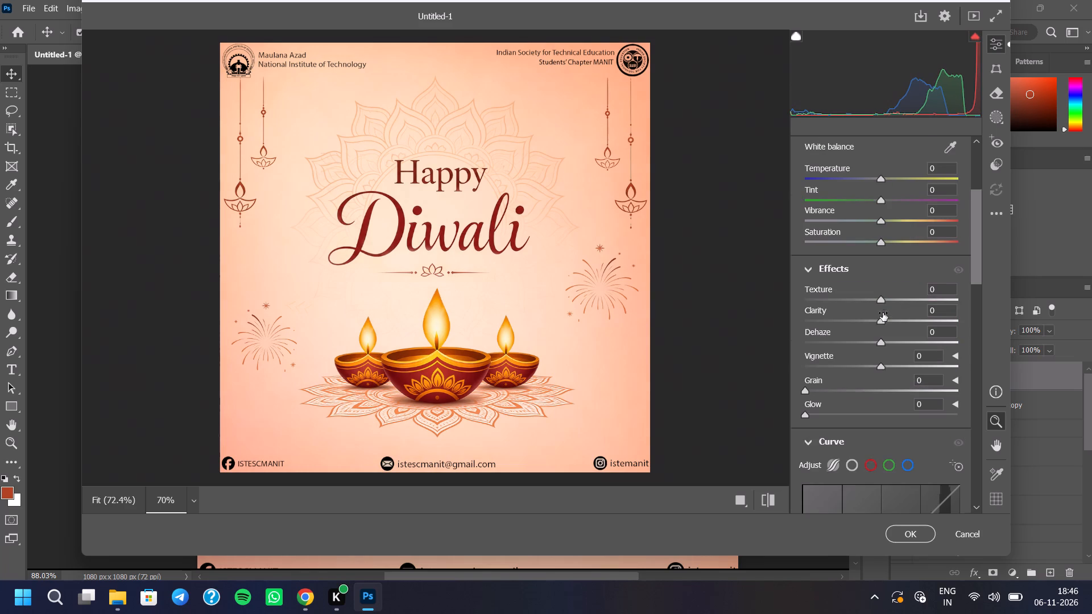
pyautogui.moveTo(875, 300); pyautogui.dragTo(783, 300)
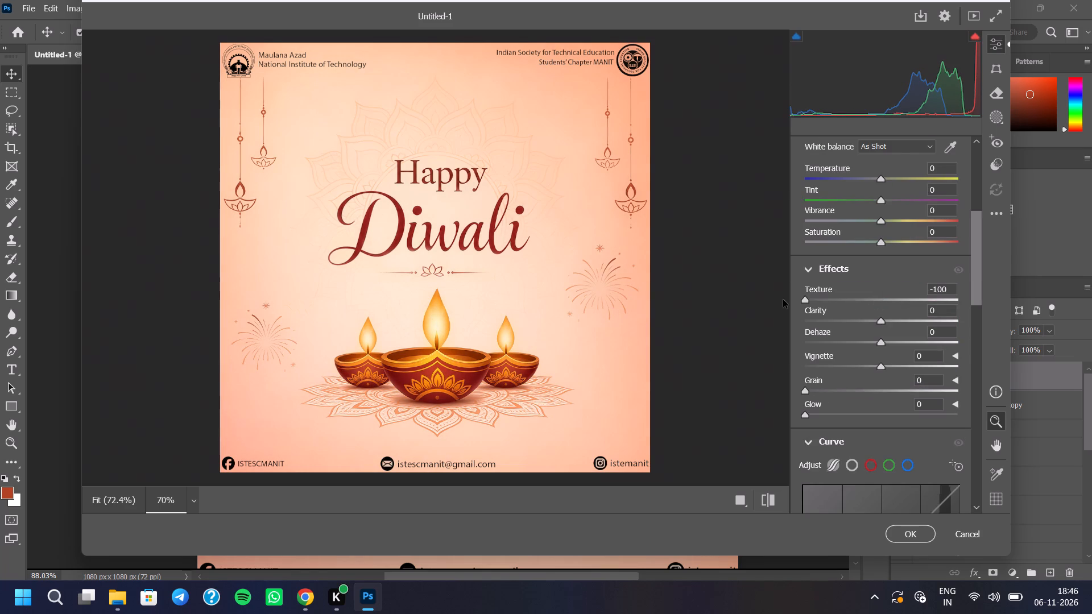
pyautogui.moveTo(783, 300); pyautogui.dragTo(1066, 346)
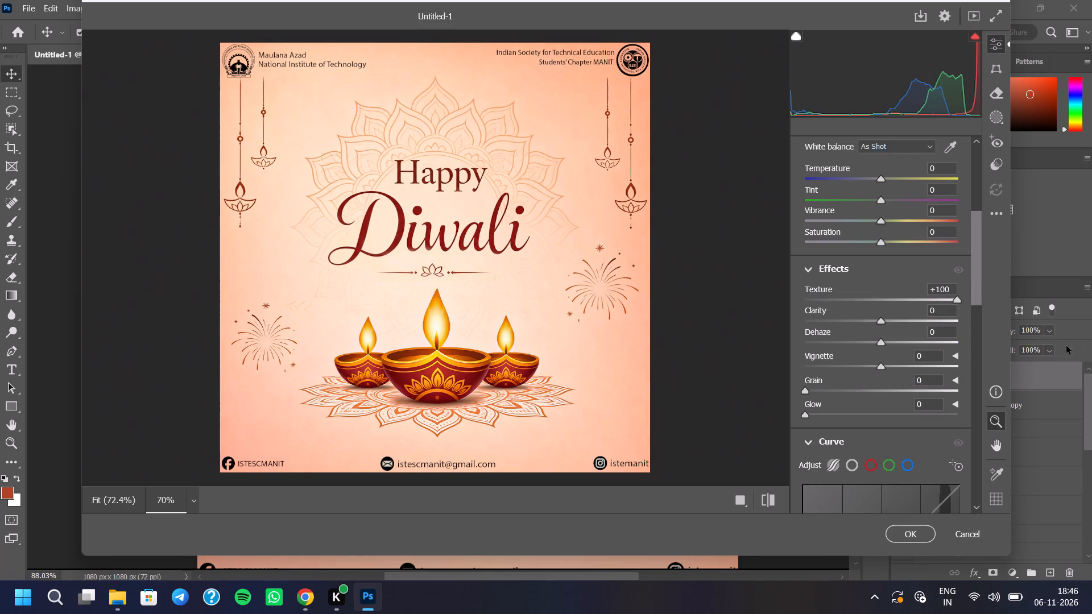
pyautogui.moveTo(1066, 346); pyautogui.dragTo(827, 348)
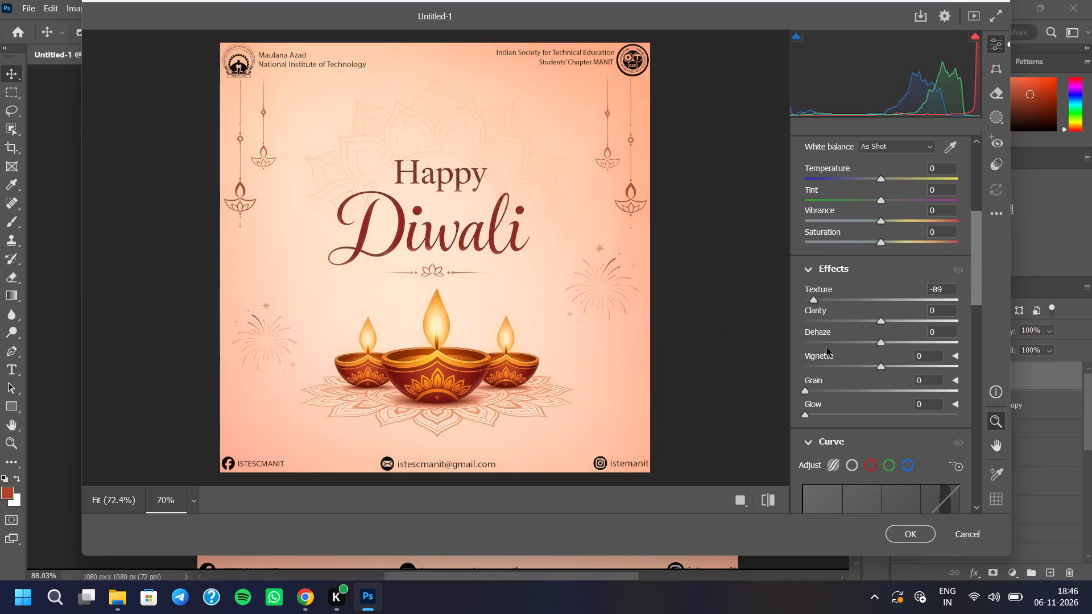
pyautogui.moveTo(827, 348); pyautogui.dragTo(866, 345)
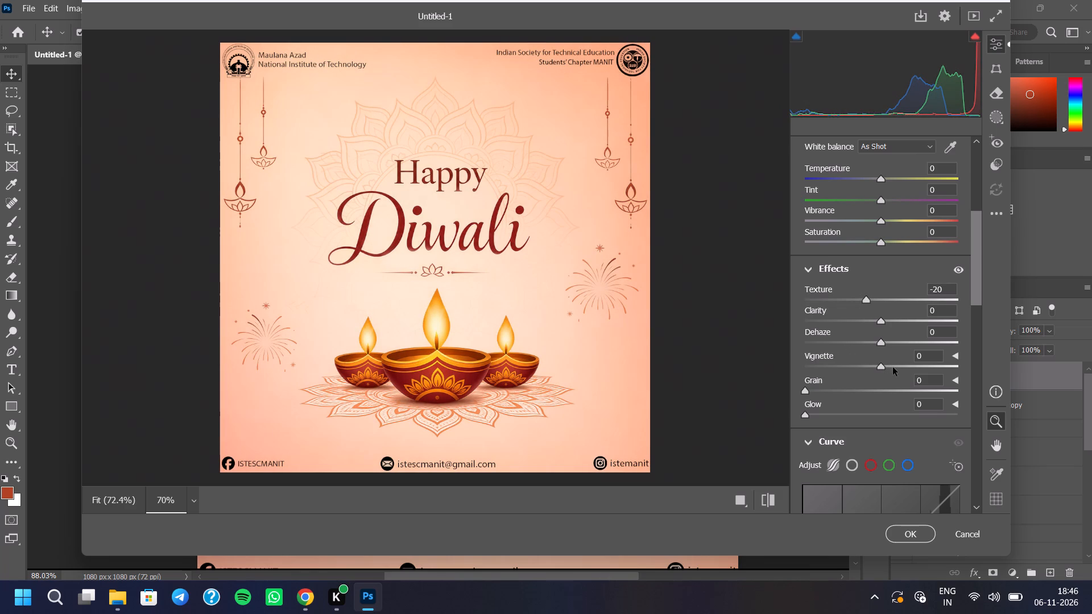
pyautogui.click(883, 321)
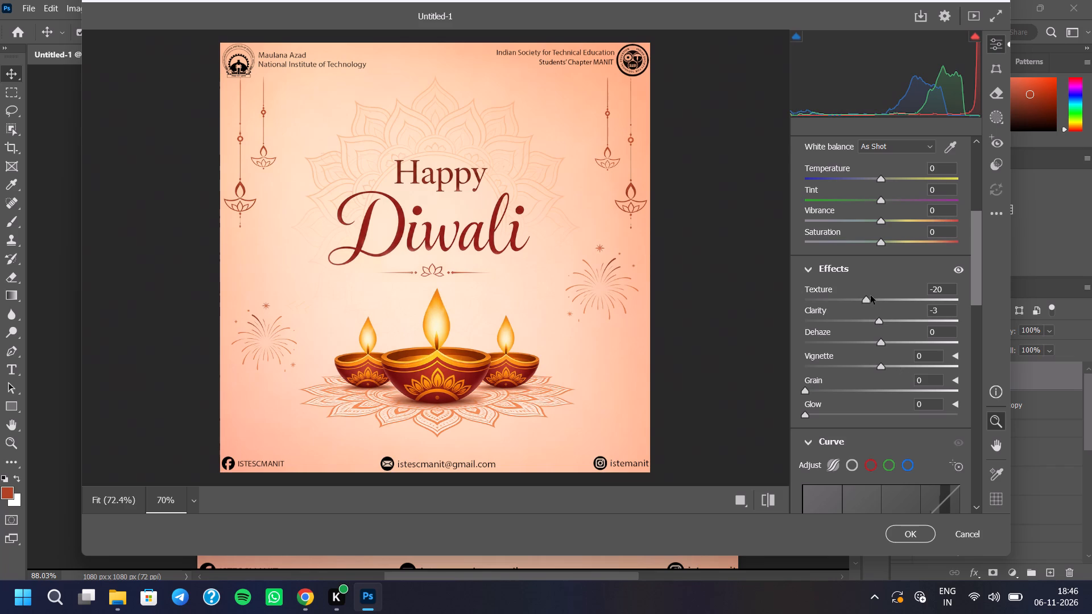
pyautogui.doubleClick(870, 298)
pyautogui.click(903, 533)
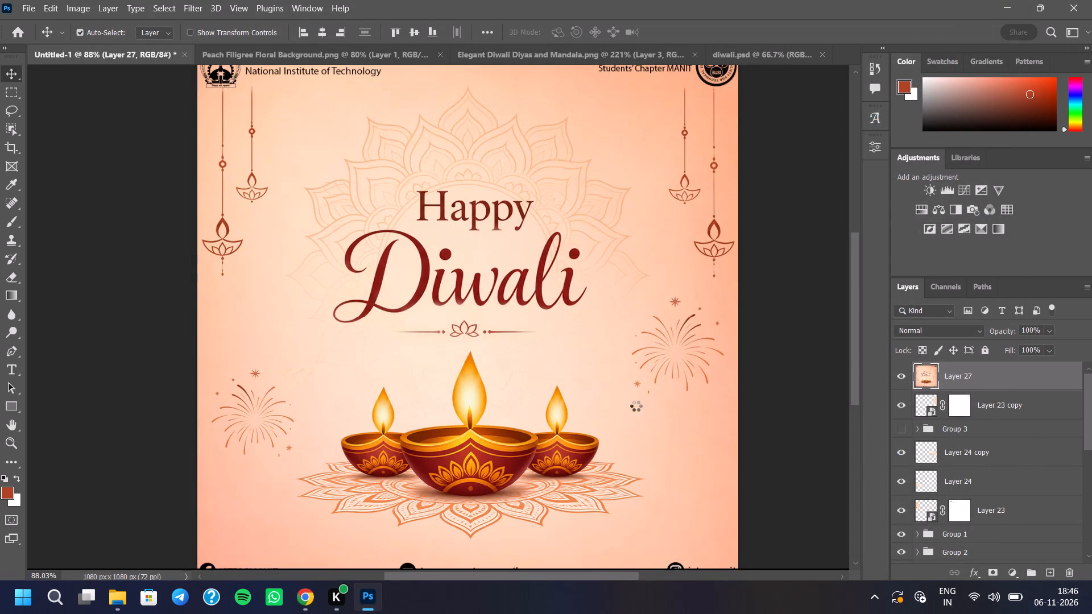
# Compare the poster with and without the graded Layer 27 by toggling its visibility, leaving it shown.
pyautogui.click(896, 376)
pyautogui.click(897, 376)
pyautogui.click(897, 376)
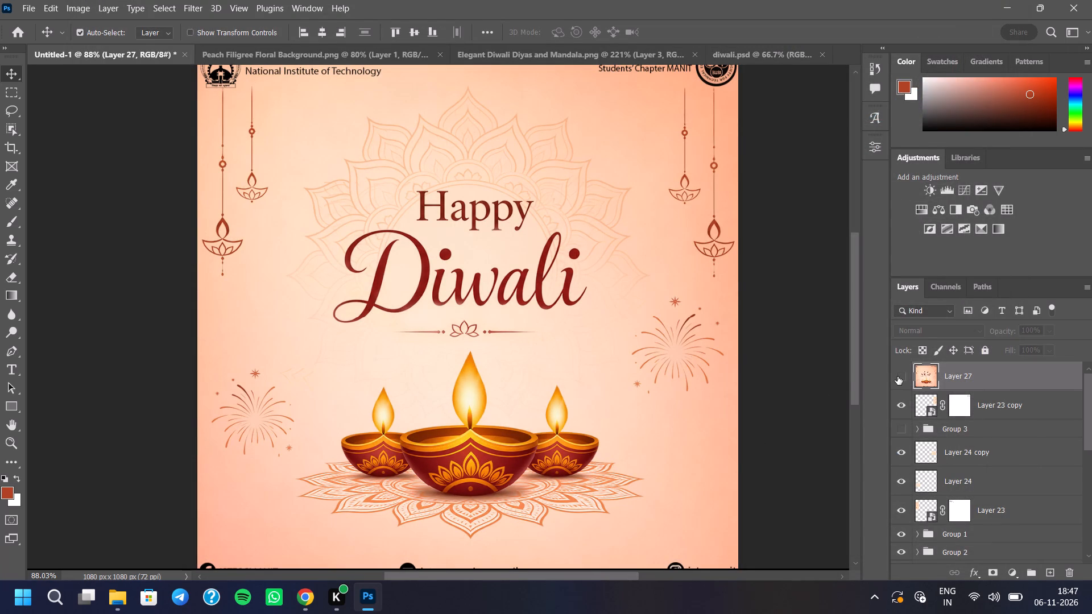
pyautogui.click(899, 376)
# Examine the graded poster as a whole and close up, checking the diyas, floor rangoli, title lettering and background mandala.
pyautogui.scroll(-3, 672, 343)
pyautogui.scroll(-2, 363, 377)
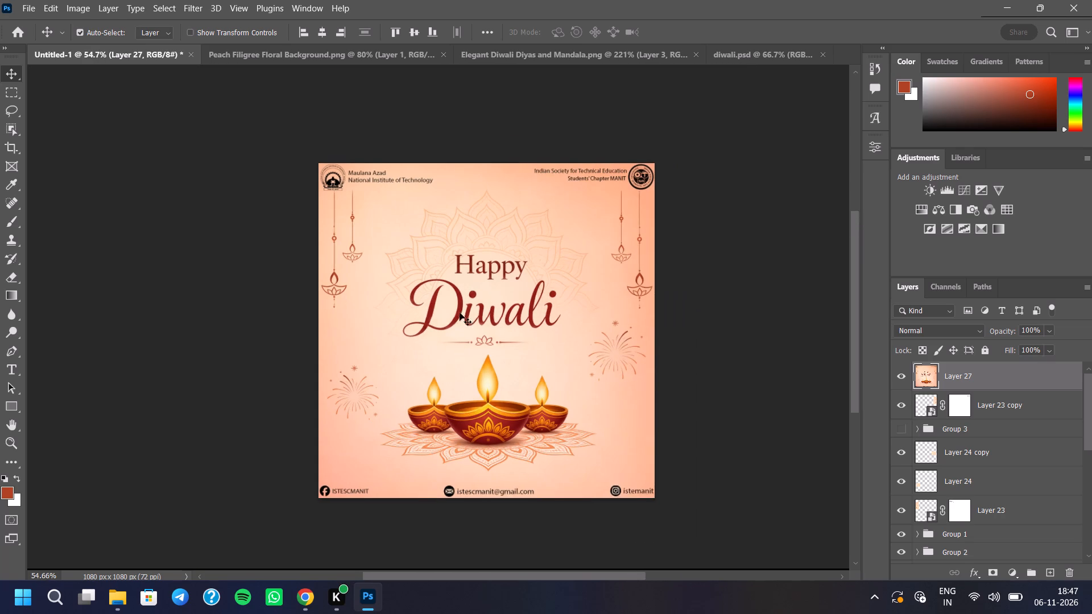
pyautogui.scroll(2, 466, 306)
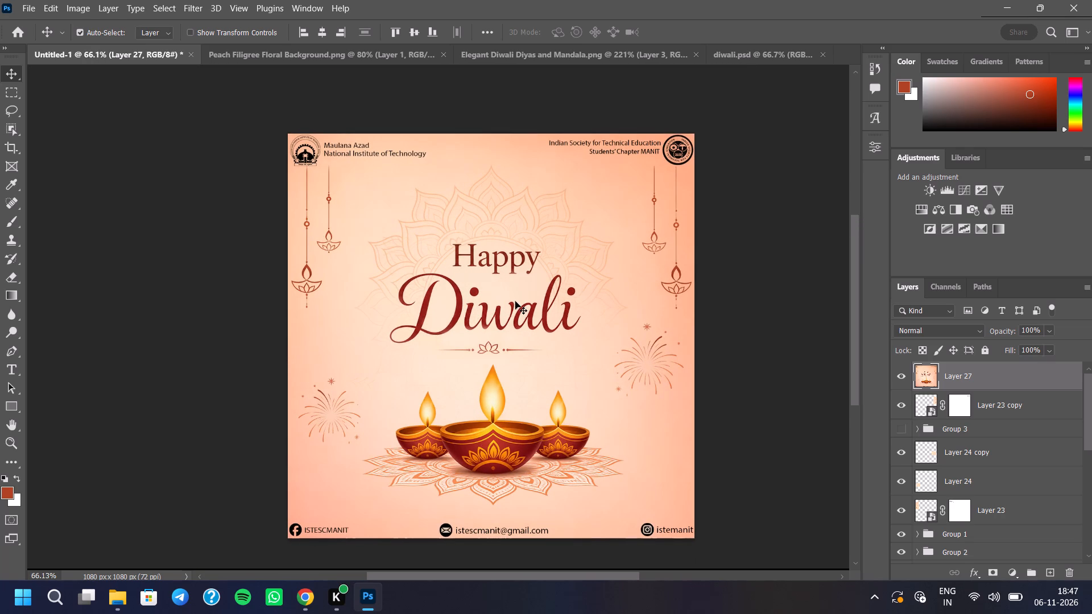
pyautogui.scroll(11, 501, 457)
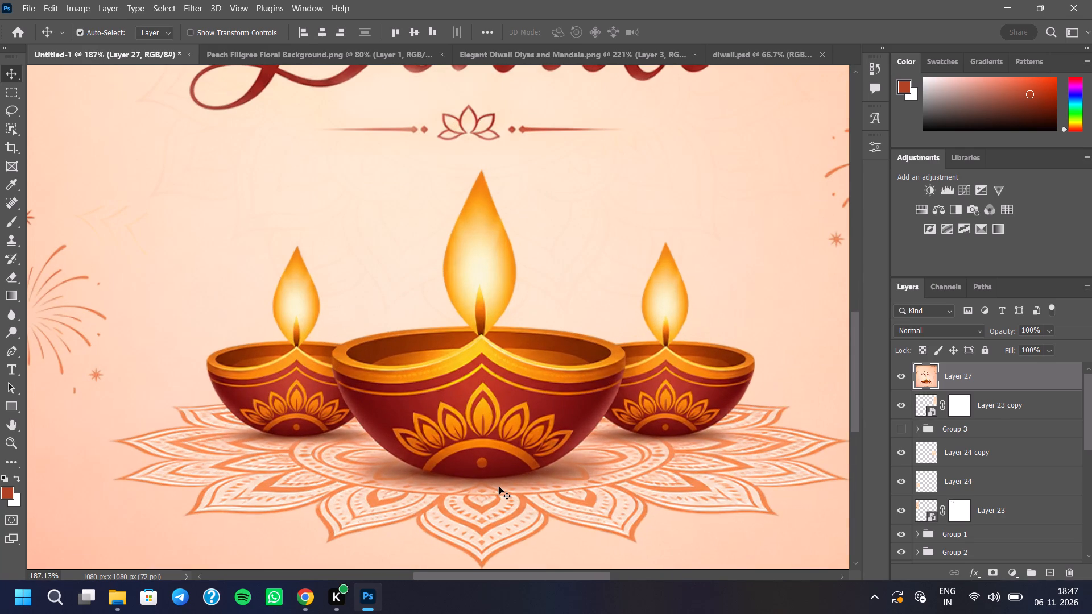
pyautogui.scroll(4, 499, 488)
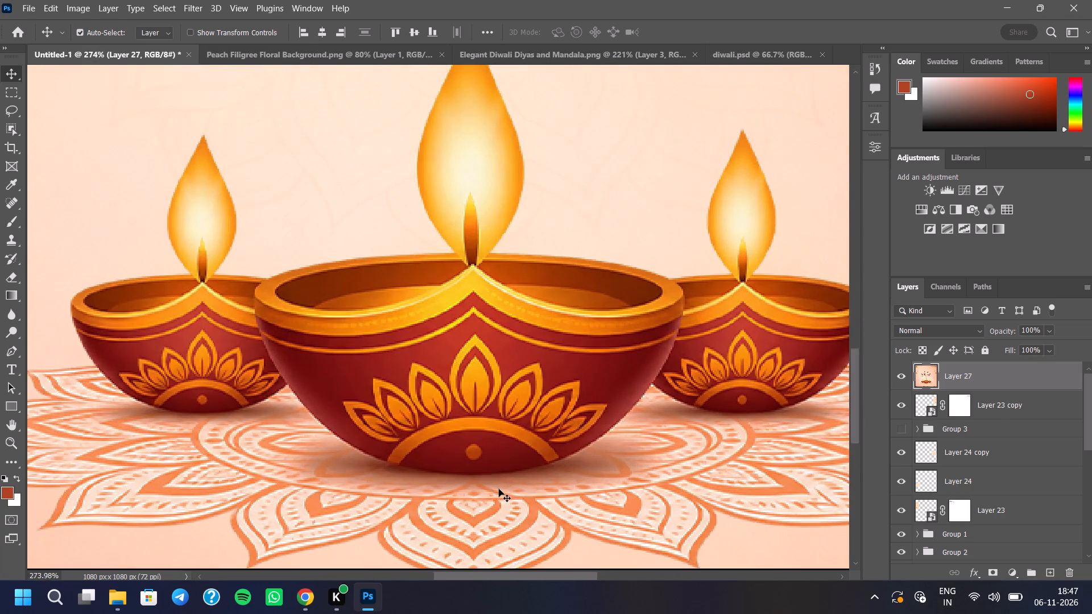
pyautogui.scroll(1, 499, 489)
pyautogui.scroll(-6, 489, 493)
pyautogui.scroll(-4, 514, 418)
pyautogui.scroll(-3, 494, 243)
pyautogui.scroll(9, 506, 161)
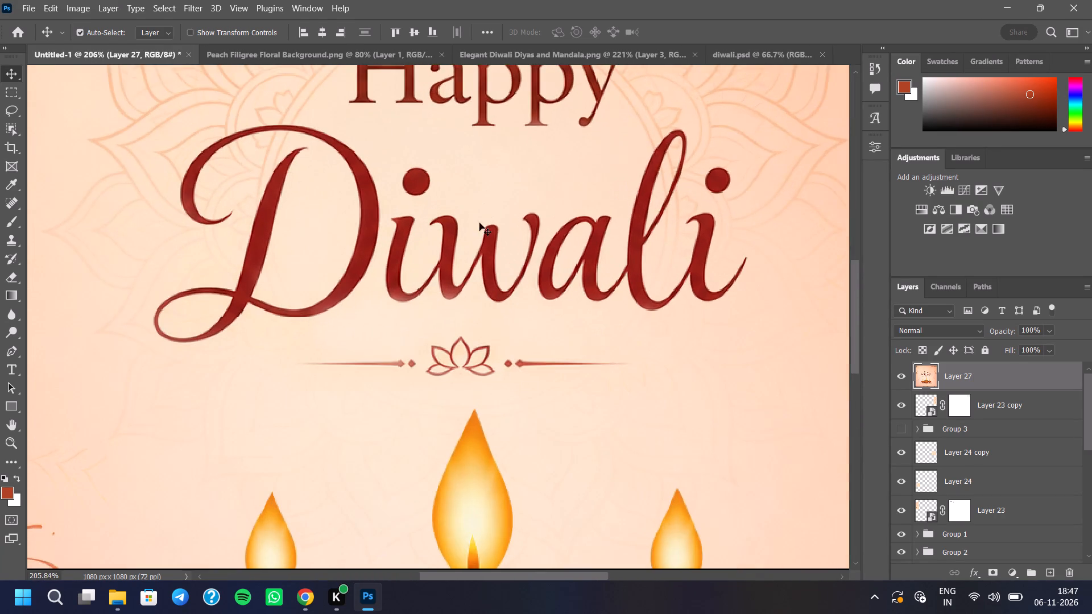
pyautogui.scroll(-3, 457, 300)
pyautogui.scroll(6, 470, 197)
pyautogui.scroll(-7, 469, 209)
pyautogui.scroll(-2, 463, 261)
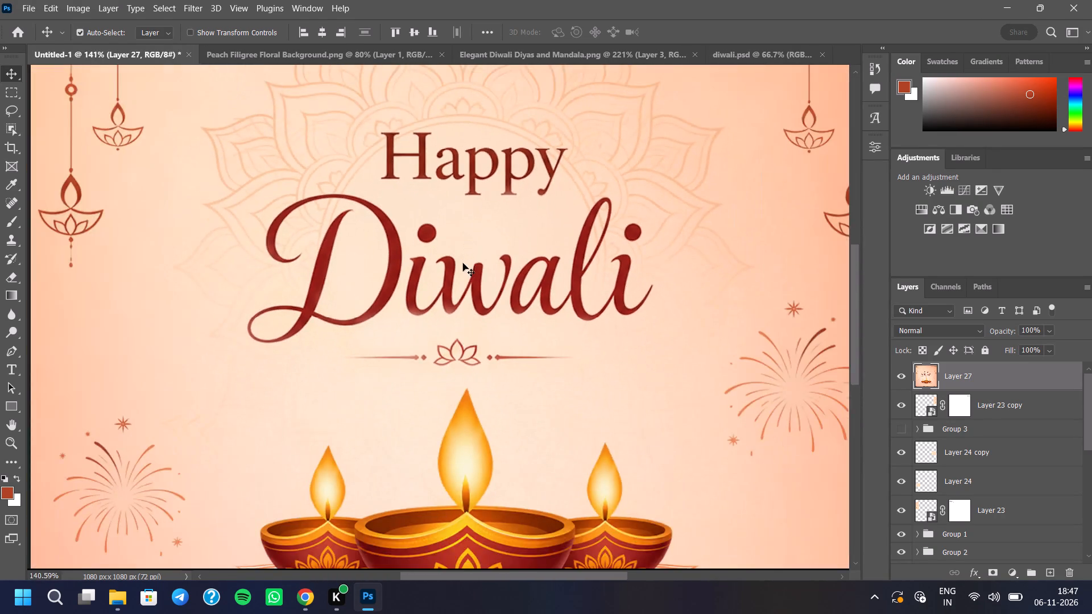
pyautogui.scroll(-3, 463, 263)
pyautogui.scroll(-3, 473, 171)
pyautogui.scroll(10, 471, 186)
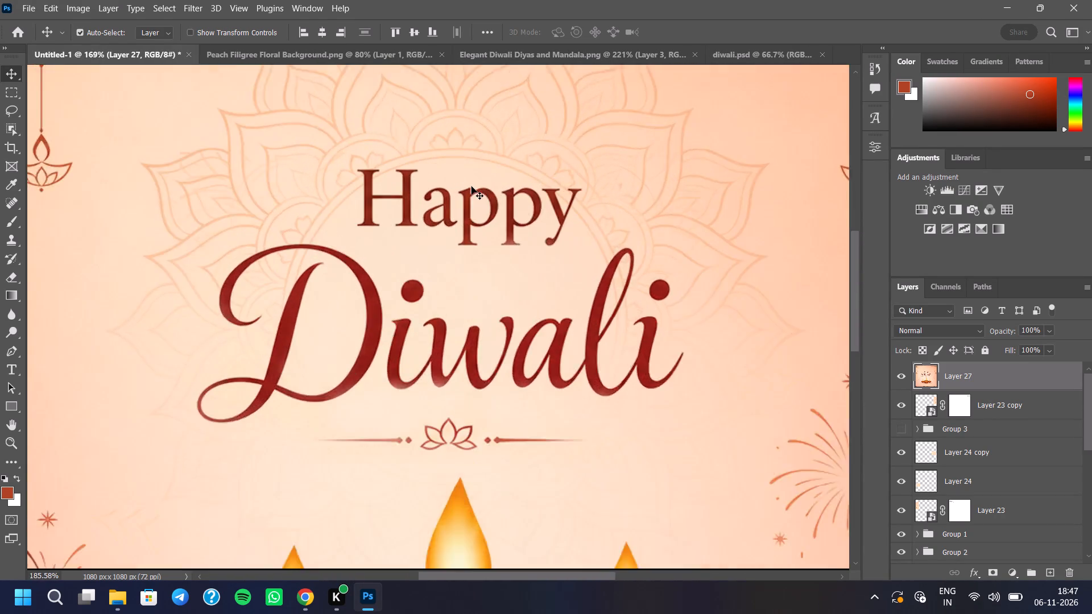
pyautogui.scroll(5, 471, 186)
pyautogui.scroll(-13, 471, 188)
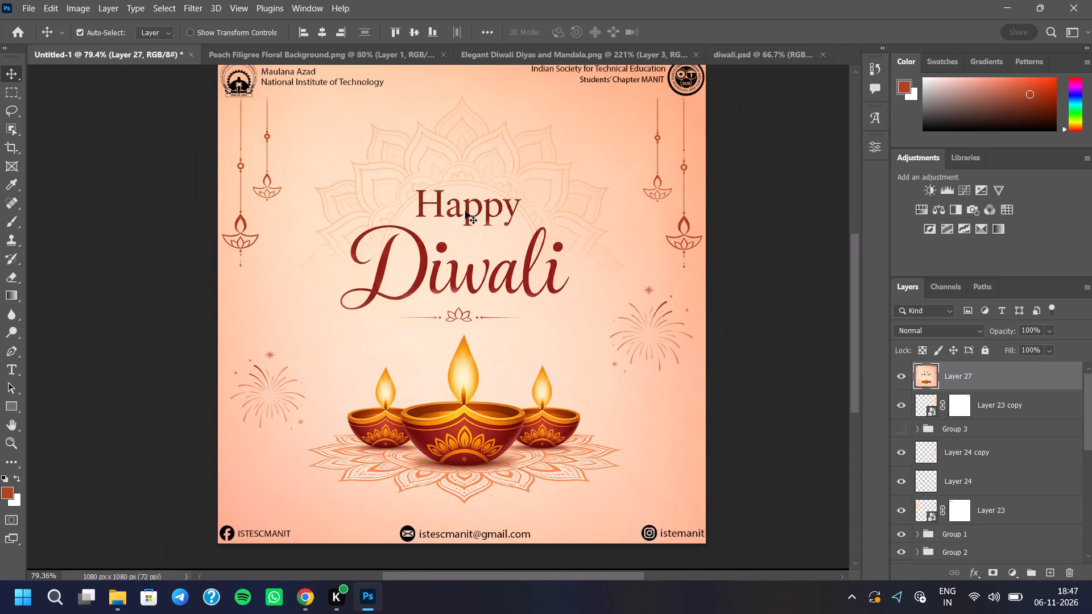
pyautogui.scroll(-4, 490, 426)
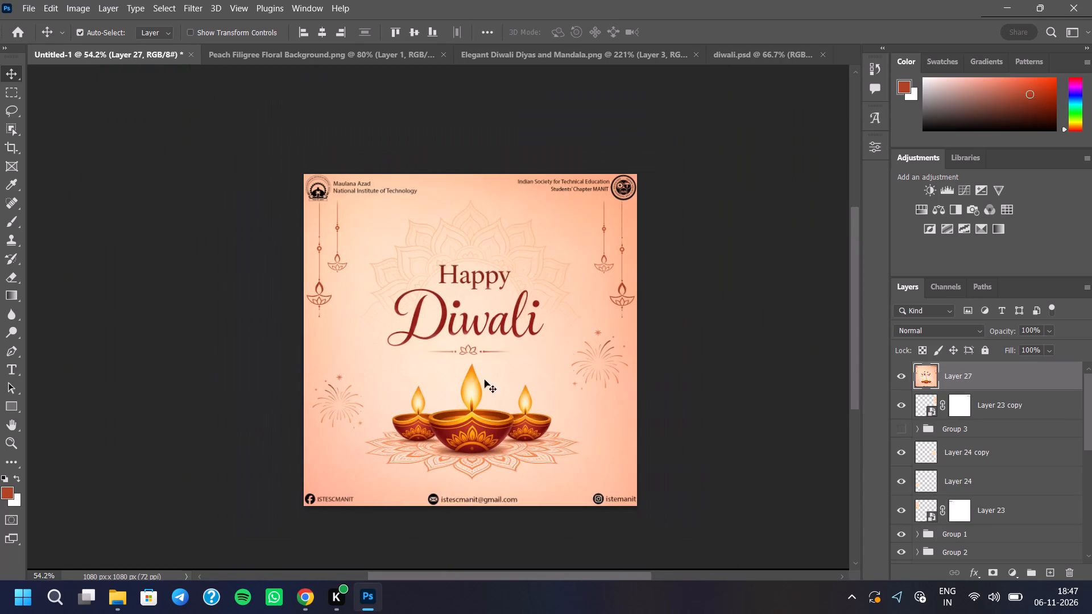
pyautogui.scroll(2, 463, 345)
pyautogui.scroll(2, 479, 470)
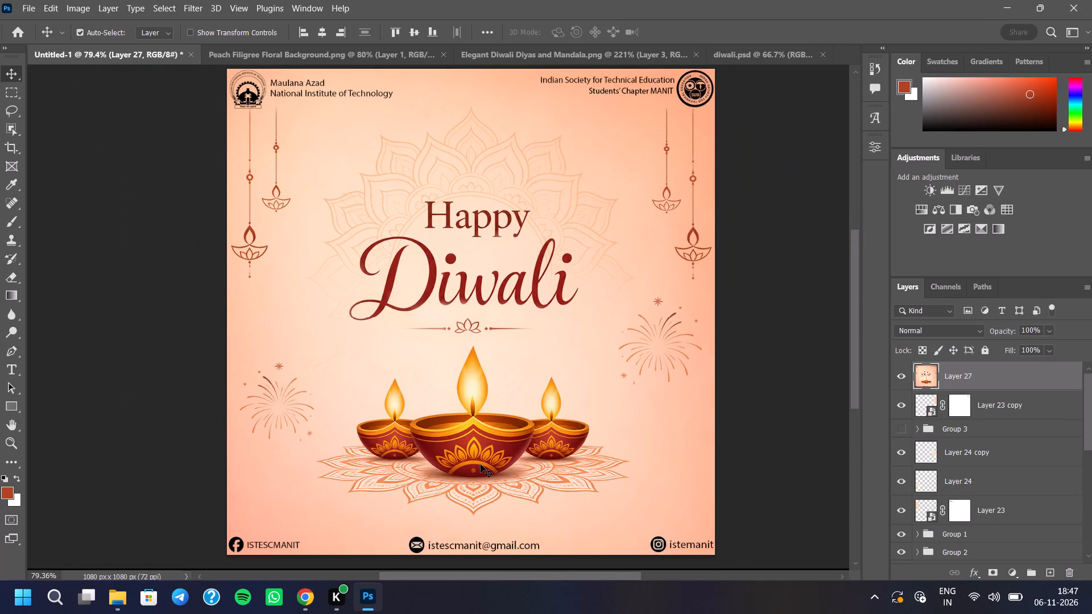
pyautogui.scroll(1, 482, 463)
pyautogui.scroll(-1, 482, 463)
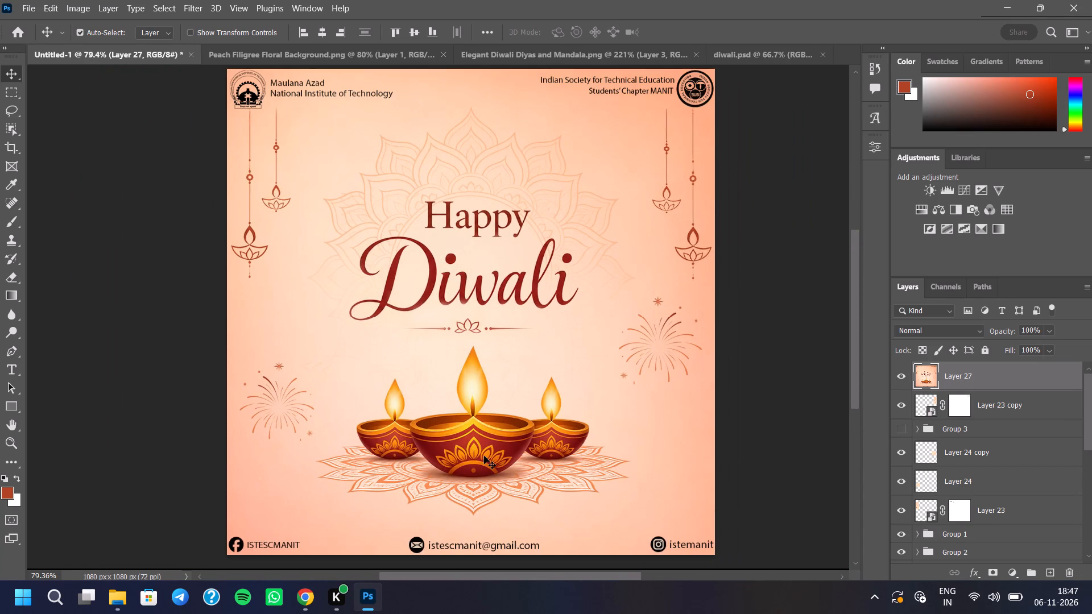
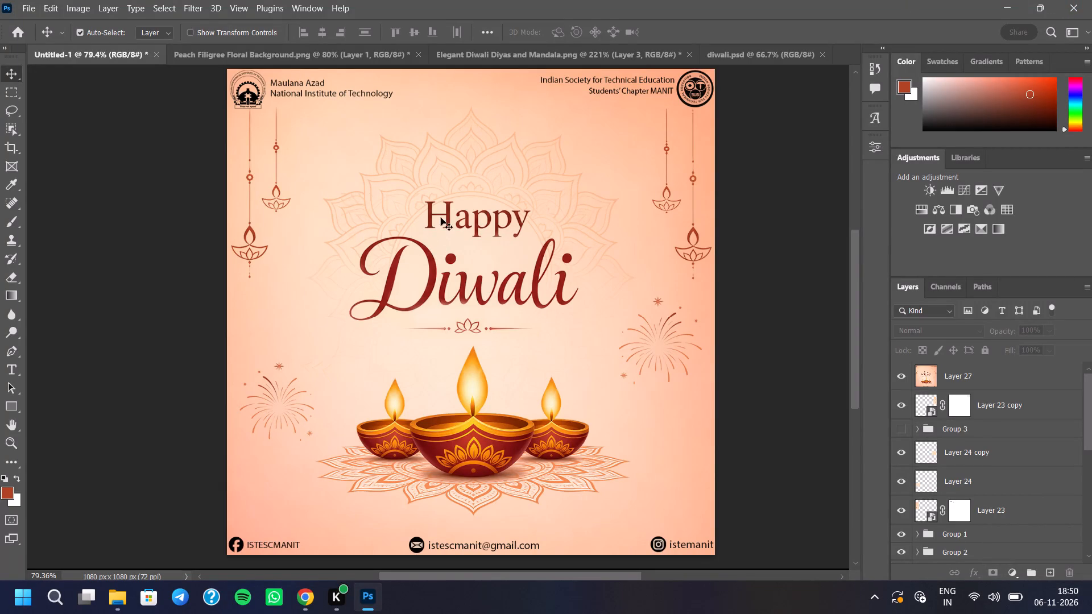
# Hide the graded Layer 27 and add a new empty layer above Layer 23 copy.
pyautogui.scroll(2, 435, 219)
pyautogui.click(907, 380)
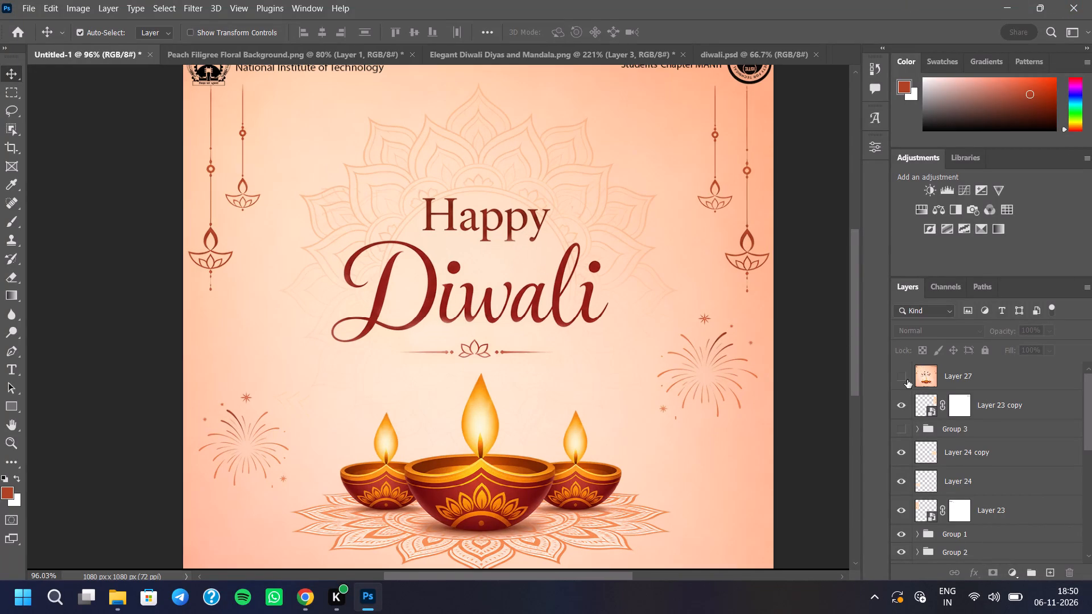
pyautogui.click(1007, 412)
pyautogui.click(1056, 572)
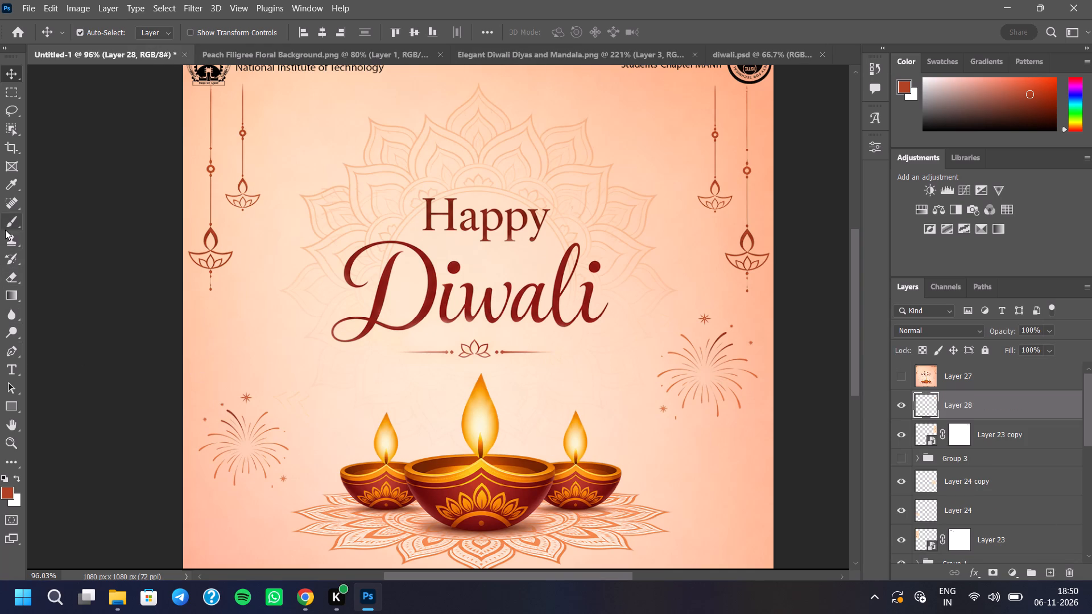
# Add the text line "ISTE WISHES YOU A VERY" above the word Happy.
pyautogui.click(14, 366)
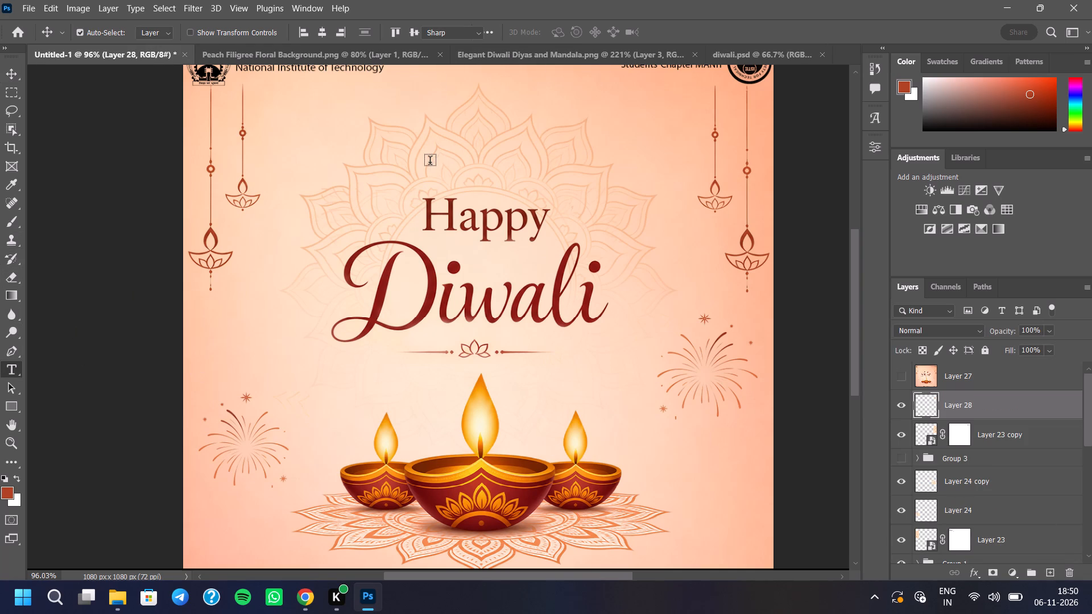
pyautogui.scroll(-1, 428, 171)
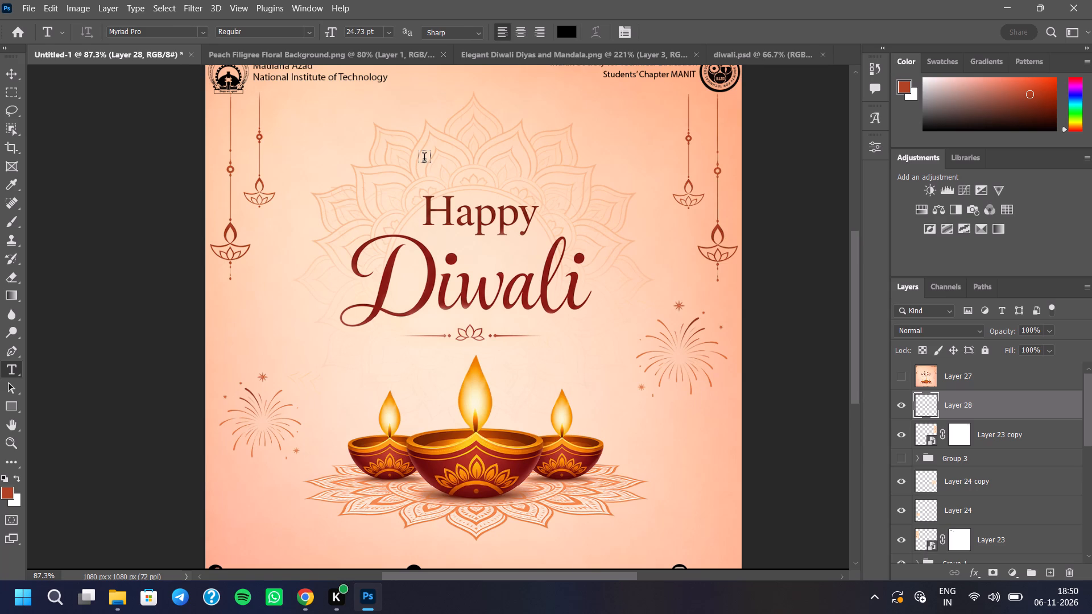
pyautogui.click(424, 159)
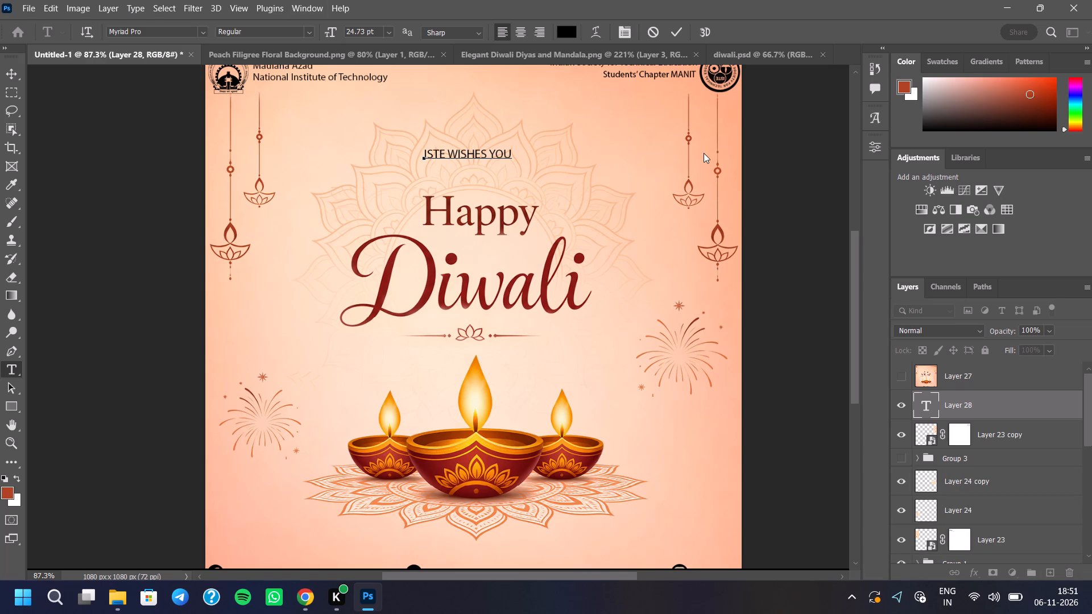
pyautogui.write('A VERY')
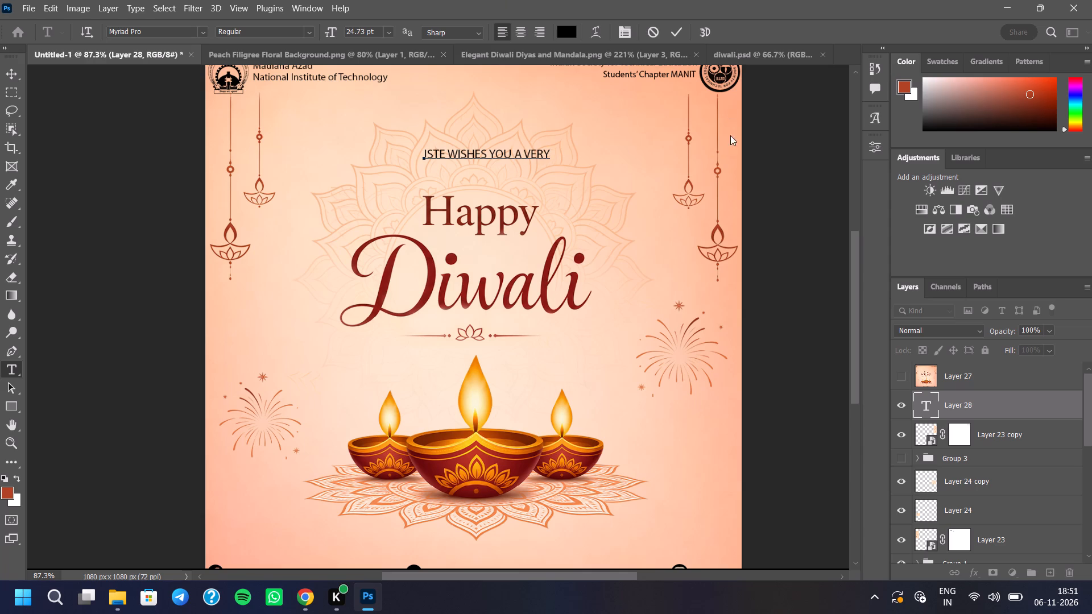
# Recolour the ISTE WISHES YOU A VERY text to dark red #8e1d14, sampled from the Diwali lettering.
pyautogui.moveTo(552, 155); pyautogui.dragTo(313, 146)
pyautogui.click(564, 30)
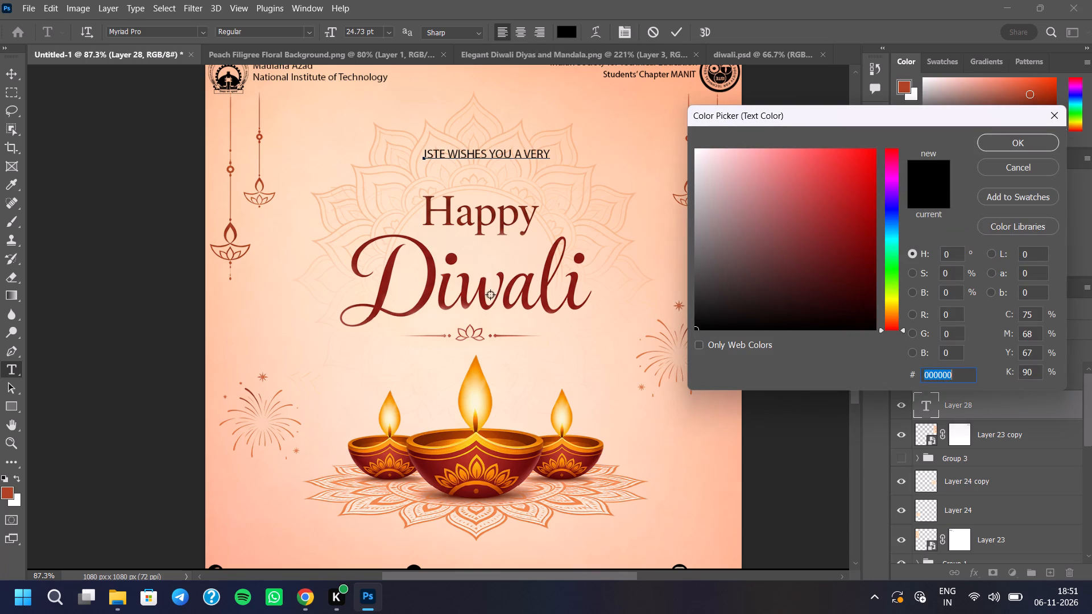
pyautogui.click(442, 297)
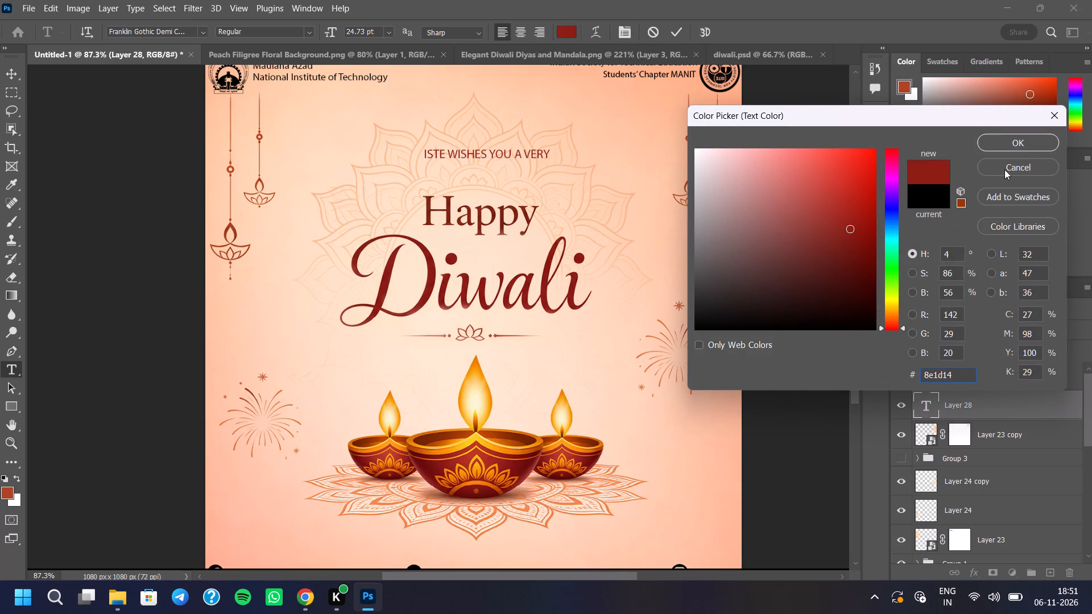
pyautogui.click(1021, 151)
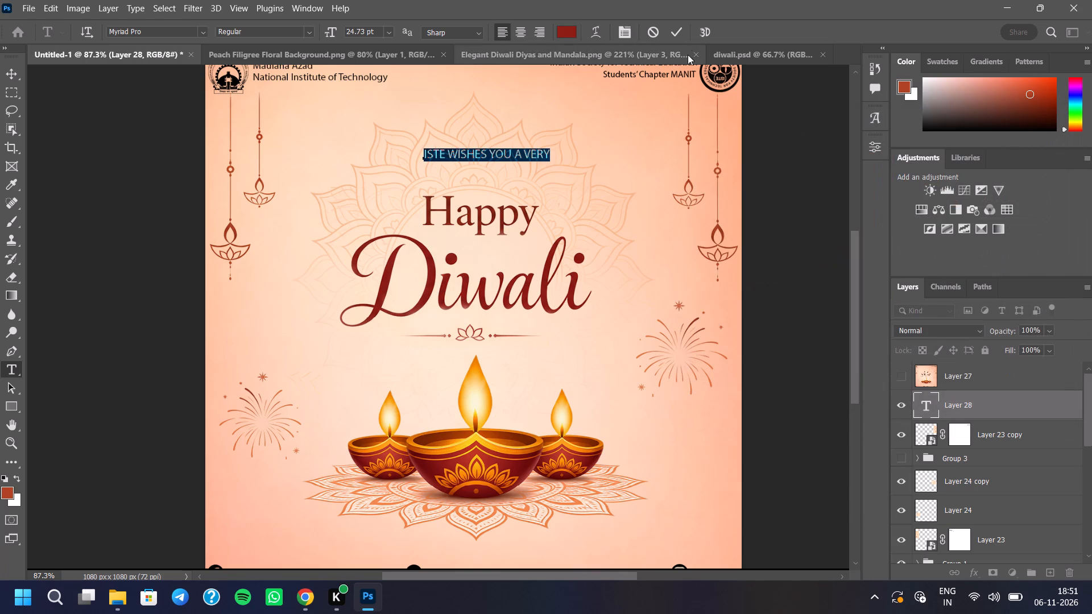
pyautogui.click(683, 40)
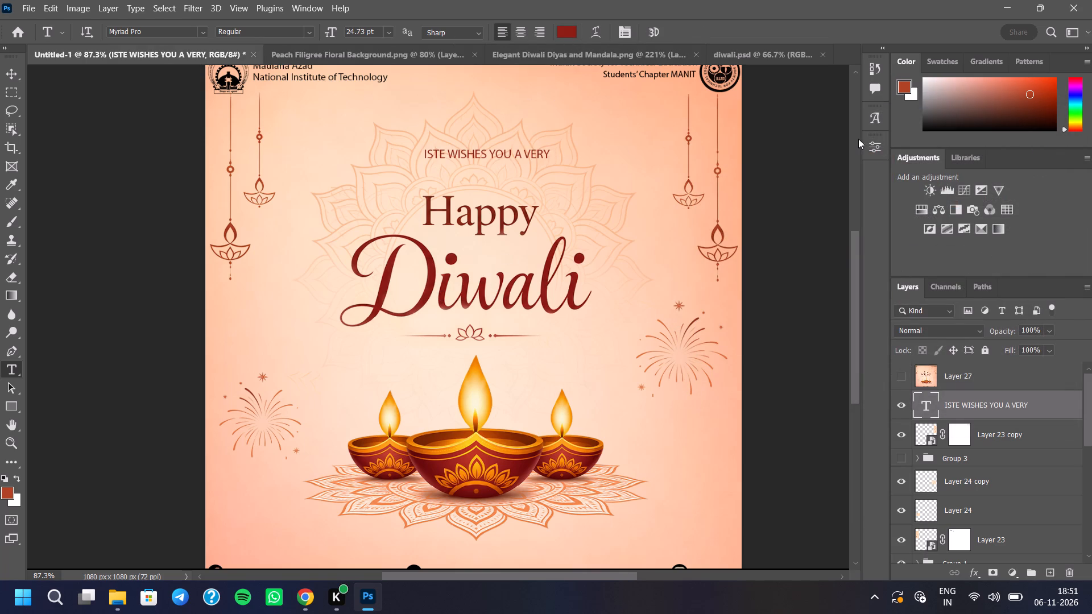
# Set the ISTE WISHES YOU A VERY text to the Bold style of Myriad Pro.
pyautogui.click(878, 150)
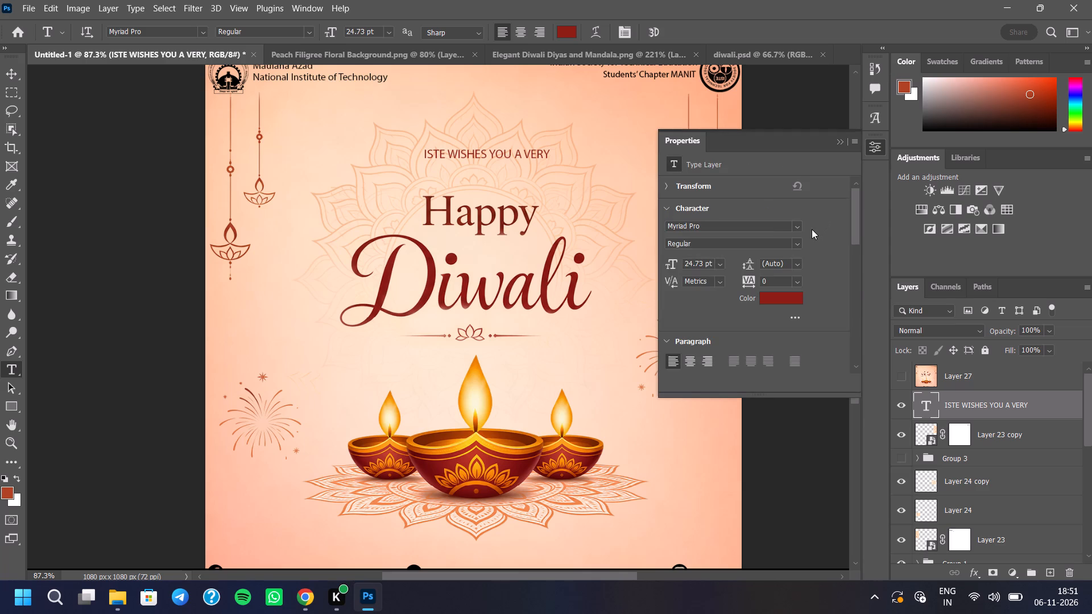
pyautogui.click(791, 244)
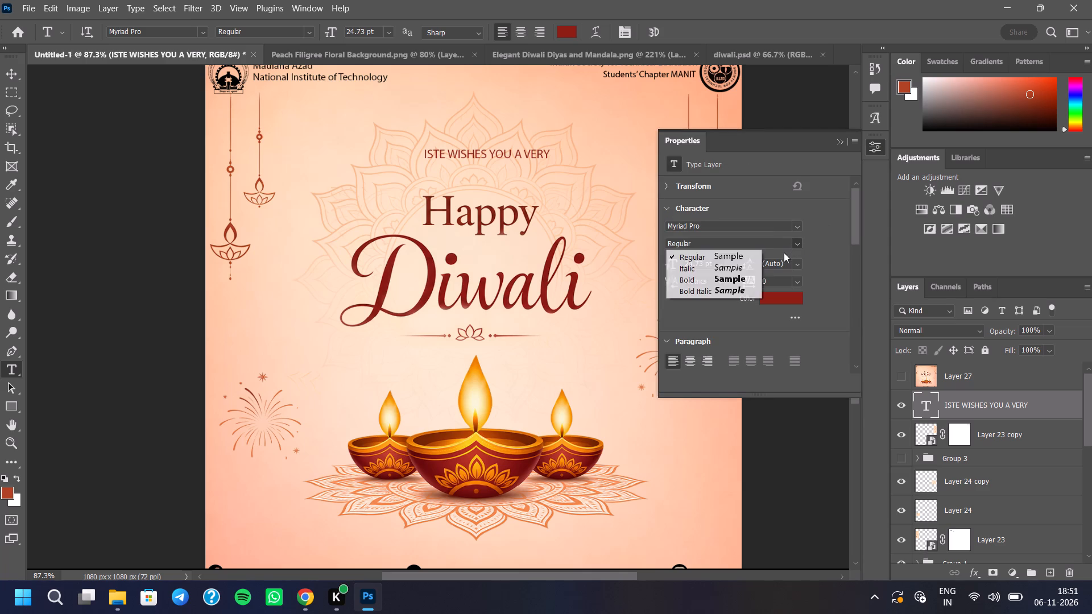
pyautogui.click(743, 276)
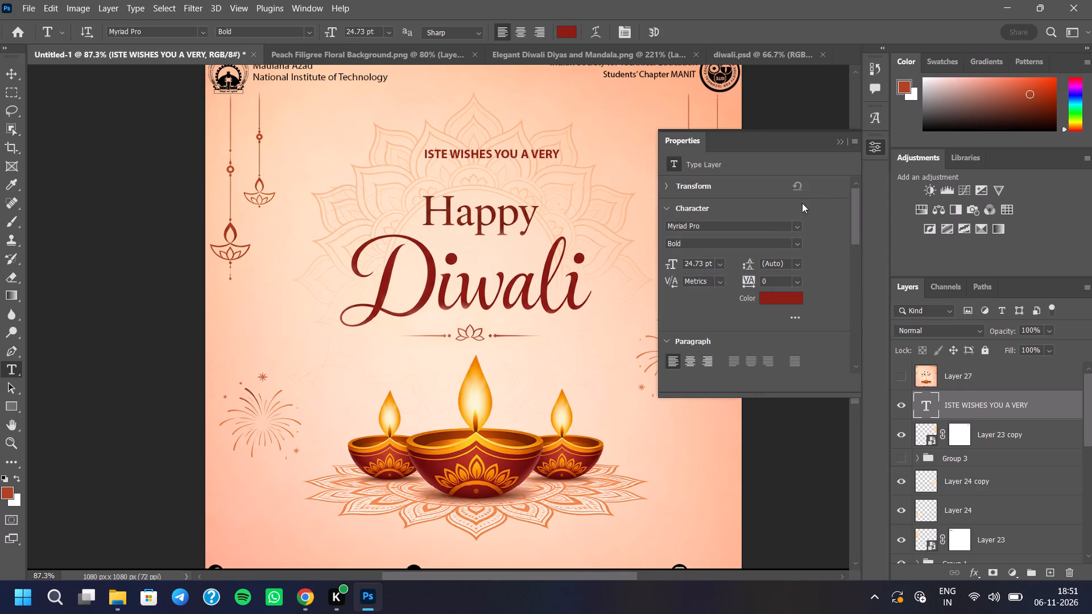
pyautogui.click(839, 142)
# Centre the ISTE WISHES YOU A VERY line horizontally on the poster.
pyautogui.hotkey('ctrl', 't')
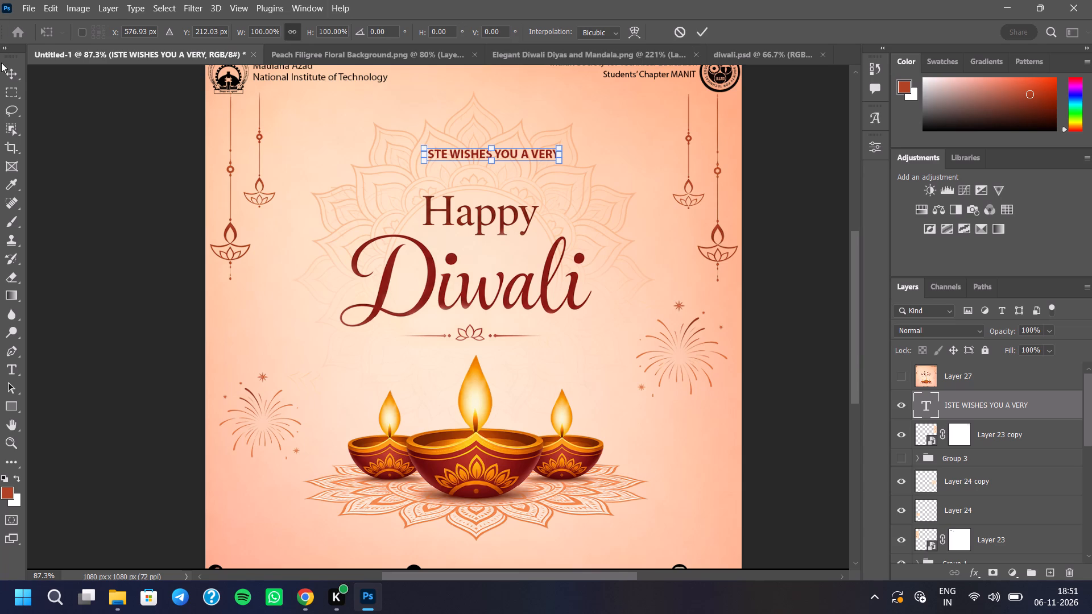
pyautogui.click(10, 77)
pyautogui.click(326, 35)
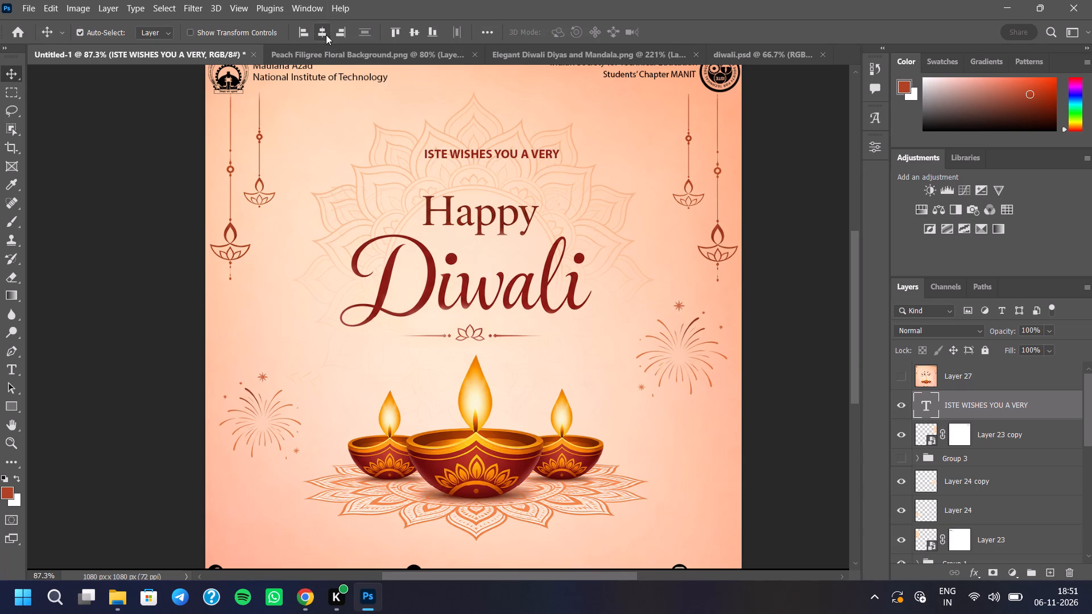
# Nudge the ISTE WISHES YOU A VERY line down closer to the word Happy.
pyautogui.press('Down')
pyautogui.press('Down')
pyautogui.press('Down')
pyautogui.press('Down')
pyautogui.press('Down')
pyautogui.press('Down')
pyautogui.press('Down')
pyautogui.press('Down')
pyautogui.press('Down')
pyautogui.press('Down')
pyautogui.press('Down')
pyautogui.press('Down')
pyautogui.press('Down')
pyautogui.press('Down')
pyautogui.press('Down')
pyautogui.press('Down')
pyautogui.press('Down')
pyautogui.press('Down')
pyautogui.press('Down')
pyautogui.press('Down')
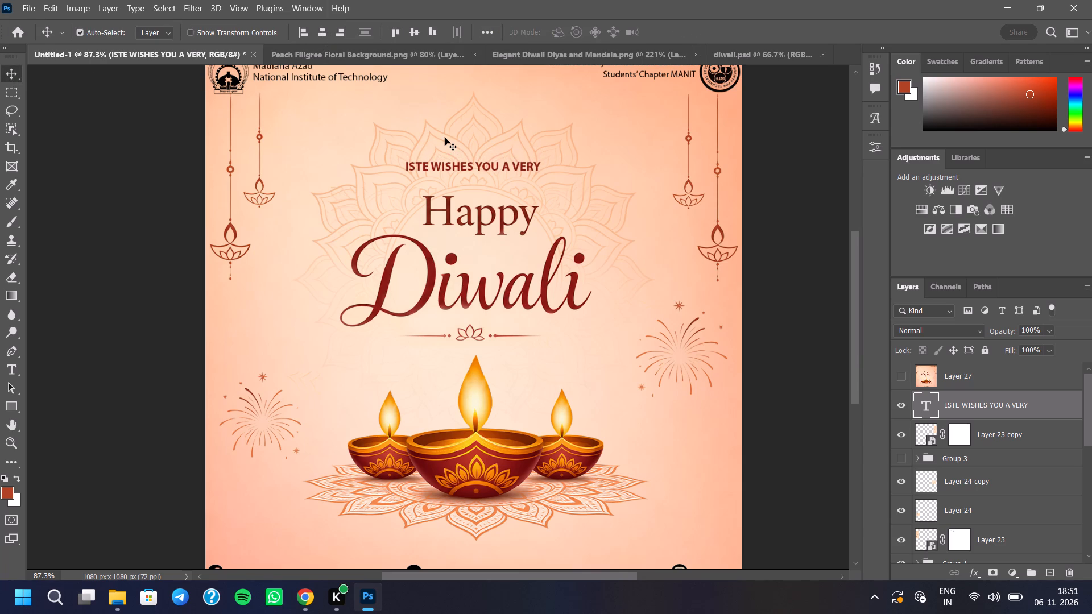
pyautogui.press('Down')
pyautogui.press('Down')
# Nudge the ISTE WISHES YOU A VERY line 1 px to the right and up to about Y 91 px, just below the header.
pyautogui.press('Right')
pyautogui.press('Right')
pyautogui.press('Left')
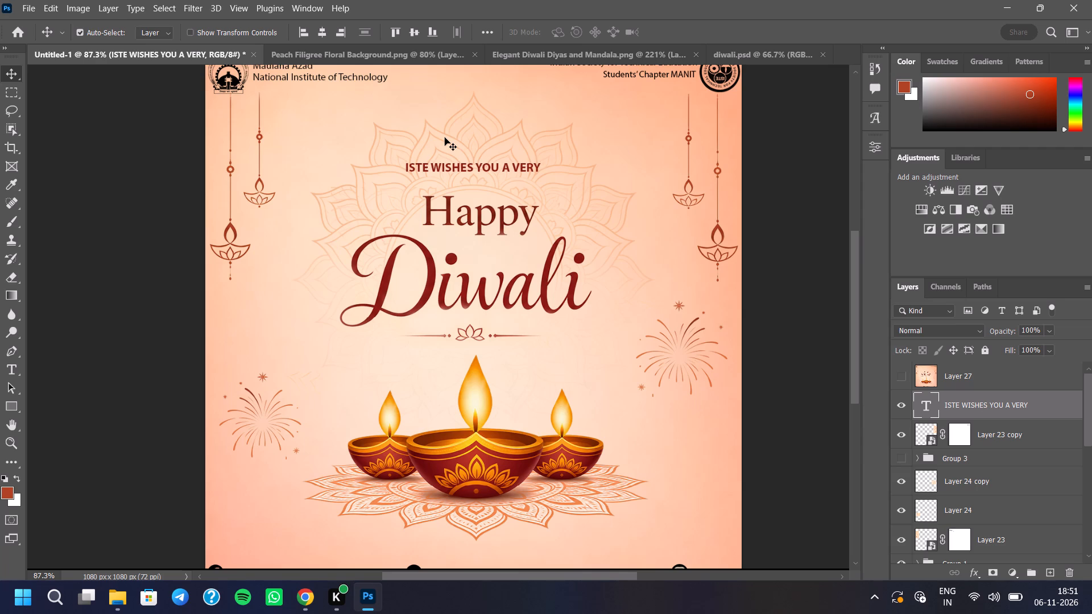
pyautogui.keyDown('ctrl'); pyautogui.scroll(-2, 439, 220); pyautogui.keyUp('ctrl')
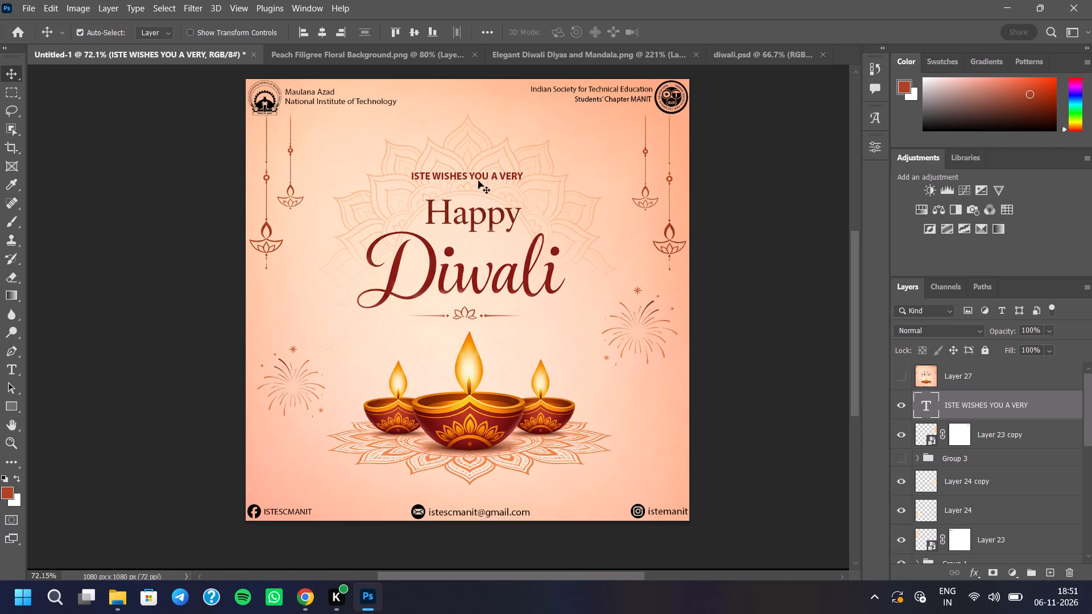
pyautogui.press('Up')
pyautogui.press('Up')
pyautogui.press('Up')
pyautogui.press('Up')
pyautogui.press('Up')
pyautogui.press('Up')
pyautogui.press('Up')
pyautogui.press('Up')
pyautogui.press('Up')
pyautogui.press('Up')
pyautogui.press('Up')
pyautogui.press('Up')
pyautogui.press('Up')
pyautogui.press('Up')
pyautogui.press('Up')
pyautogui.press('Up')
pyautogui.press('Up')
pyautogui.press('Up')
pyautogui.press('Up')
pyautogui.press('Up')
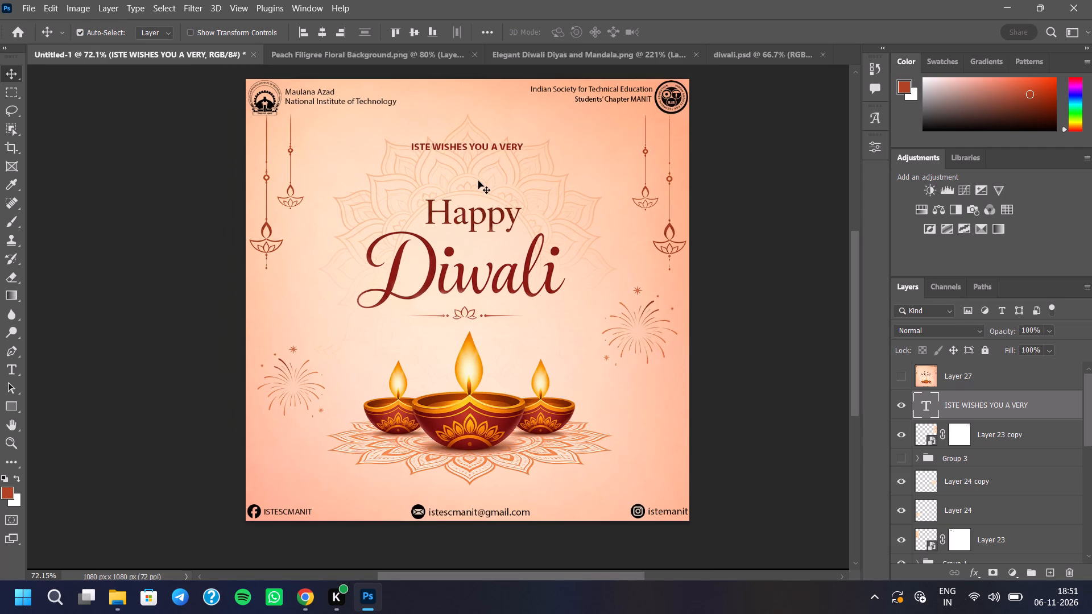
pyautogui.press('Up')
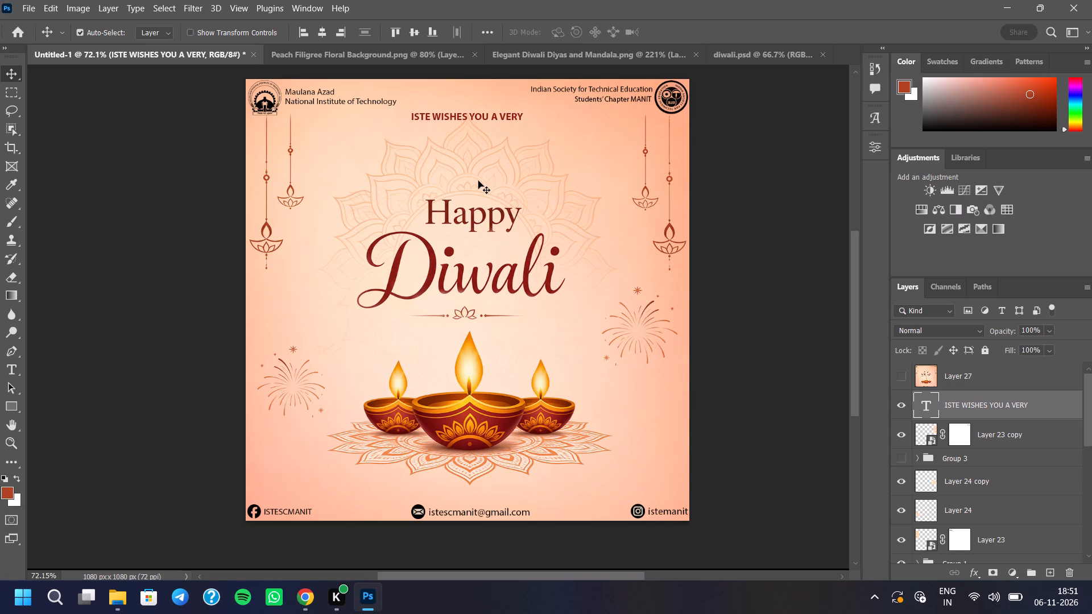
pyautogui.press('Up')
pyautogui.press('Up')
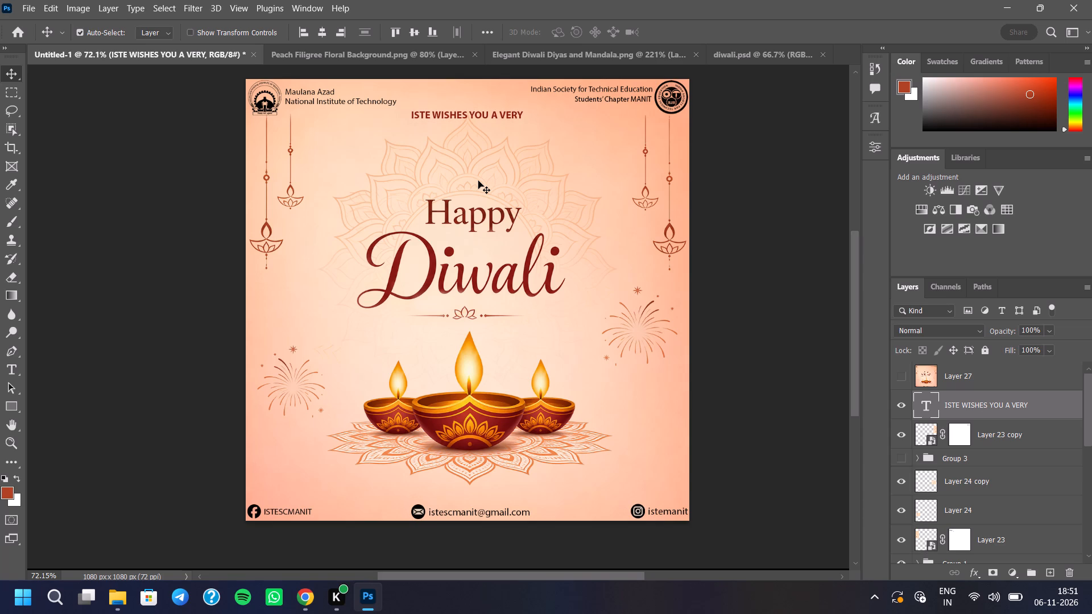
pyautogui.press('Down')
pyautogui.press('Down')
# Enlarge the ISTE WISHES YOU A VERY line proportionally to about one and a half times its size.
pyautogui.hotkey('ctrl', 't')
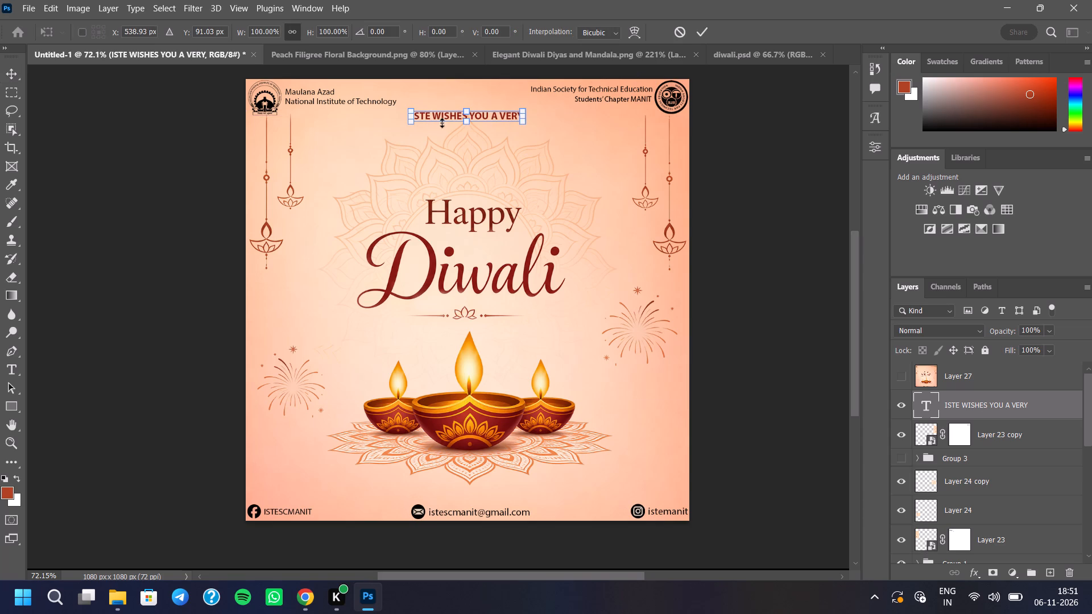
pyautogui.moveTo(466, 126); pyautogui.dragTo(471, 132)
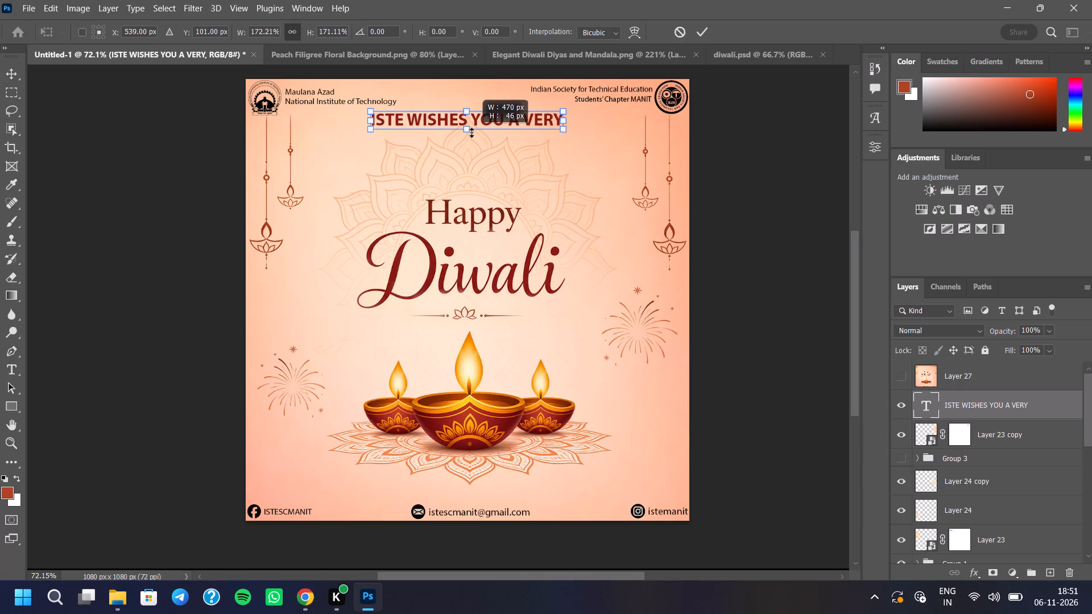
pyautogui.moveTo(471, 132); pyautogui.dragTo(471, 131)
pyautogui.click(705, 30)
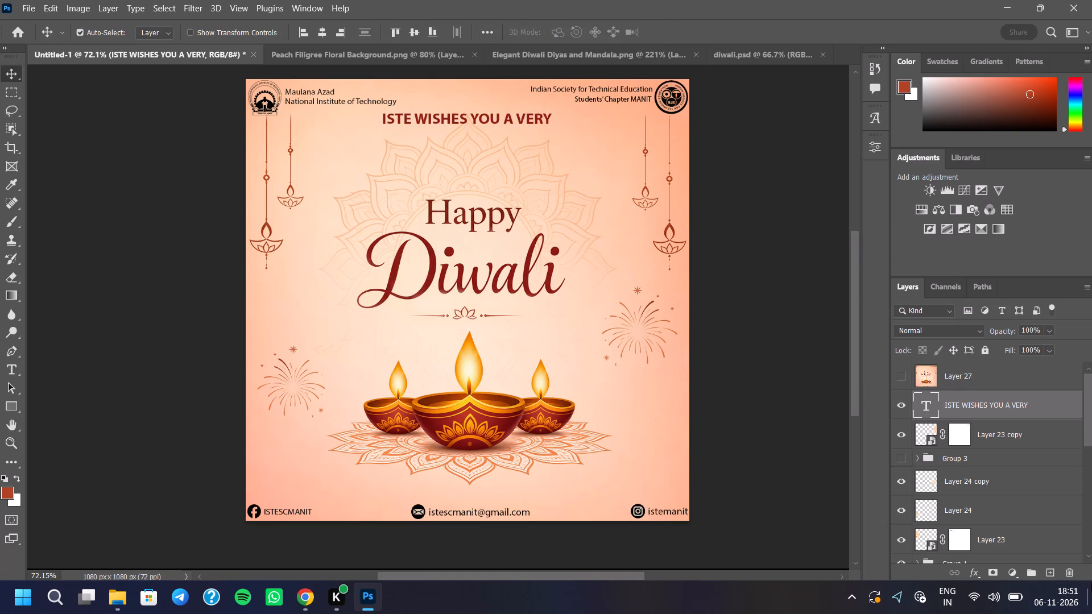
# Nudge the background mandala on Layer 3 down by about 22 px, away from the greeting line.
pyautogui.scroll(-4, 1049, 578)
pyautogui.scroll(4, 546, 409)
pyautogui.scroll(-3, 545, 387)
pyautogui.scroll(3, 375, 187)
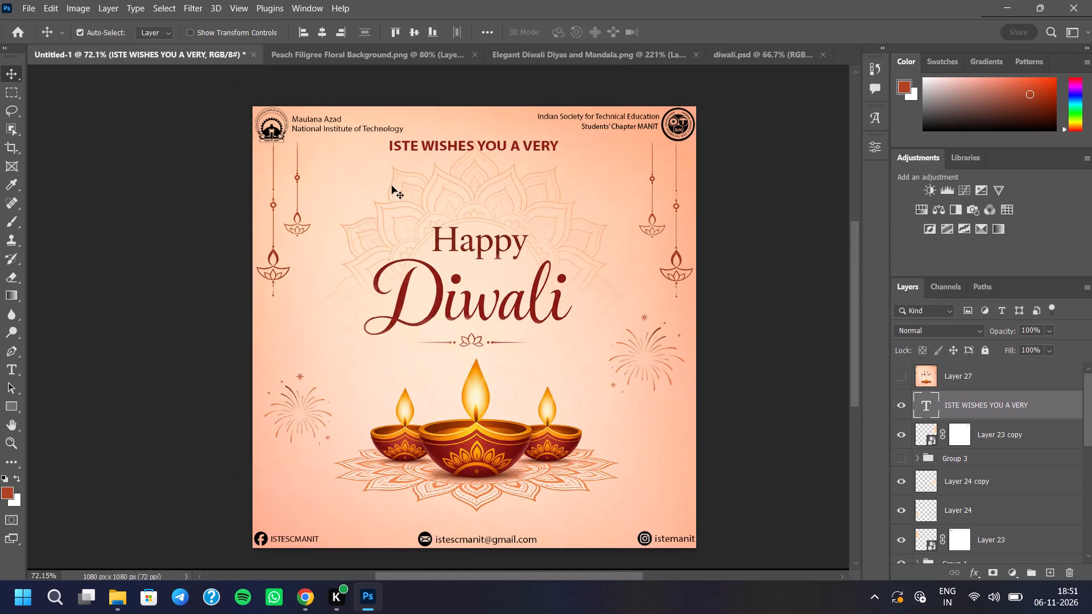
pyautogui.scroll(-15, 1037, 399)
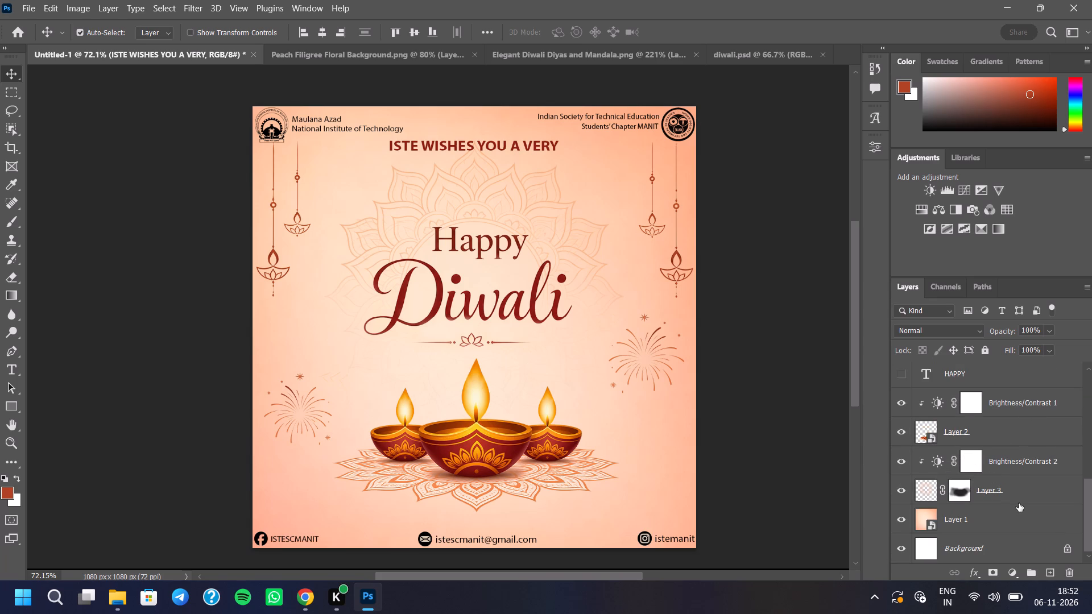
pyautogui.click(1019, 503)
pyautogui.press('Down')
pyautogui.press('Down')
pyautogui.press('Down')
pyautogui.press('Down')
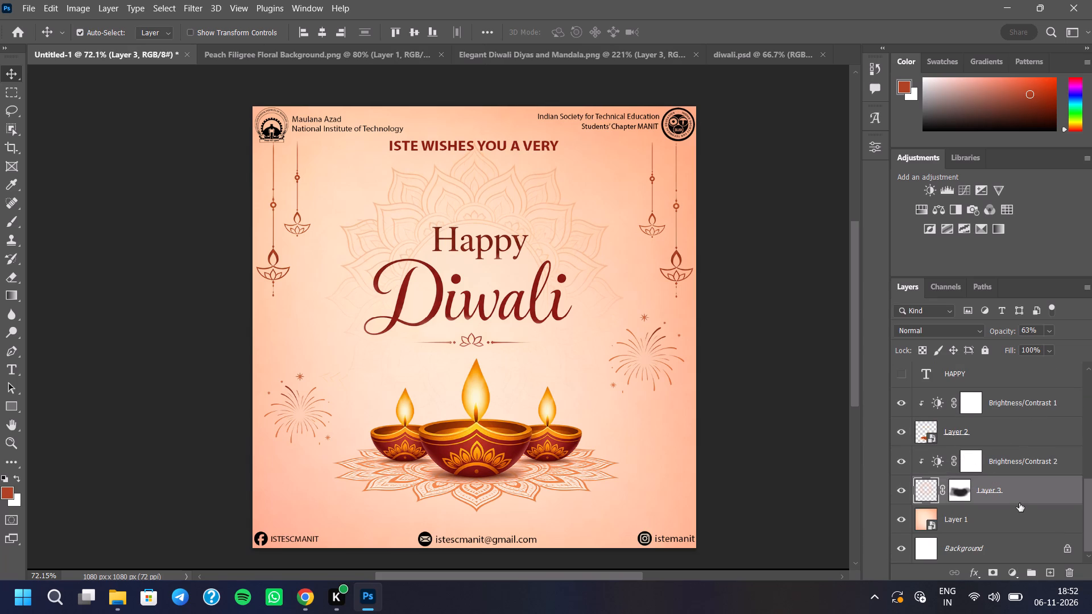
pyautogui.press('Down')
pyautogui.press('Down')
pyautogui.press('Down')
pyautogui.press('Down')
pyautogui.press('Down')
pyautogui.press('Down')
pyautogui.press('Down')
pyautogui.press('Down')
pyautogui.press('Down')
pyautogui.press('Down')
pyautogui.press('Down')
pyautogui.press('Down')
pyautogui.press('Down')
pyautogui.press('Down')
pyautogui.press('Down')
pyautogui.press('Down')
pyautogui.press('Down')
pyautogui.press('Down')
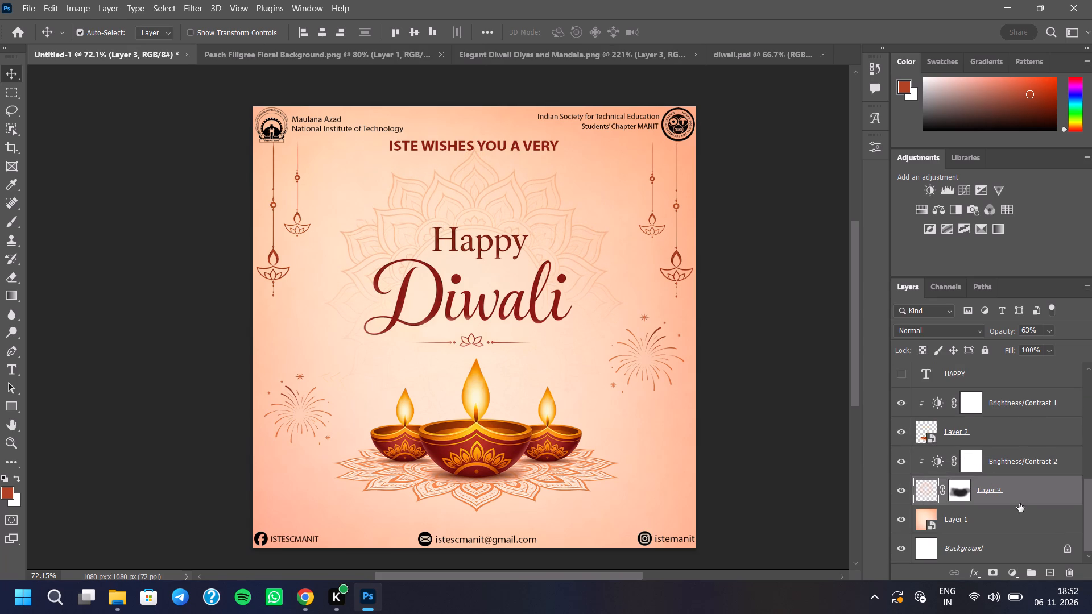
# Nudge the Happy Diwali title on Layer 4 down by about 14 px and to the right by about 8 px.
pyautogui.scroll(4, 1020, 457)
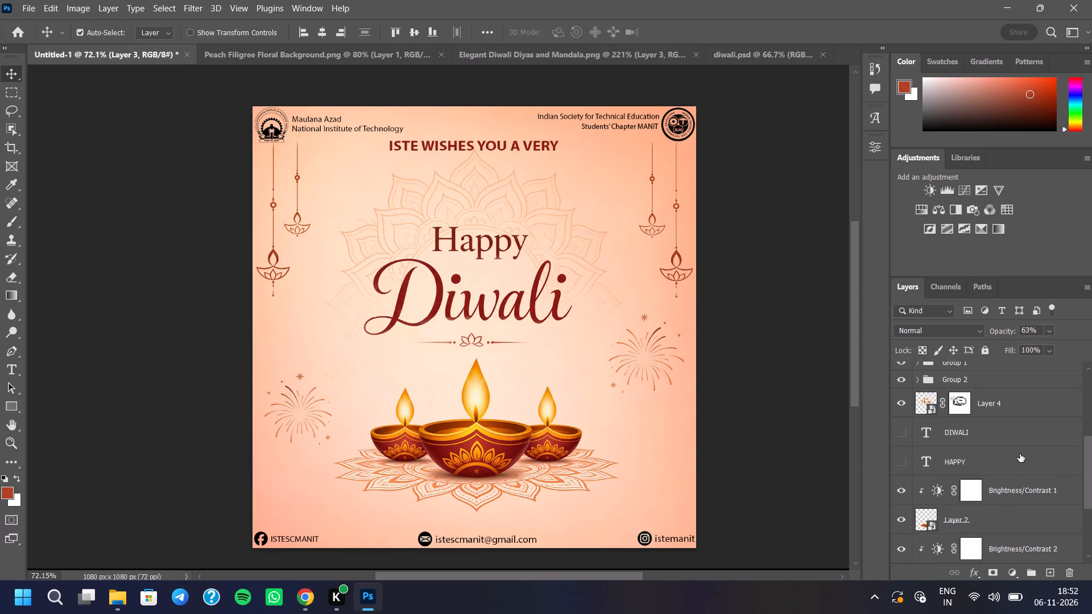
pyautogui.click(1027, 433)
pyautogui.press('Down')
pyautogui.press('Down')
pyautogui.press('Down')
pyautogui.press('Down')
pyautogui.press('Down')
pyautogui.press('Down')
pyautogui.press('Down')
pyautogui.press('Down')
pyautogui.press('Down')
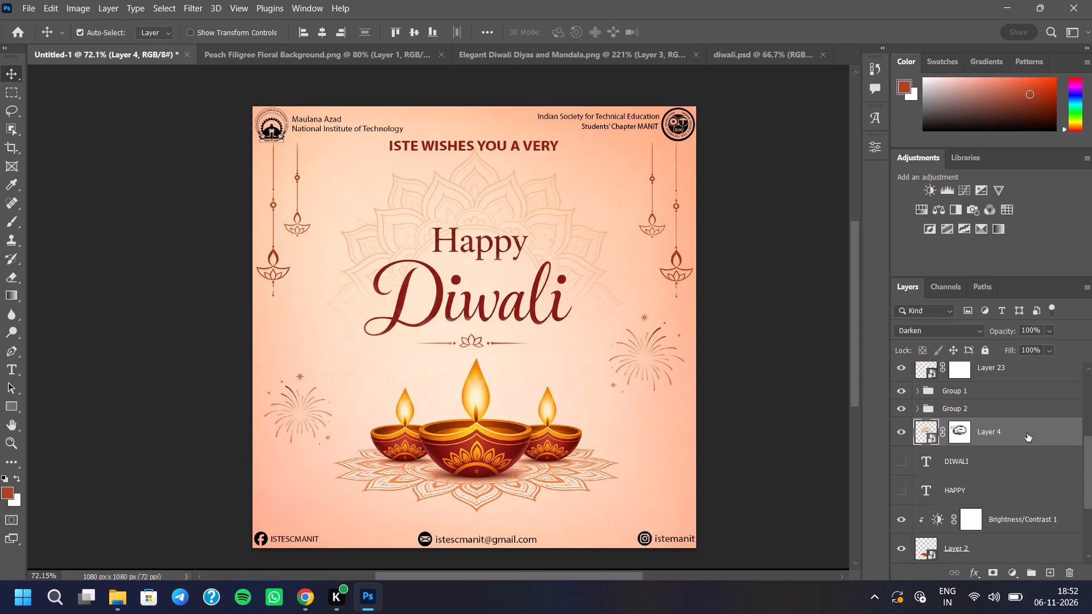
pyautogui.press('Down')
pyautogui.press('Down')
pyautogui.press('Down')
pyautogui.press('Down')
pyautogui.press('Down')
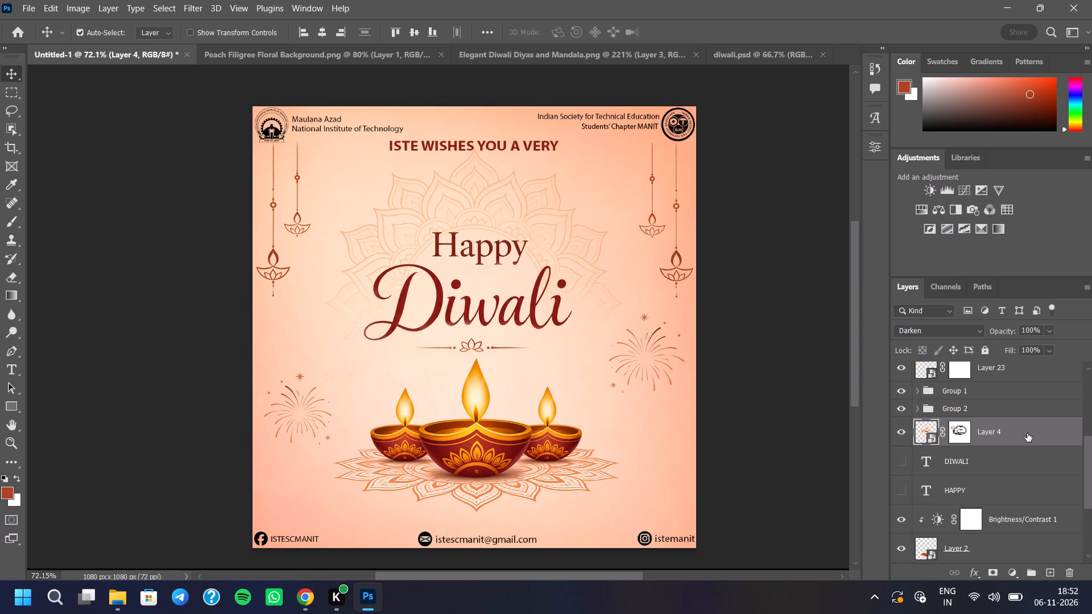
pyautogui.press('Right')
pyautogui.press('Right')
pyautogui.press('Right')
pyautogui.press('Right')
pyautogui.press('Right')
pyautogui.press('Right')
pyautogui.press('Right')
pyautogui.press('Right')
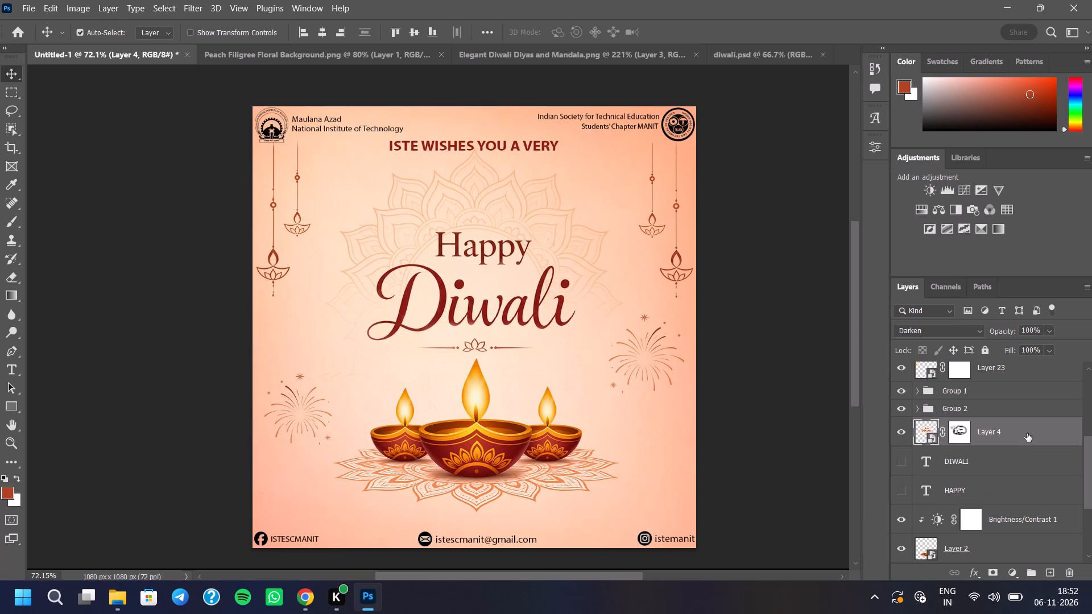
pyautogui.press('Left')
pyautogui.press('Right')
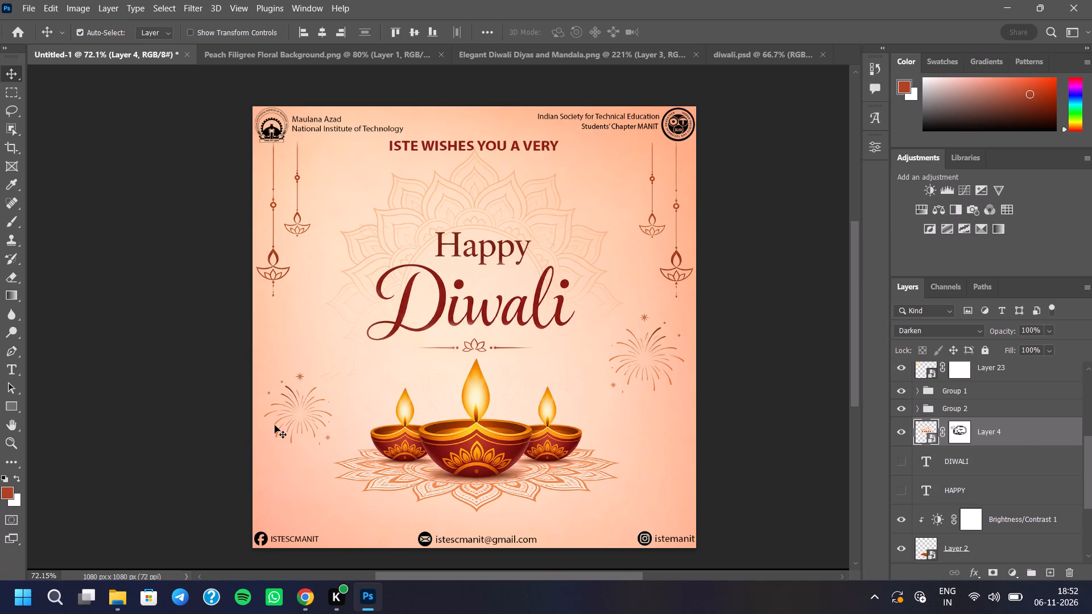
# Centre the diyas on Layer 2 horizontally on the poster.
pyautogui.click(481, 449)
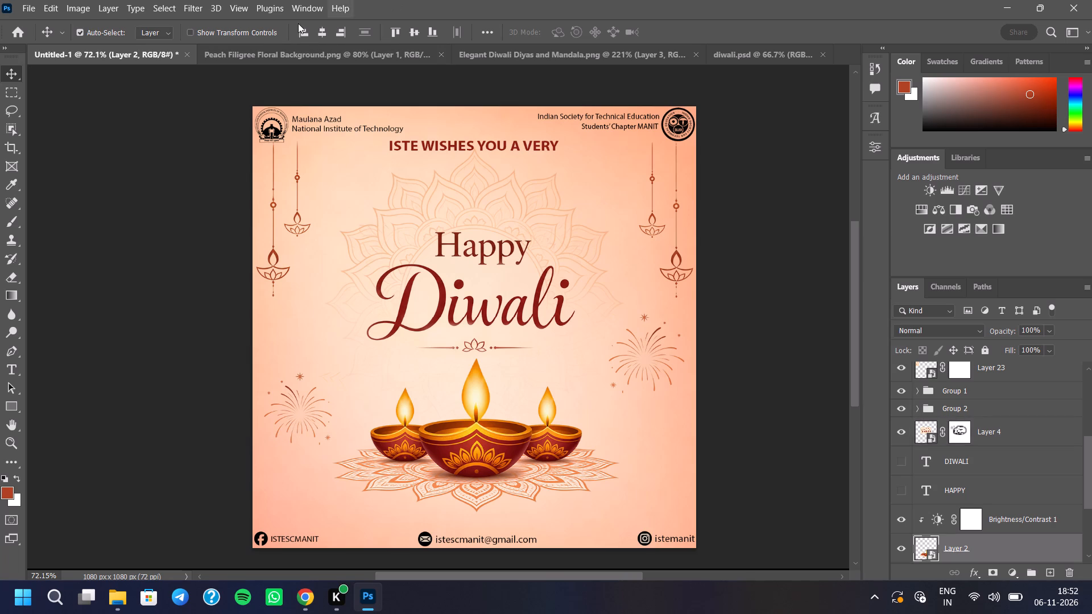
pyautogui.click(316, 23)
pyautogui.click(316, 23)
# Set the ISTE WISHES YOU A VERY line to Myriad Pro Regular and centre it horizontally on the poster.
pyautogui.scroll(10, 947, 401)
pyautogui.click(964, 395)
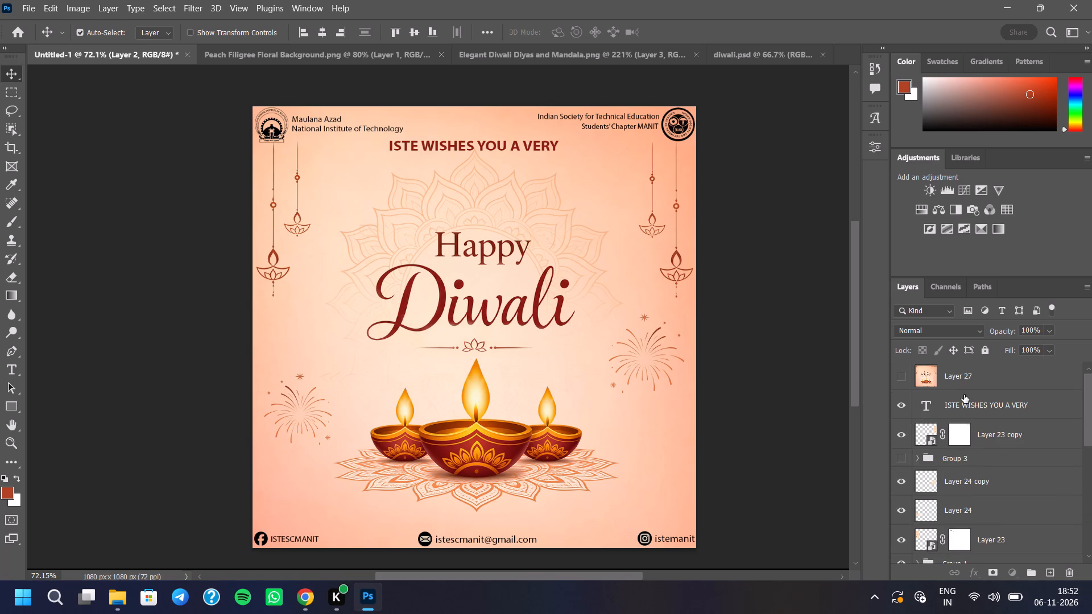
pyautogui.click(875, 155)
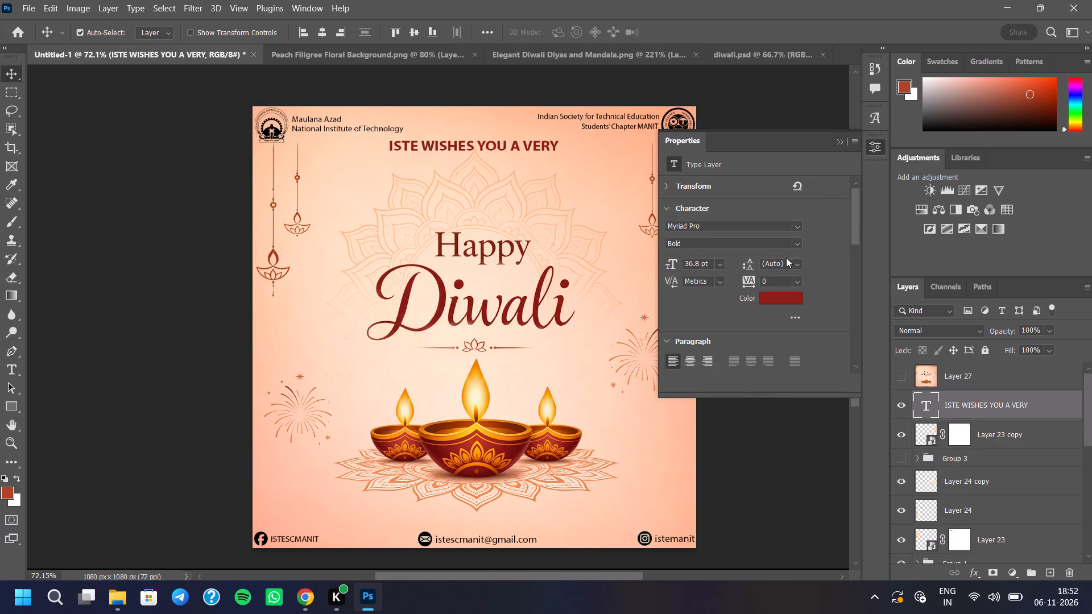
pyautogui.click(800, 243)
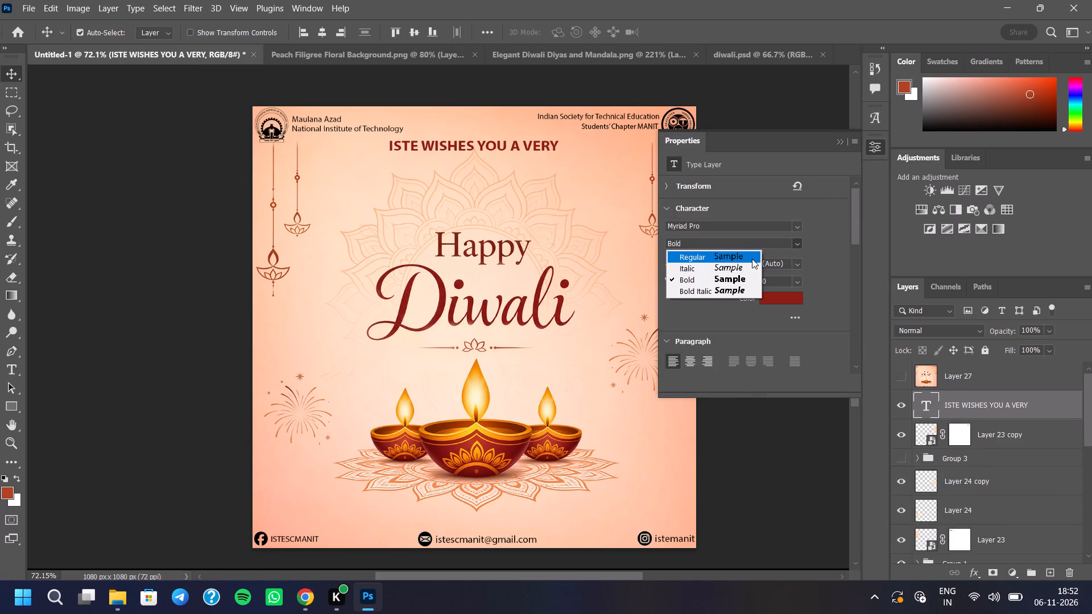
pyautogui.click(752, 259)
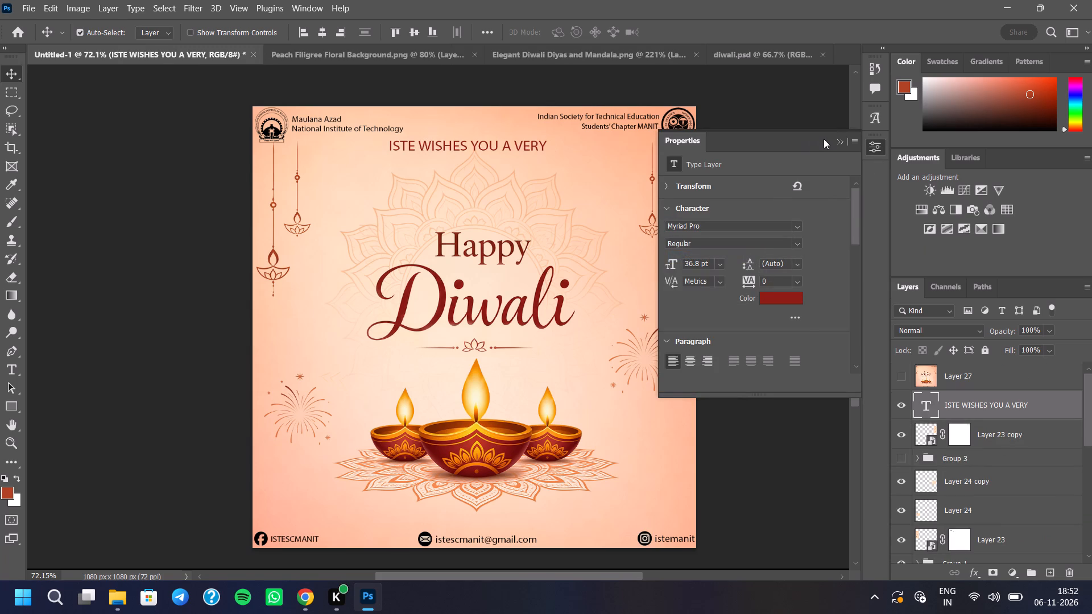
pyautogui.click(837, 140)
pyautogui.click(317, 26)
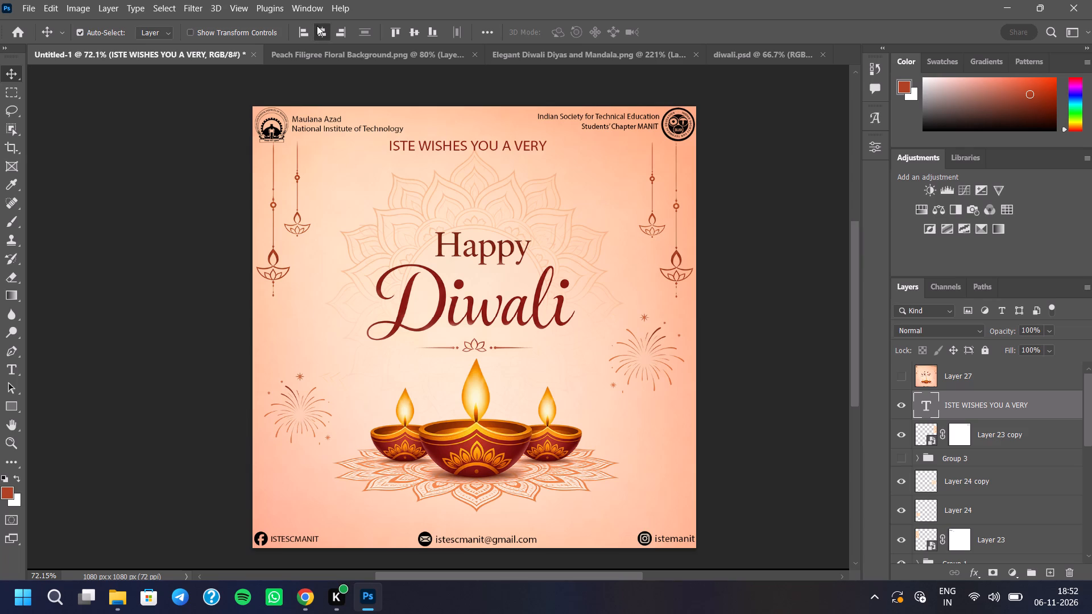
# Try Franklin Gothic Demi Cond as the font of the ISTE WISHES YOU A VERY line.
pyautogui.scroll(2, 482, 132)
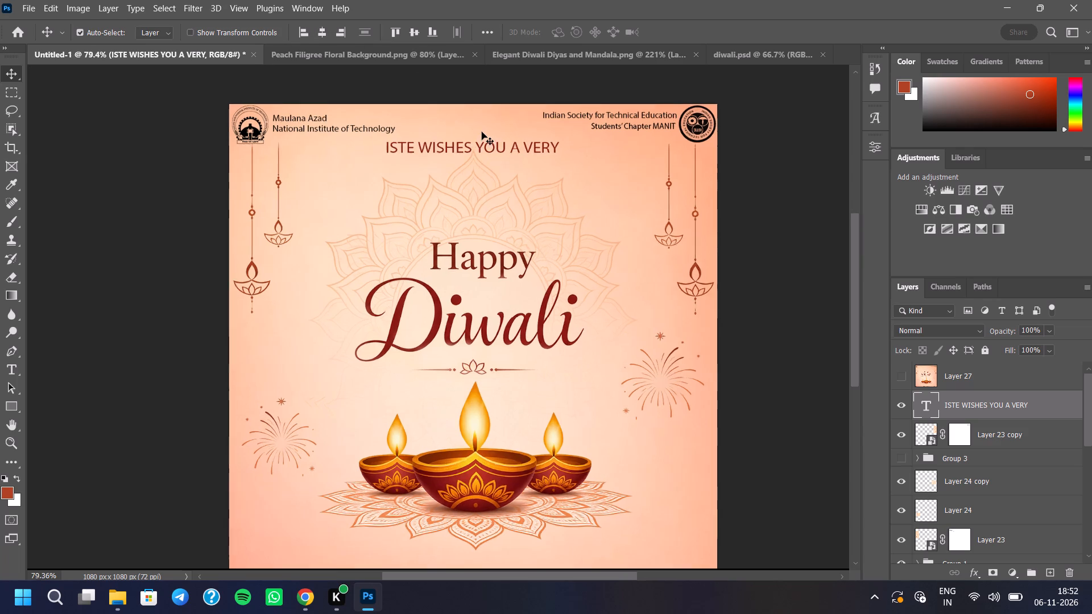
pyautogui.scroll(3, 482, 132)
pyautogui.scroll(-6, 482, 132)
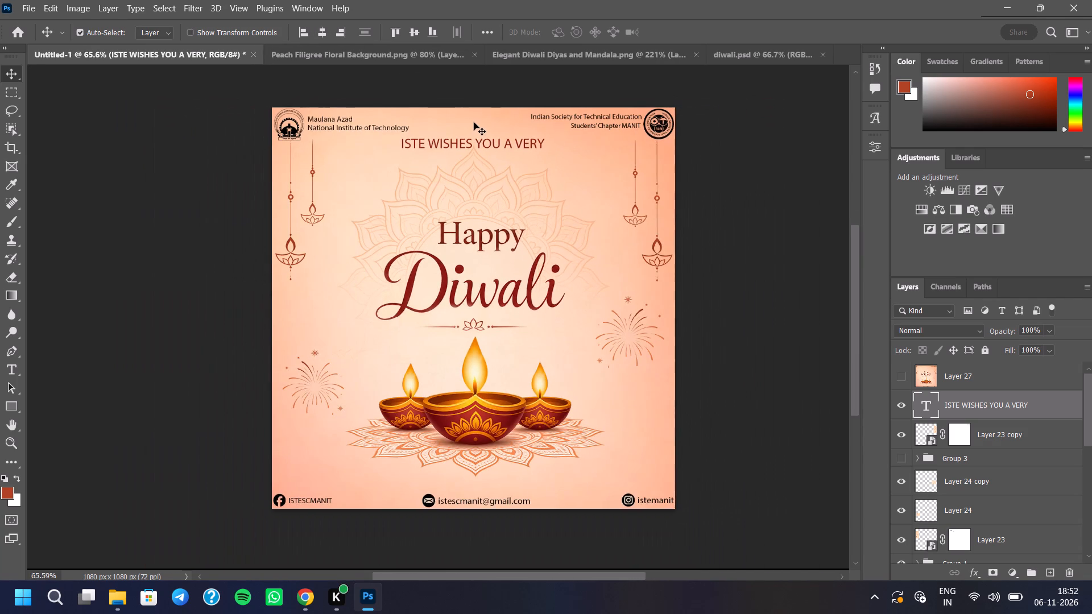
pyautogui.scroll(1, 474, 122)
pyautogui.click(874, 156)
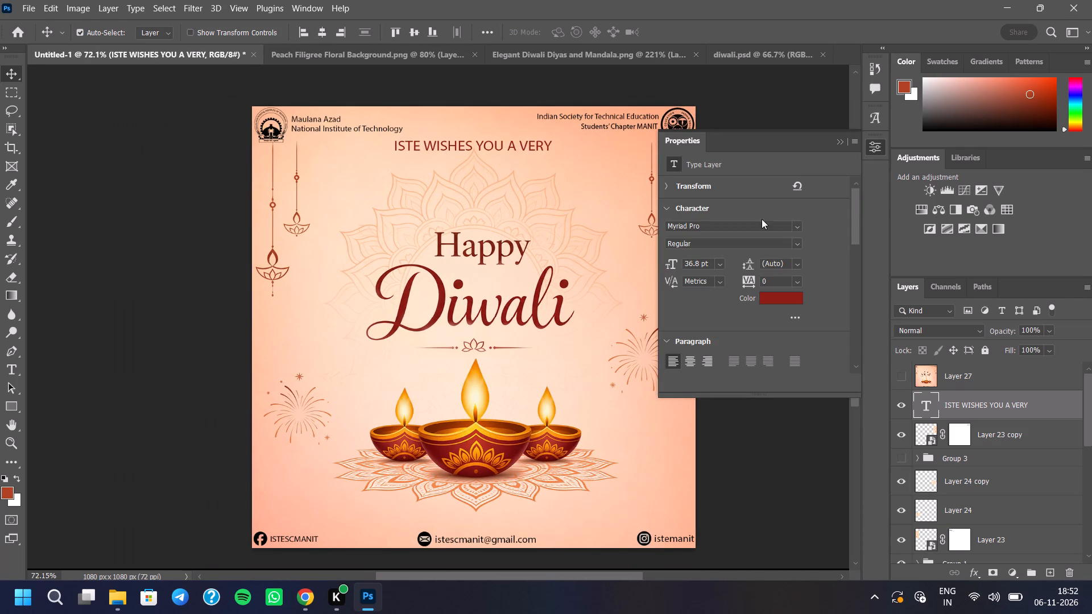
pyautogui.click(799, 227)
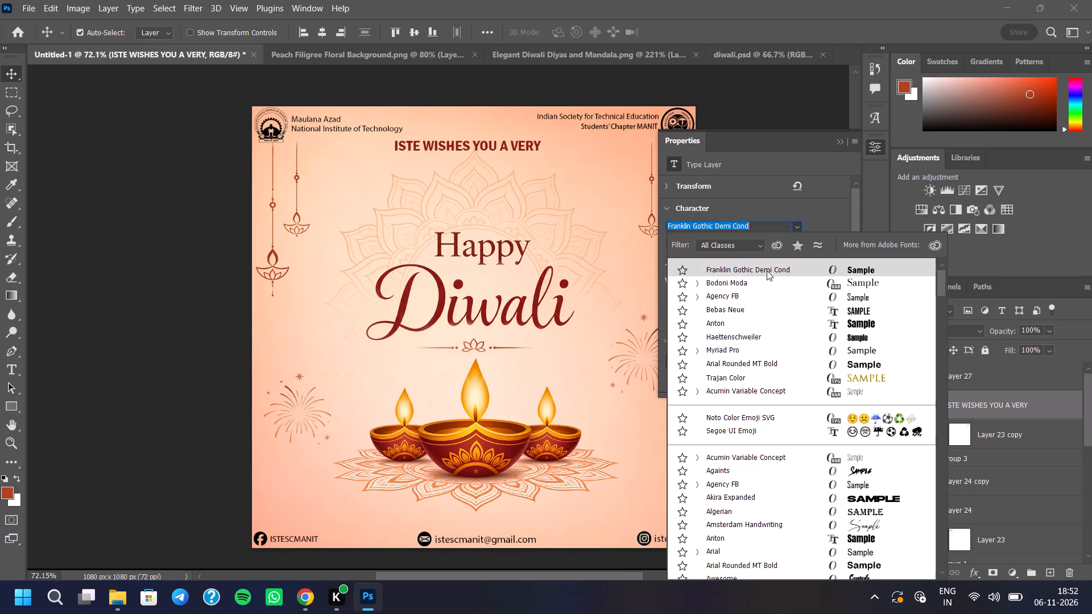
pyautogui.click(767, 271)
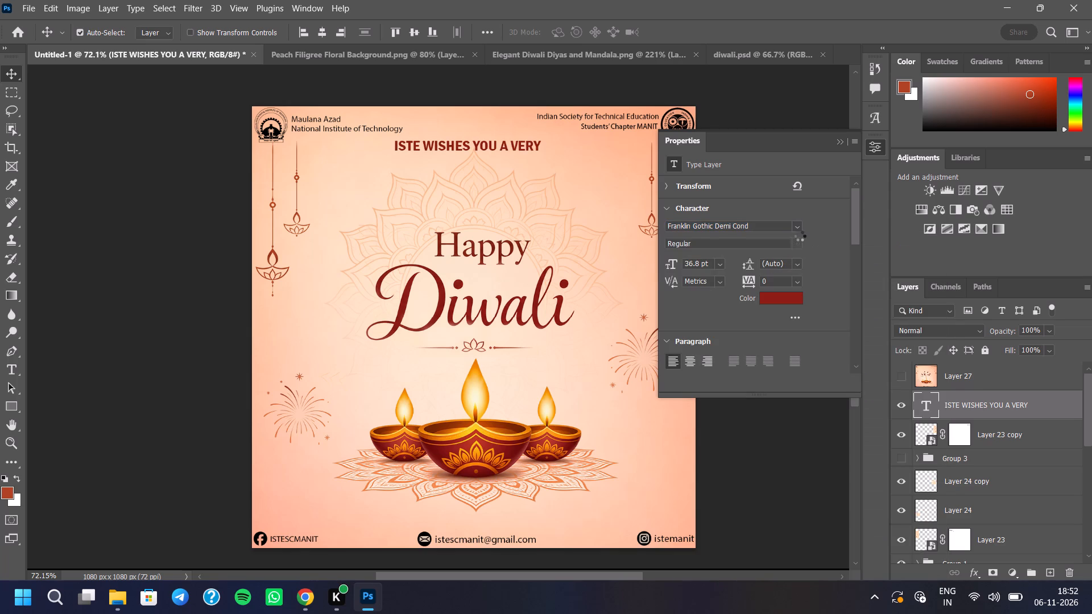
# Change the ISTE WISHES YOU A VERY line to Bodoni Moda SemiBold and centre it horizontally on the poster.
pyautogui.click(797, 223)
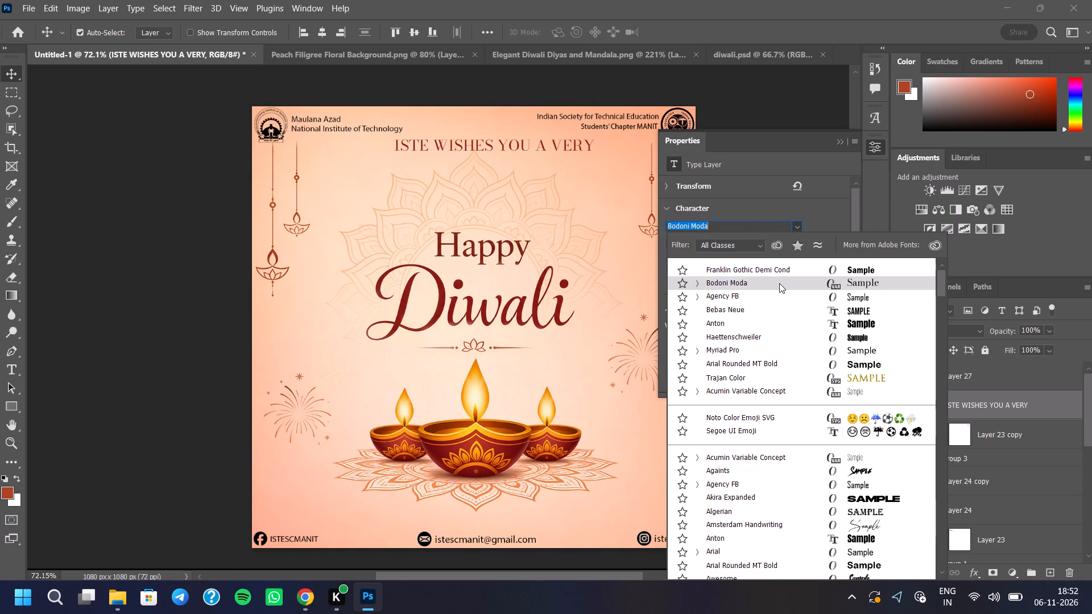
pyautogui.click(779, 283)
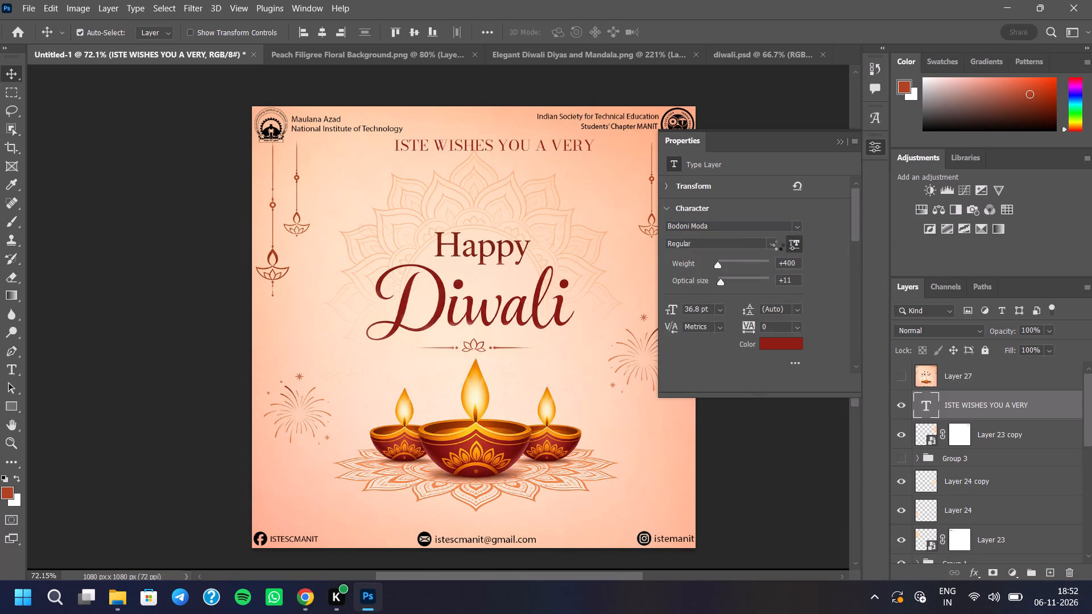
pyautogui.click(775, 240)
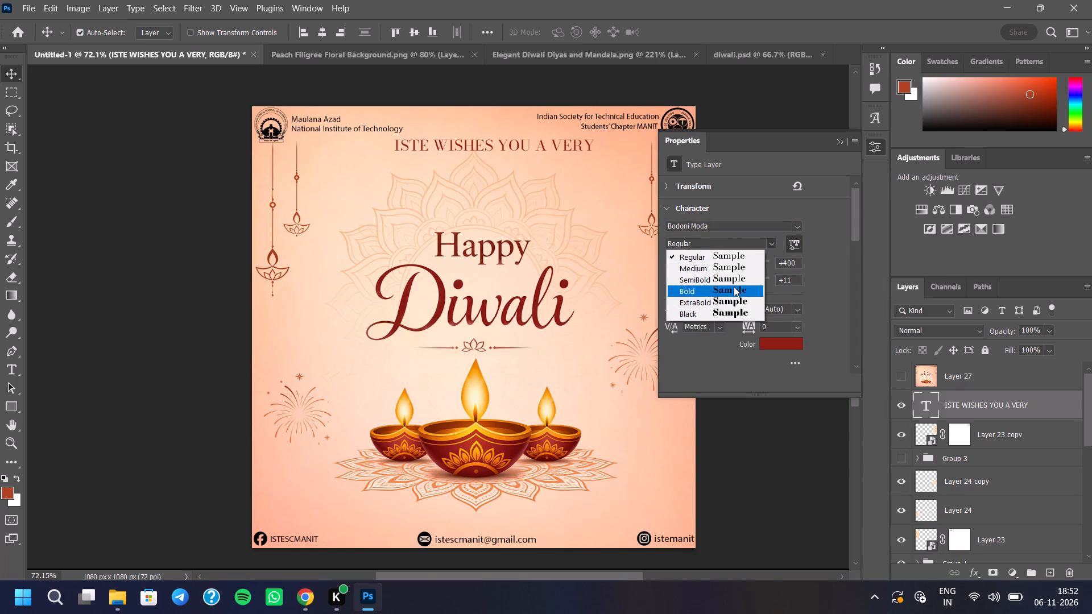
pyautogui.click(734, 276)
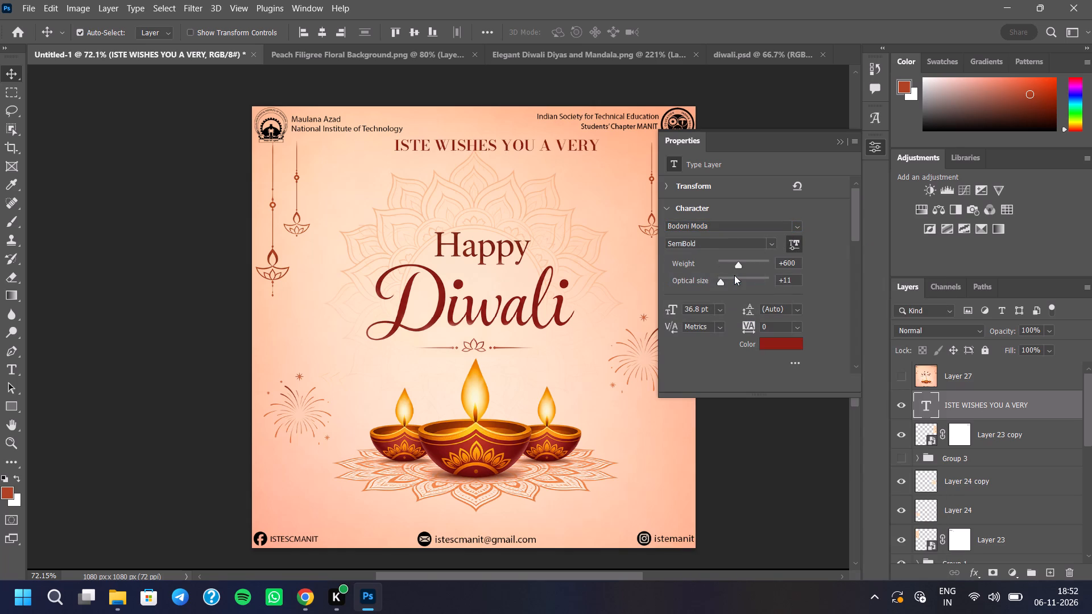
pyautogui.click(841, 141)
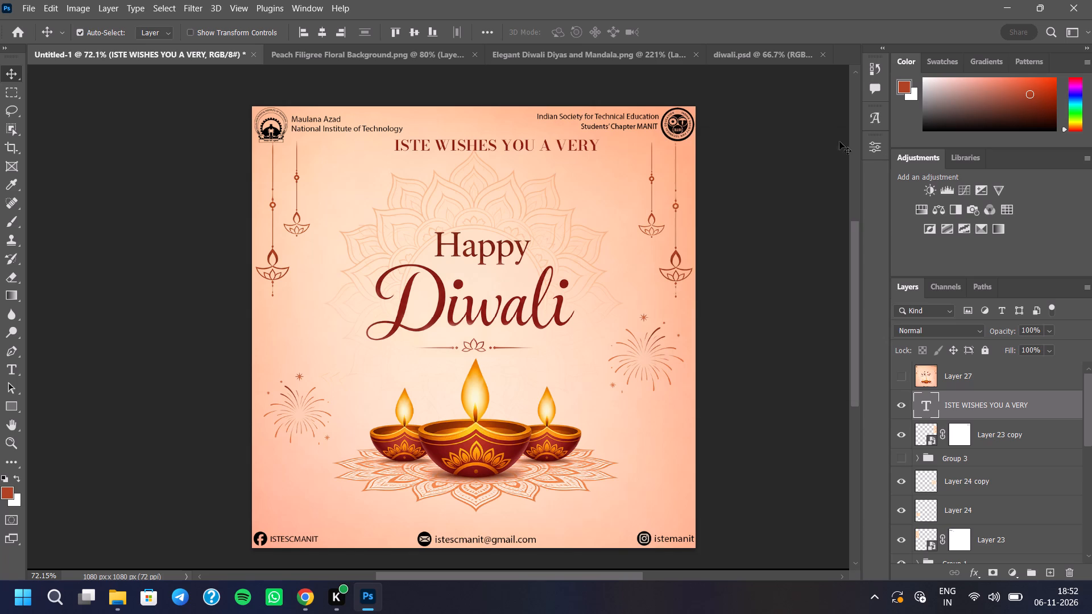
pyautogui.click(321, 30)
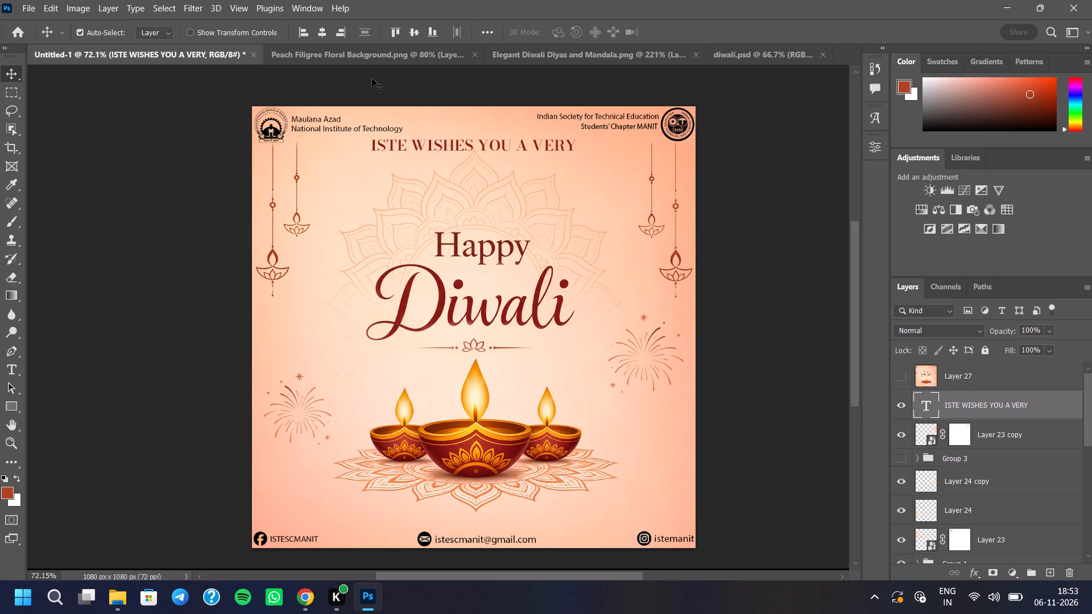
# Scale the ISTE WISHES YOU A VERY line down to about 84% and re-centre it horizontally on the poster.
pyautogui.hotkey('ctrl', 't')
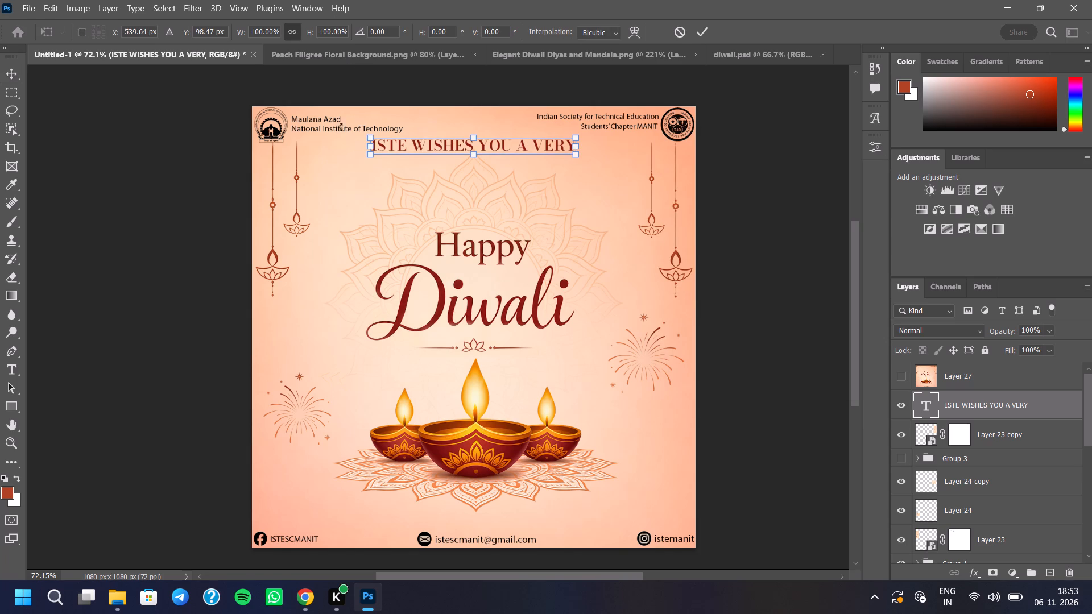
pyautogui.moveTo(369, 145); pyautogui.dragTo(406, 143)
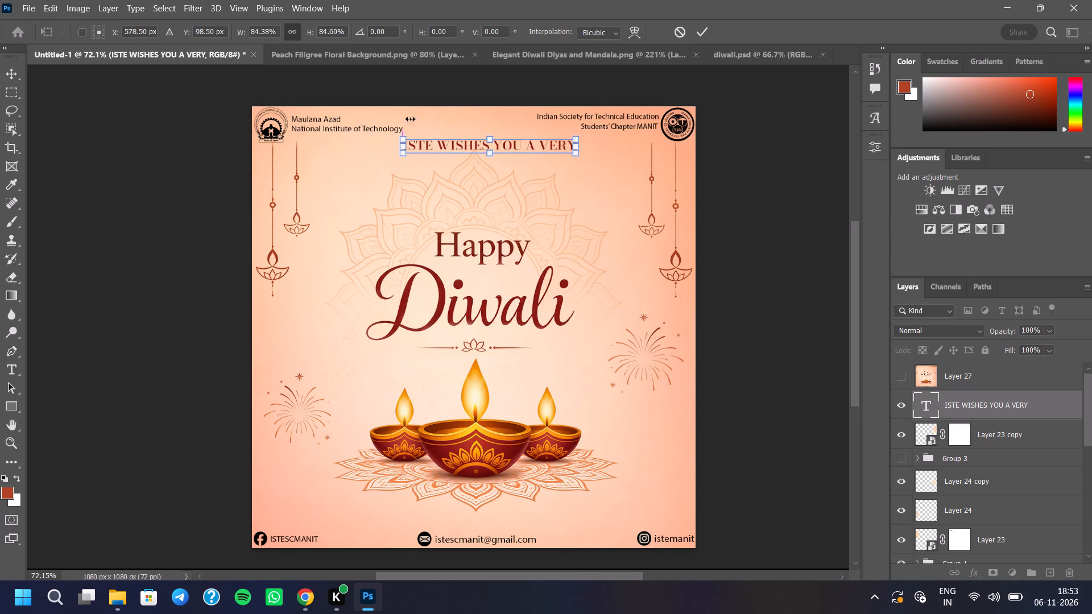
pyautogui.click(708, 24)
pyautogui.click(324, 34)
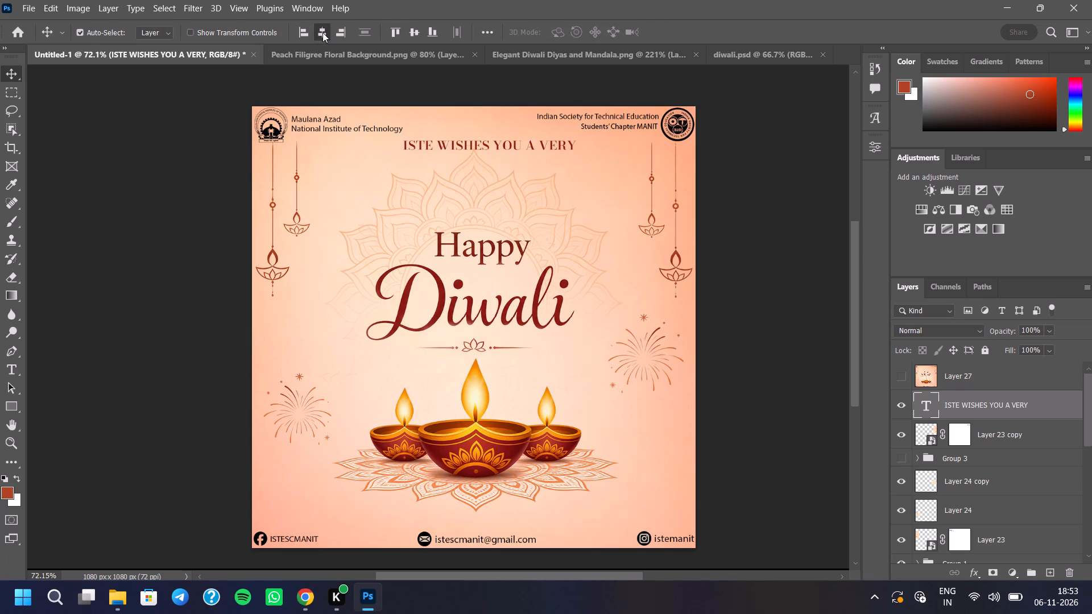
# Nudge the ISTE WISHES YOU A VERY line down by about 46 px, over the tip of the background mandala.
pyautogui.scroll(8, 489, 142)
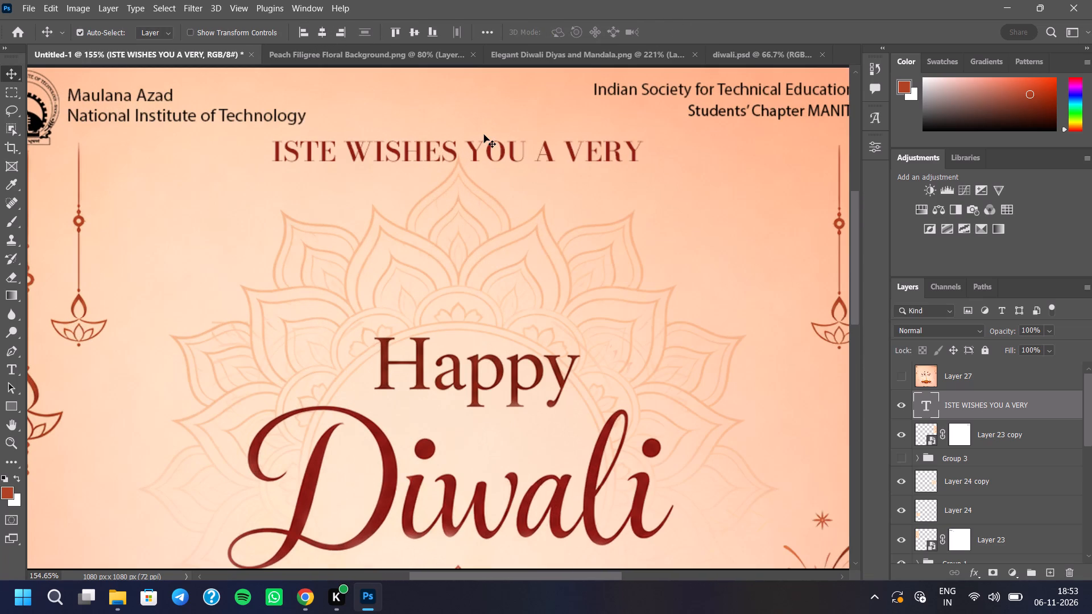
pyautogui.press('Down')
pyautogui.press('Down')
pyautogui.press('Down')
pyautogui.press('Down')
pyautogui.press('Down')
pyautogui.press('Down')
pyautogui.press('Down')
pyautogui.press('Down')
pyautogui.press('Down')
pyautogui.press('Down')
pyautogui.press('Down')
pyautogui.press('Down')
pyautogui.press('Down')
pyautogui.press('Down')
pyautogui.press('Down')
pyautogui.press('Down')
pyautogui.press('Down')
pyautogui.press('Down')
pyautogui.press('Down')
pyautogui.press('Down')
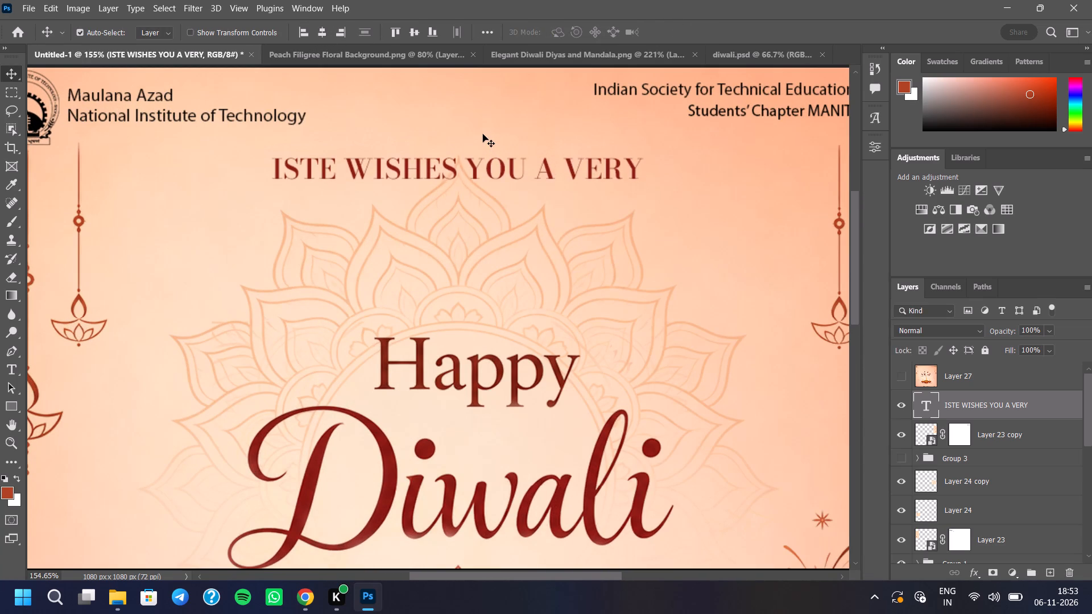
pyautogui.press('Down')
pyautogui.press('Down')
pyautogui.press('Down')
pyautogui.press('Down')
pyautogui.press('Down')
pyautogui.press('Down')
pyautogui.press('Down')
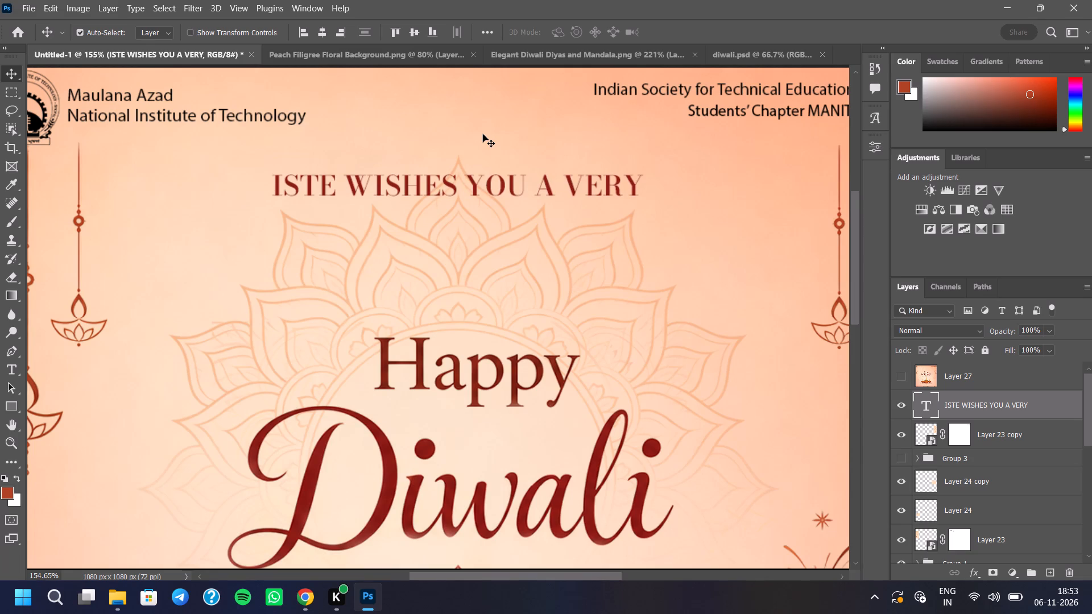
pyautogui.press('Down')
pyautogui.press('Down')
pyautogui.press('Down')
pyautogui.press('Down')
pyautogui.press('Down')
pyautogui.press('Down')
pyautogui.press('Down')
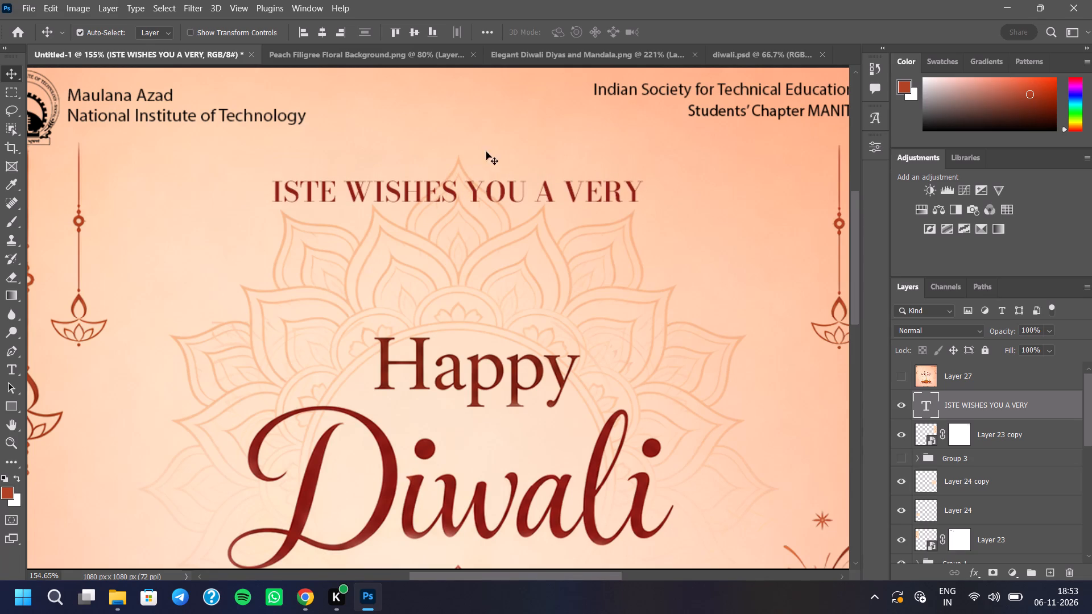
# Review the whole poster's layout, checking the greeting line against the mandala, the Happy Diwali title and the diyas.
pyautogui.scroll(-7, 493, 167)
pyautogui.scroll(-3, 490, 85)
pyautogui.scroll(3, 394, 493)
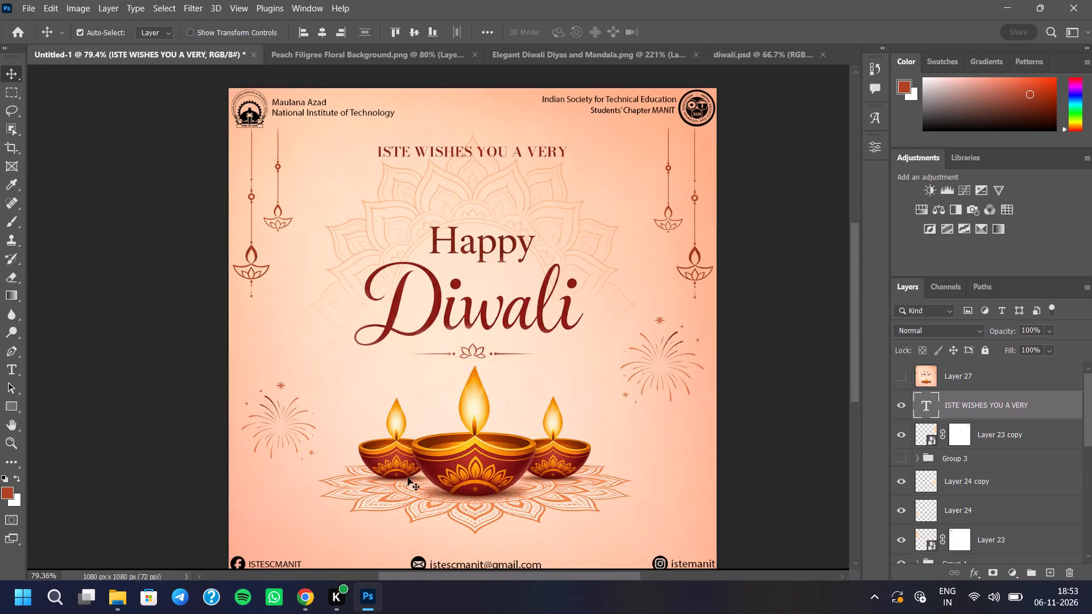
pyautogui.scroll(2, 412, 463)
pyautogui.scroll(-3, 355, 368)
pyautogui.scroll(2, 445, 374)
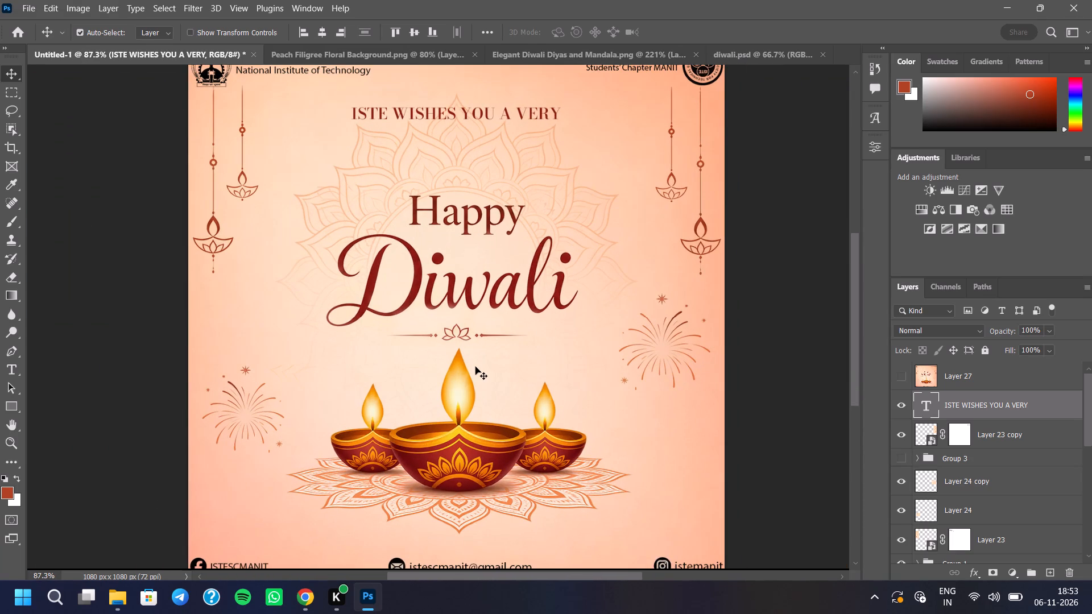
pyautogui.scroll(1, 475, 366)
pyautogui.scroll(-2, 475, 366)
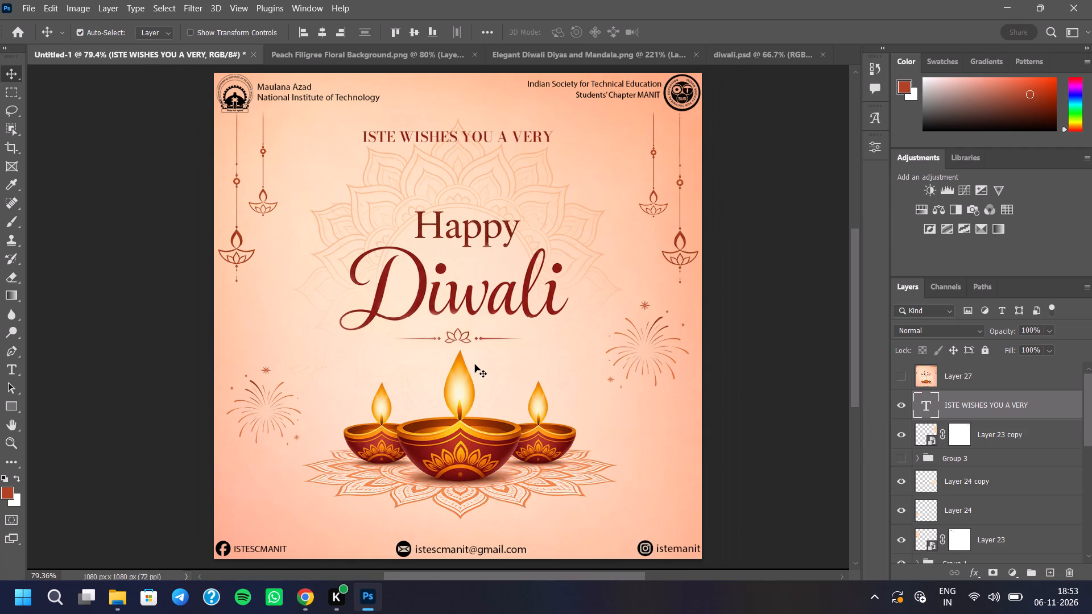
pyautogui.scroll(6, 472, 148)
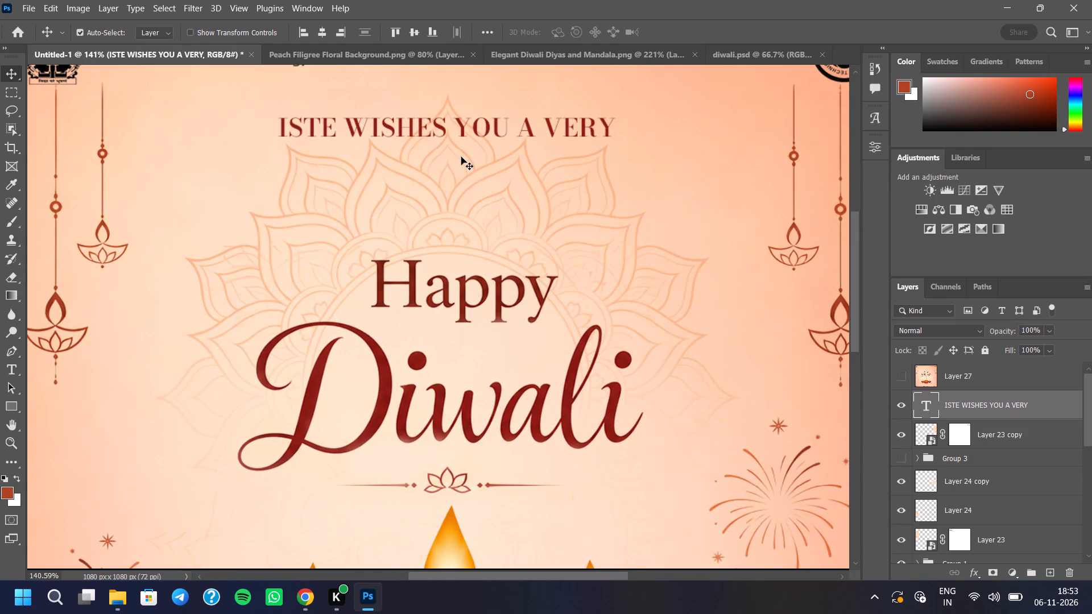
# Browse the Bodoni Moda SemiBold glyph set used by the greeting line.
pyautogui.click(876, 157)
pyautogui.click(877, 153)
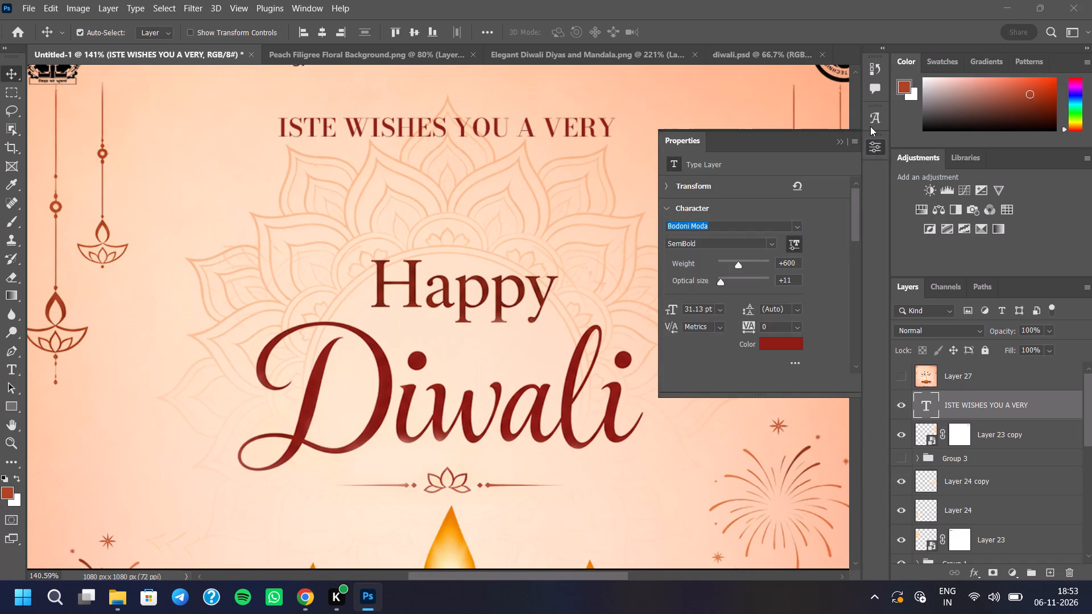
pyautogui.click(870, 125)
pyautogui.click(874, 122)
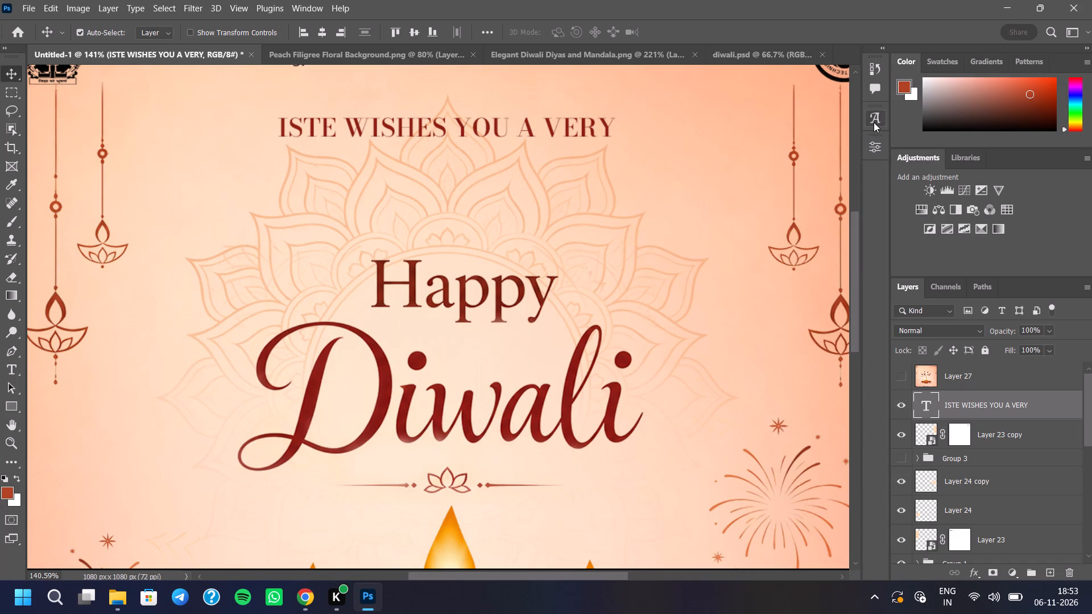
pyautogui.click(874, 122)
pyautogui.scroll(-5, 784, 207)
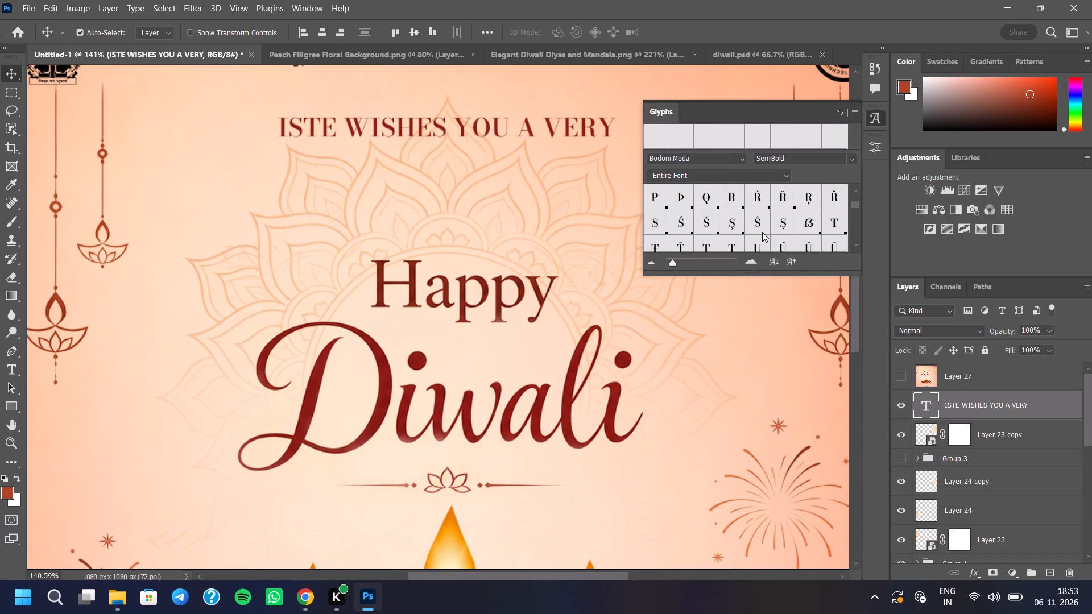
pyautogui.scroll(3, 754, 234)
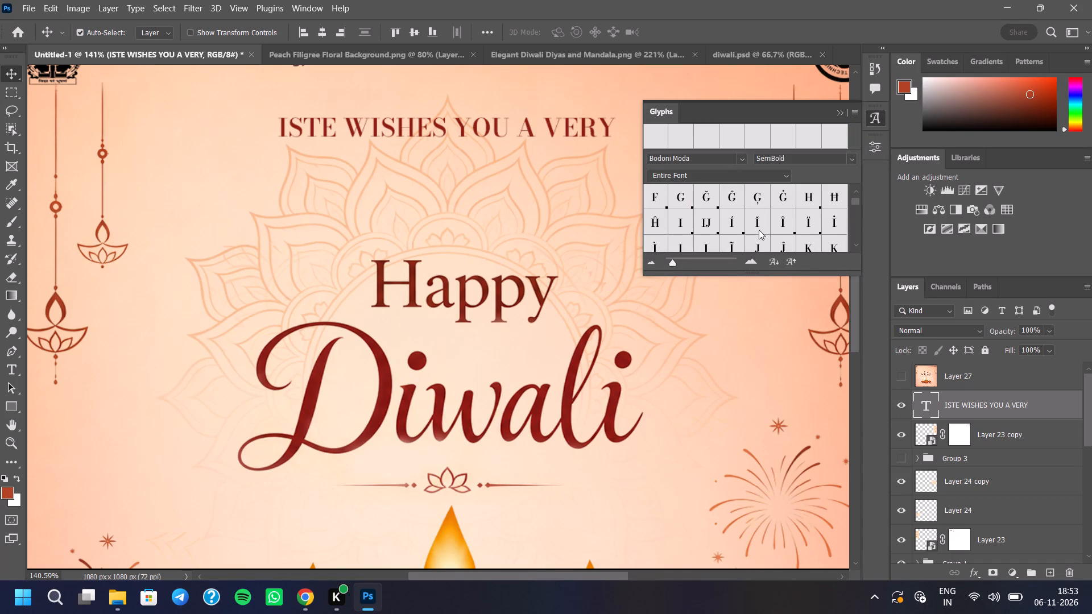
pyautogui.click(758, 221)
pyautogui.scroll(3, 758, 221)
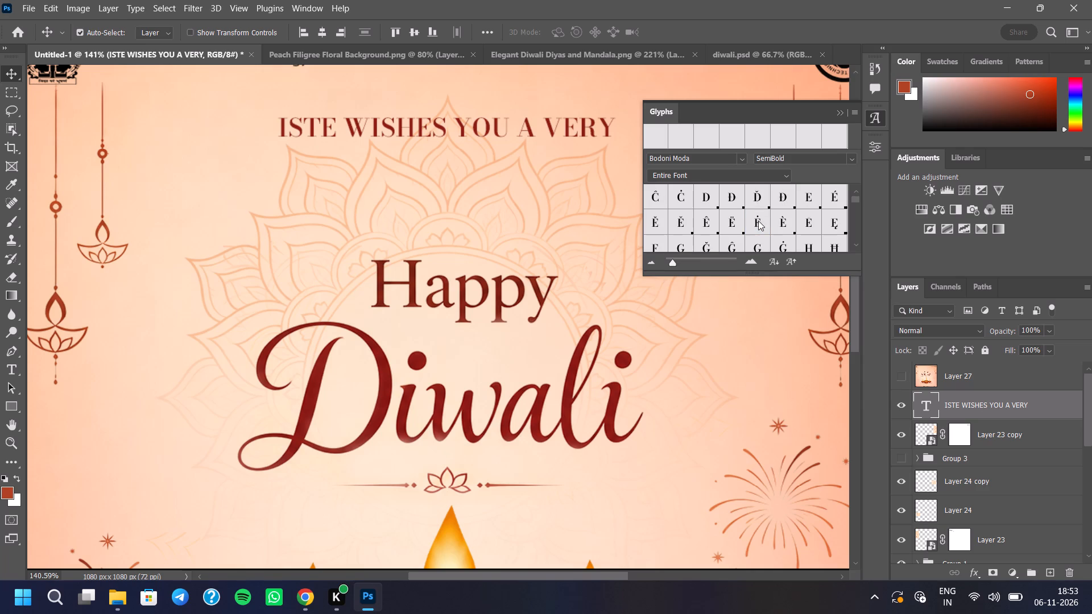
pyautogui.scroll(3, 758, 221)
pyautogui.click(768, 160)
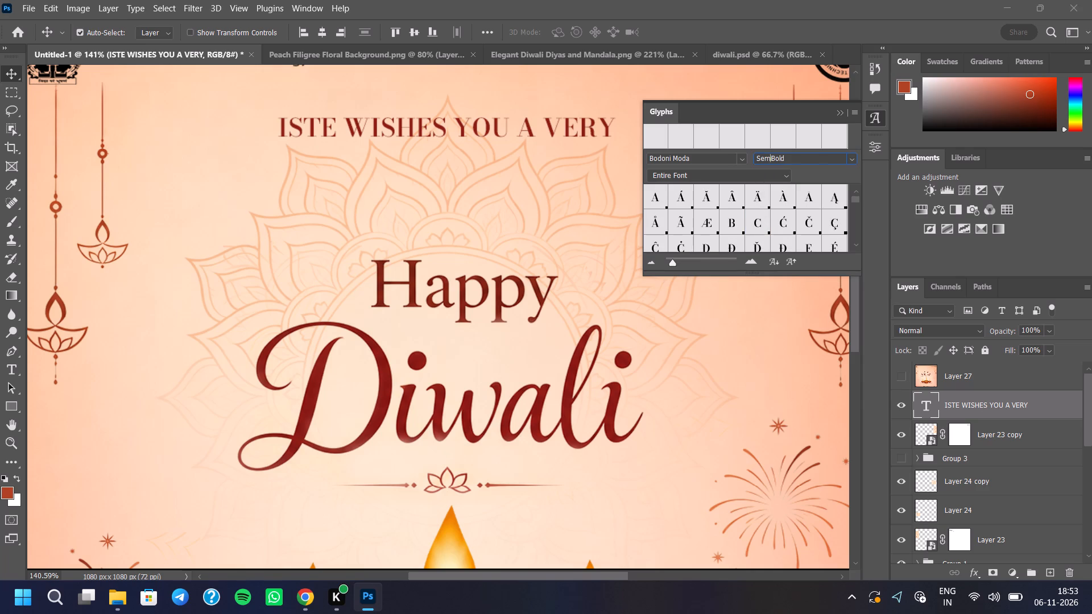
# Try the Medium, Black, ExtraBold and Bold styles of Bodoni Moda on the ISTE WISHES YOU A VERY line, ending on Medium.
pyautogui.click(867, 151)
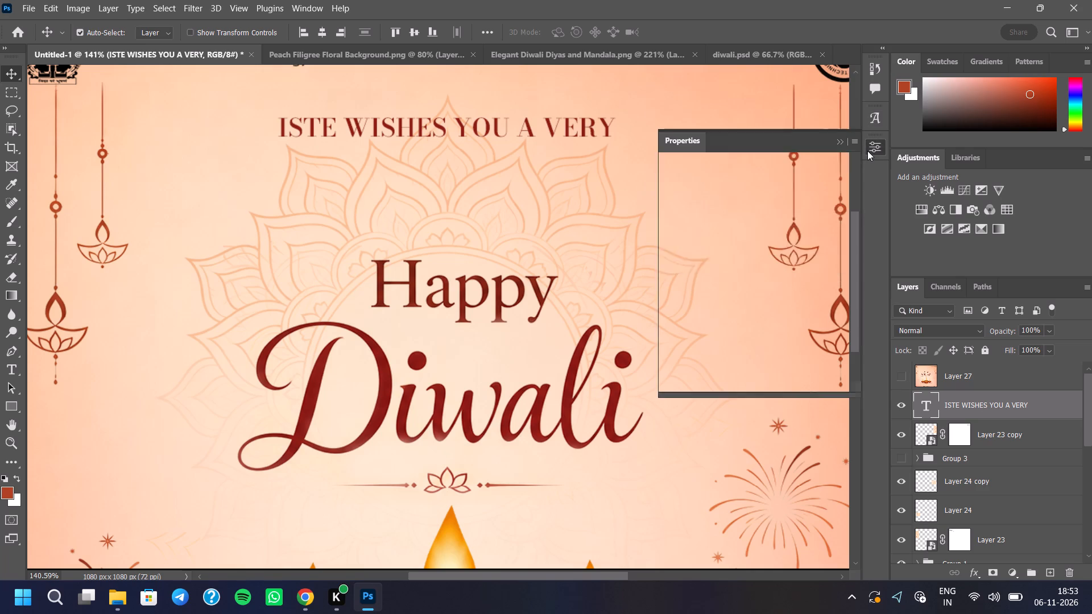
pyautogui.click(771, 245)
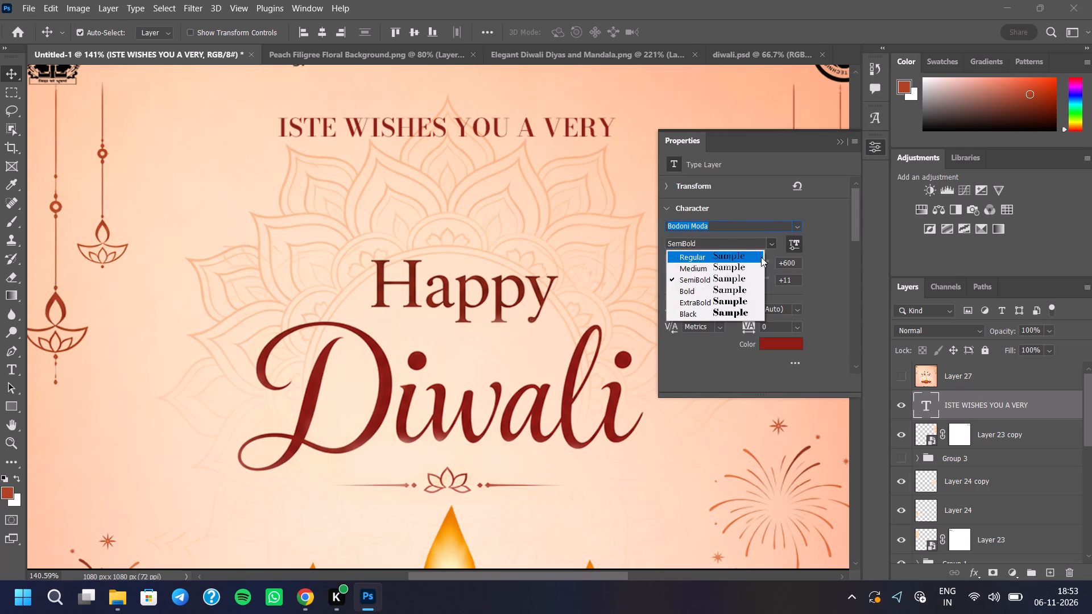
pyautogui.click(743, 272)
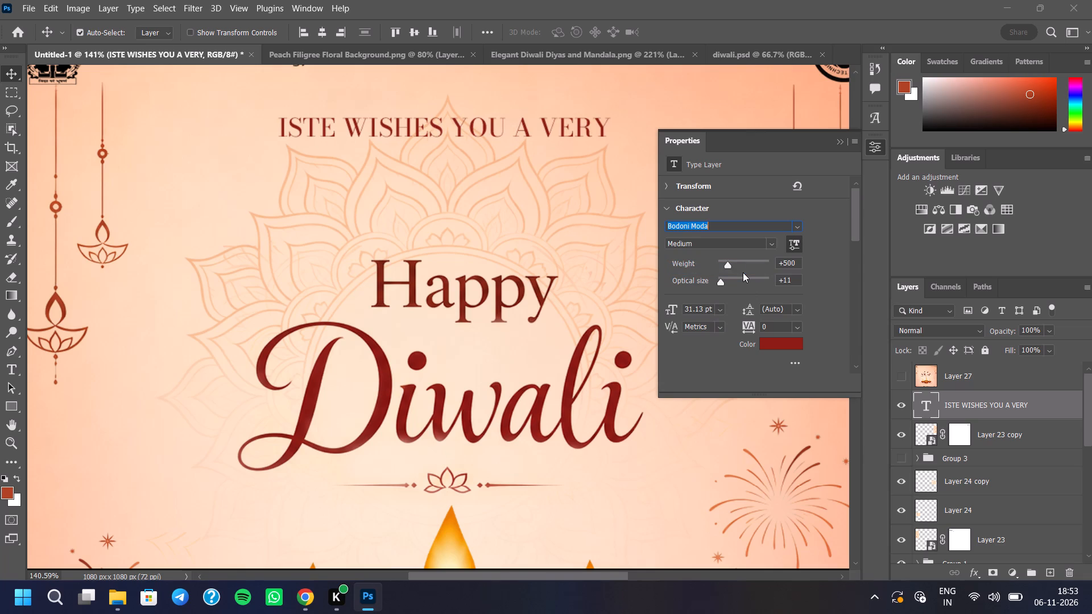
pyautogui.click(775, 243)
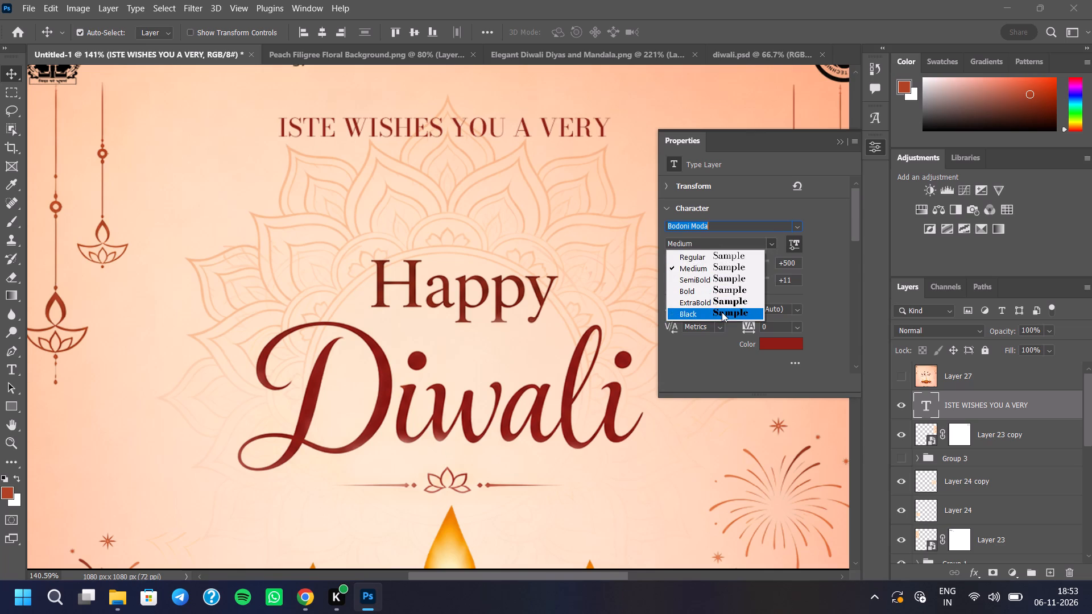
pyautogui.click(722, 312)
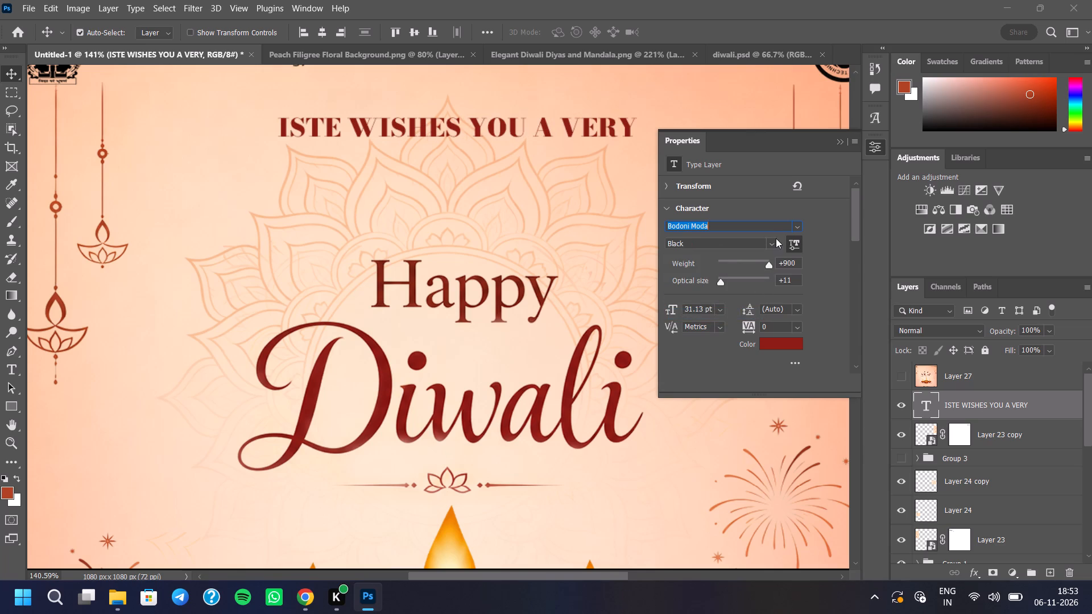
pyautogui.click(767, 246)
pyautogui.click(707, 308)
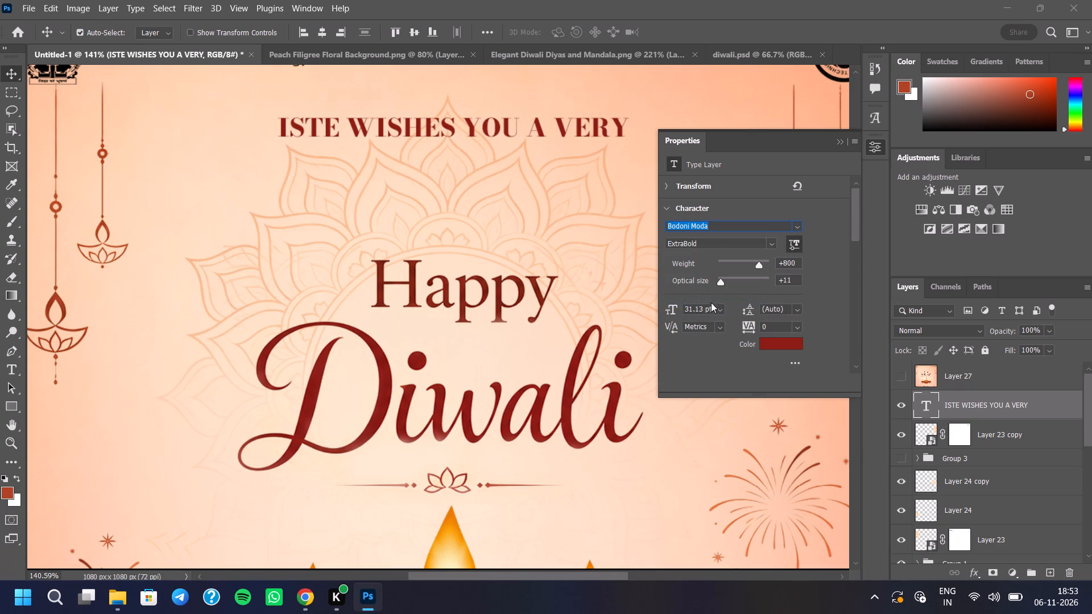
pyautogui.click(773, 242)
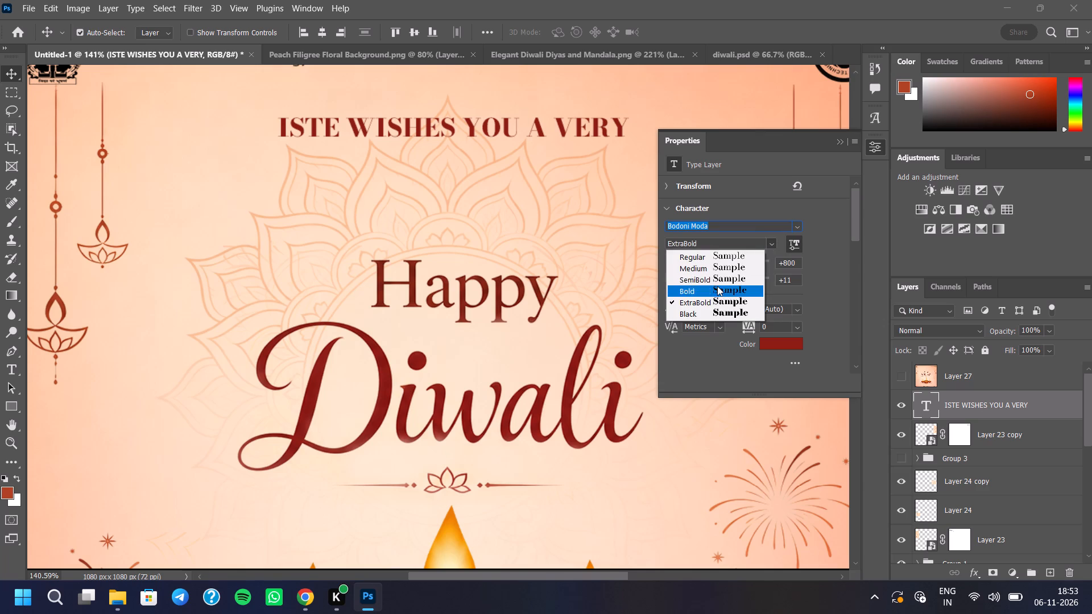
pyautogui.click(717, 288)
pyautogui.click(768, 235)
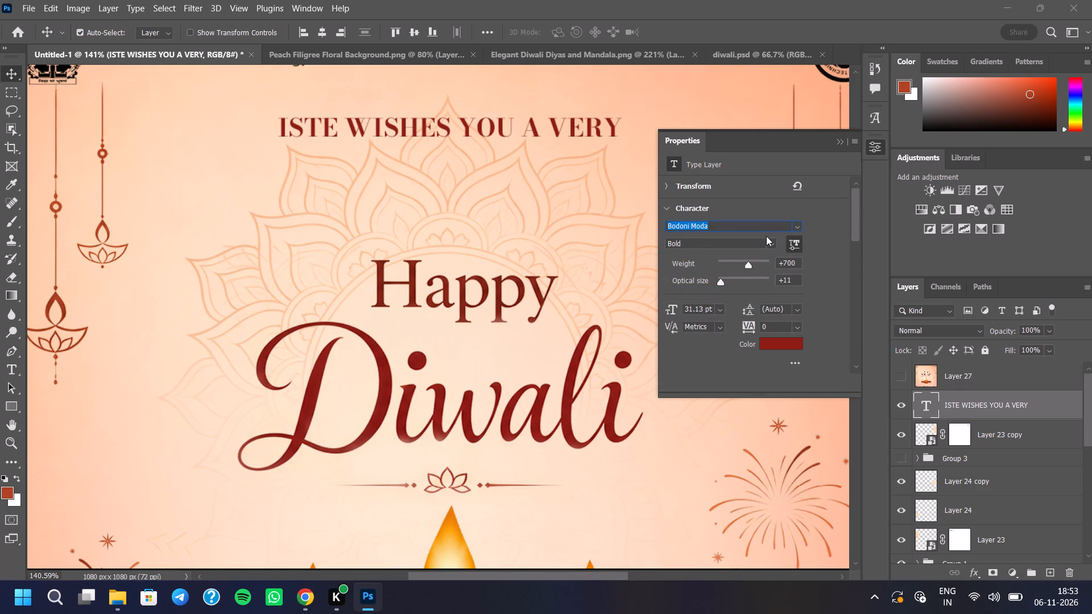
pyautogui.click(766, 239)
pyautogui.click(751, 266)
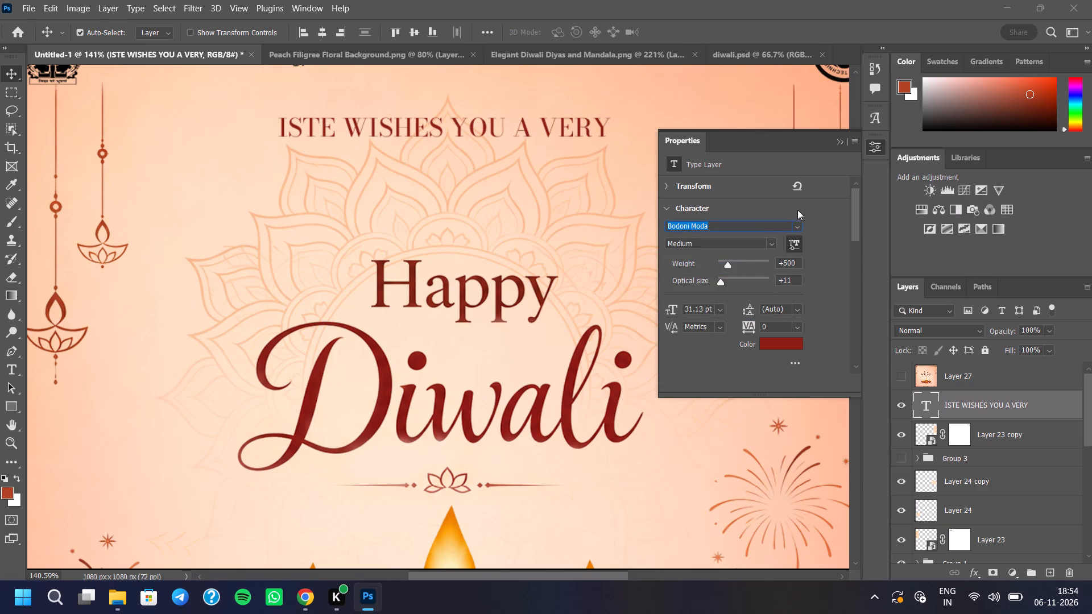
# Change the ISTE WISHES YOU A VERY line's font to Agency FB in the Bold style.
pyautogui.click(792, 226)
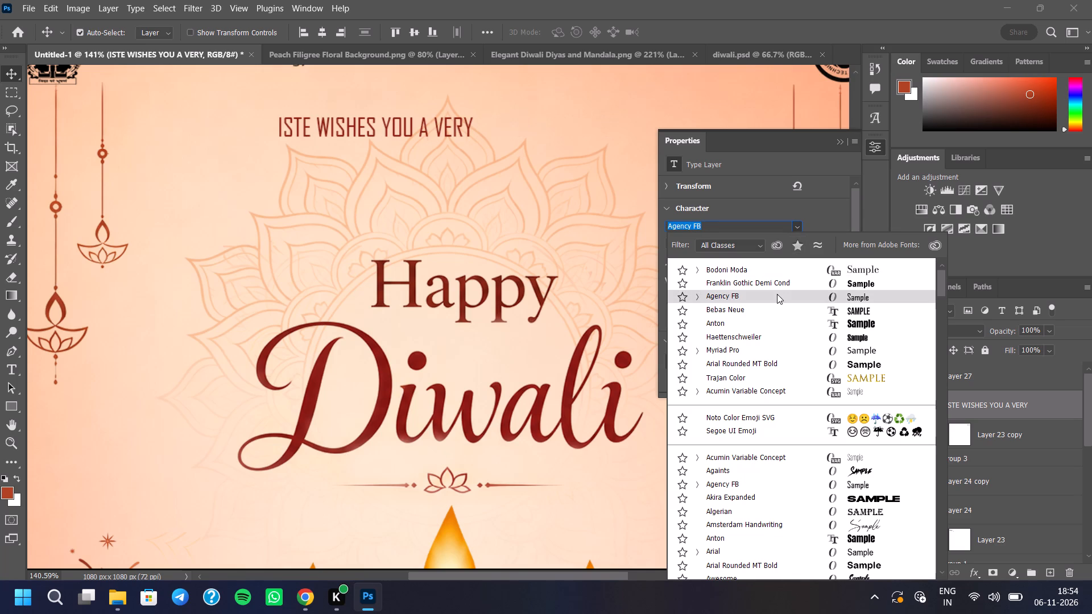
pyautogui.click(777, 294)
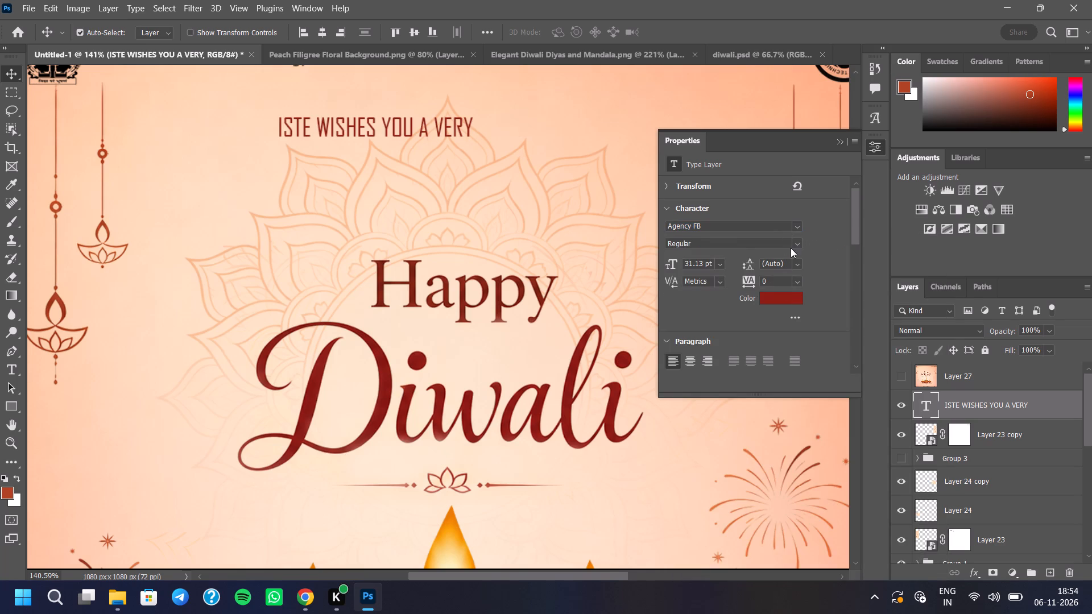
pyautogui.click(796, 247)
pyautogui.click(736, 267)
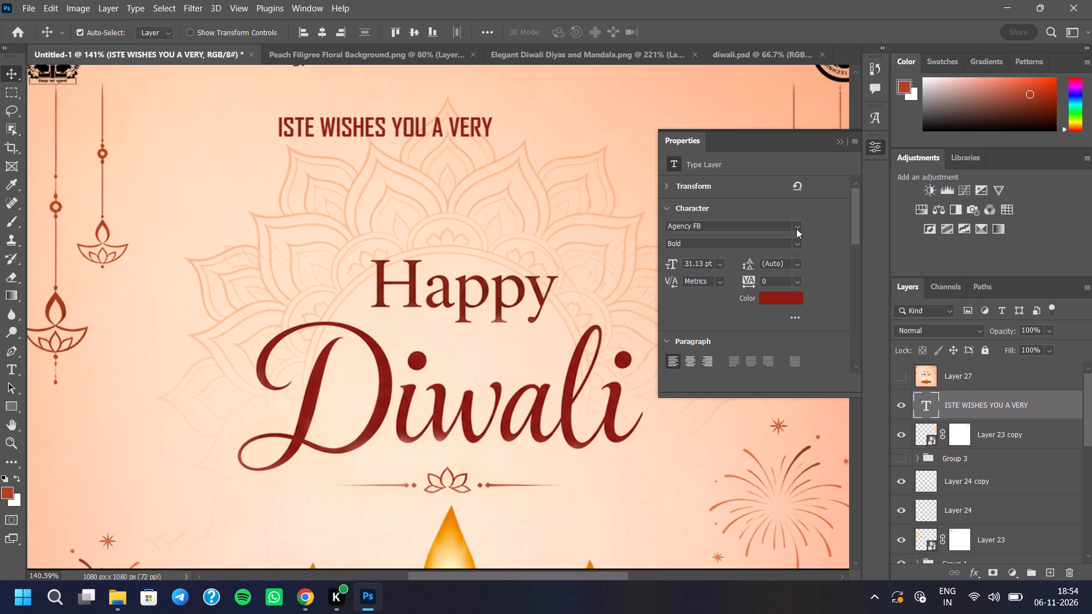
pyautogui.click(838, 138)
# Set the tracking of the ISTE WISHES YOU A VERY line to 25.
pyautogui.scroll(-3, 568, 249)
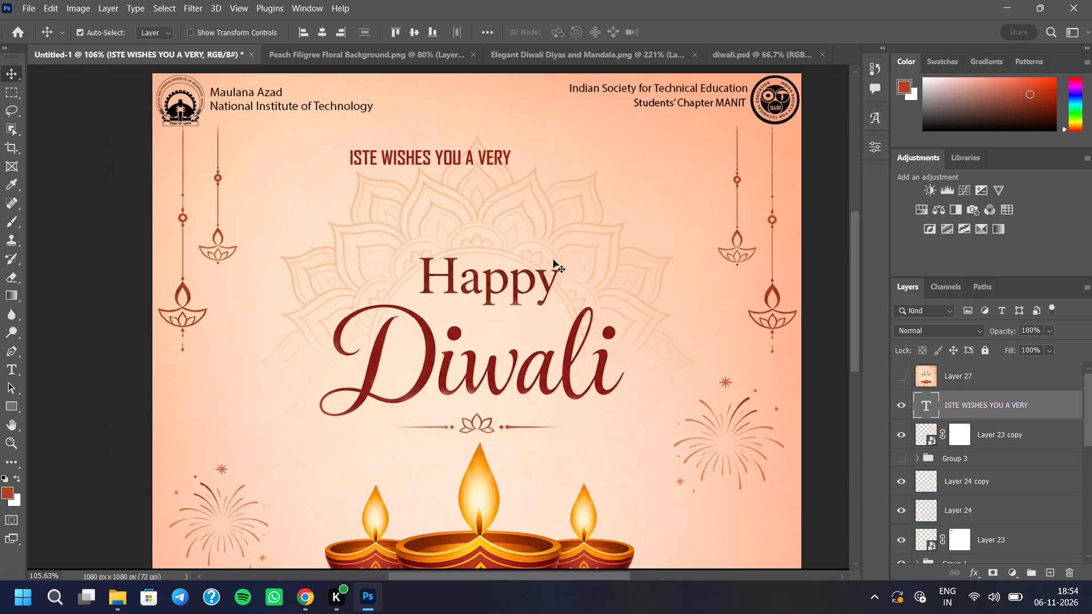
pyautogui.scroll(-2, 541, 225)
pyautogui.scroll(2, 537, 214)
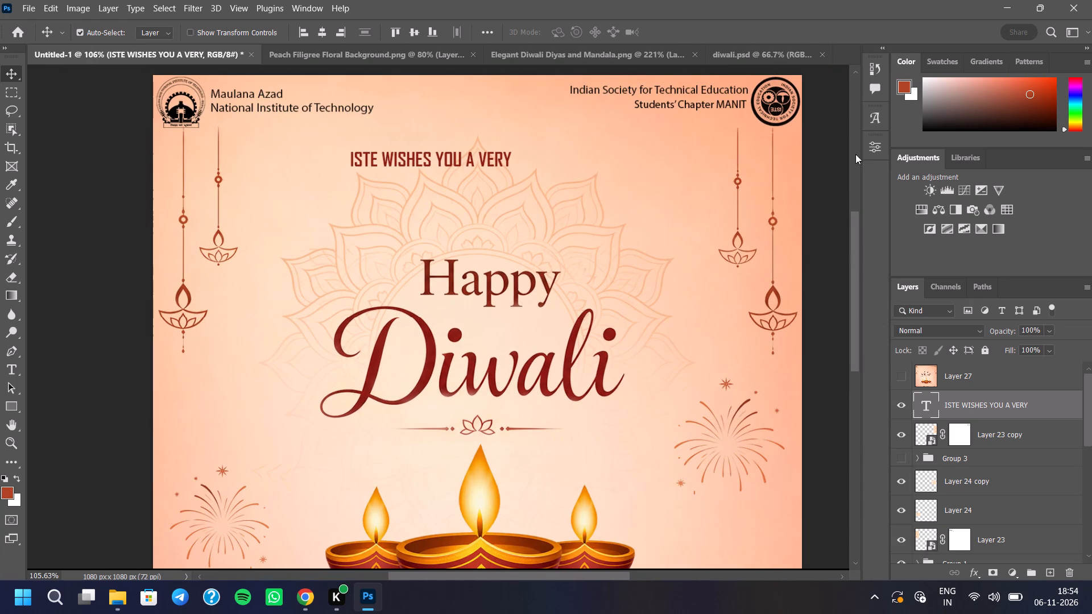
pyautogui.click(870, 147)
pyautogui.click(779, 280)
pyautogui.click(799, 277)
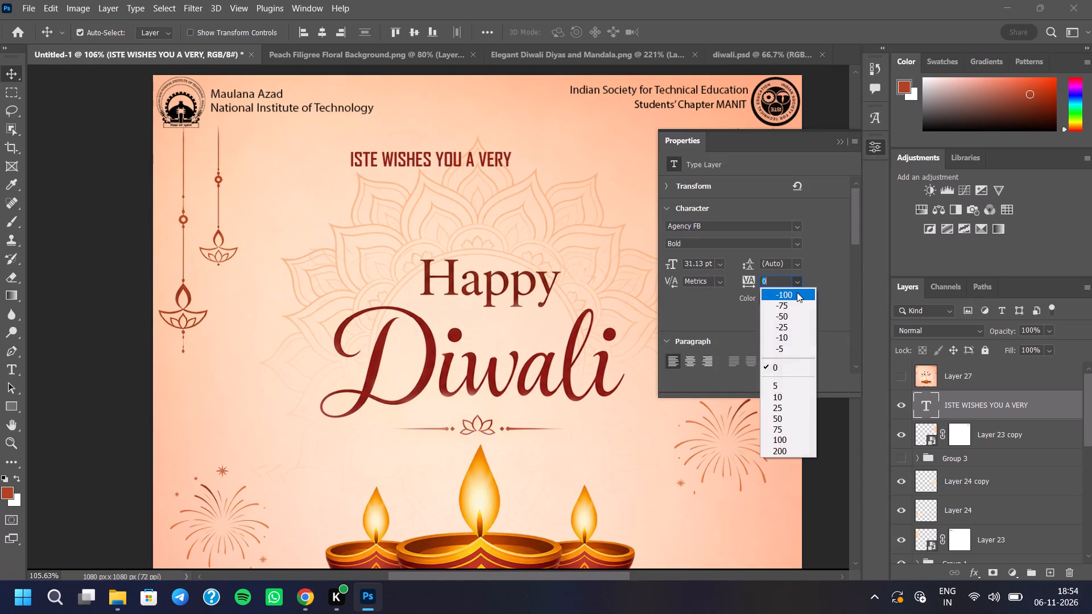
pyautogui.click(779, 410)
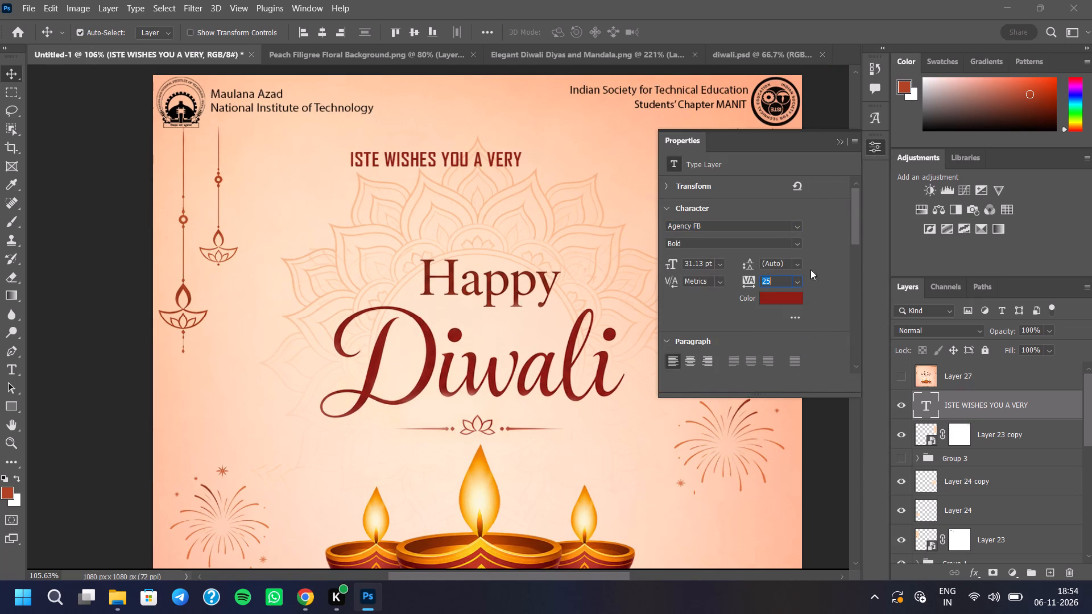
pyautogui.click(837, 144)
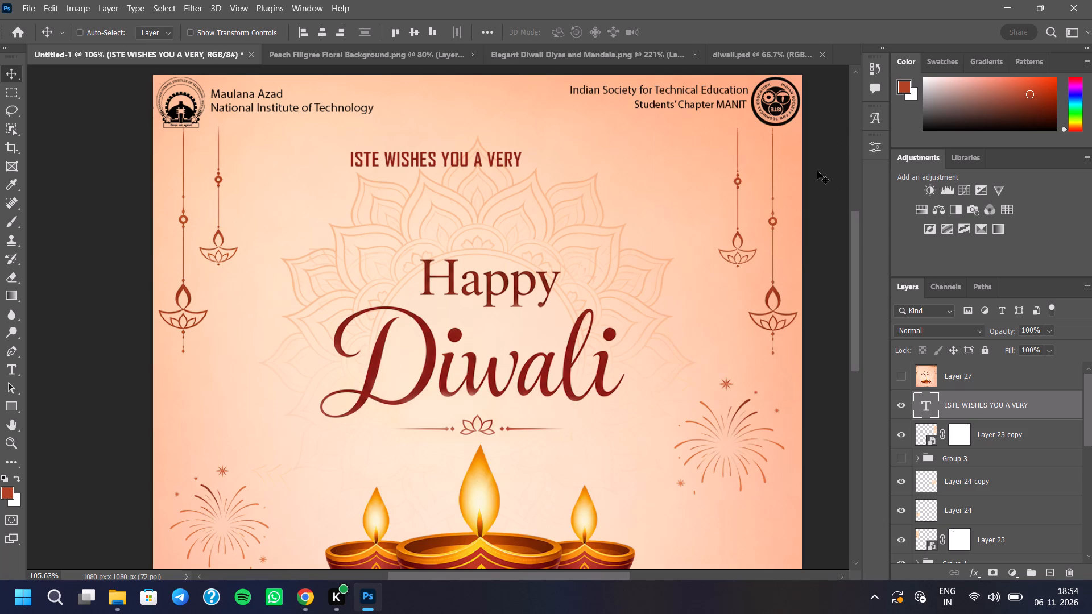
# Scale the ISTE WISHES YOU A VERY line up to about 127% and centre it horizontally on the poster.
pyautogui.hotkey('ctrl', 't')
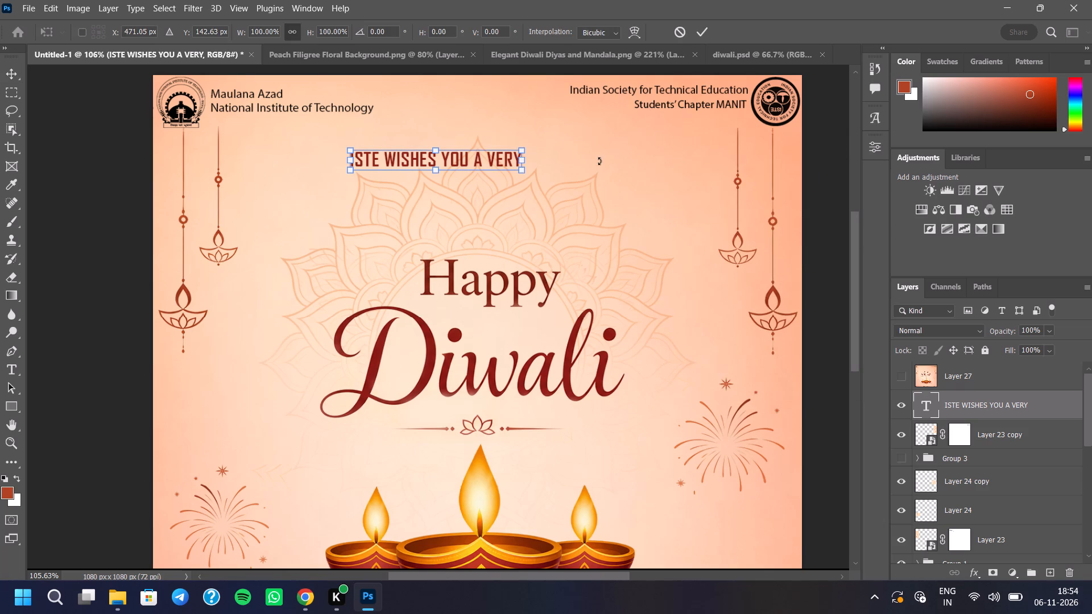
pyautogui.moveTo(526, 163); pyautogui.dragTo(561, 162)
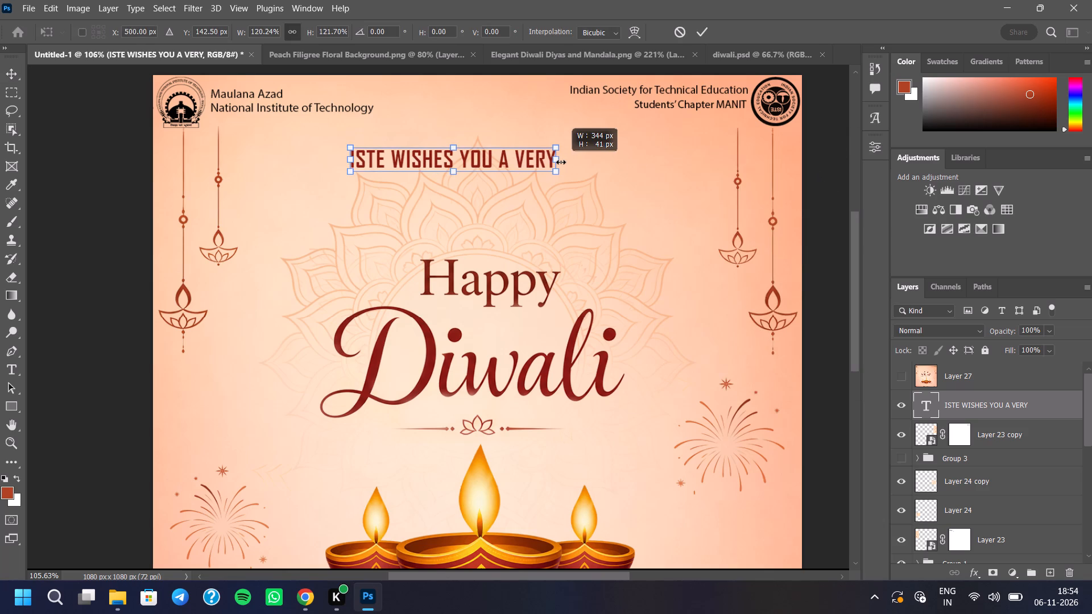
pyautogui.moveTo(561, 162); pyautogui.dragTo(568, 162)
pyautogui.moveTo(494, 160); pyautogui.dragTo(505, 160)
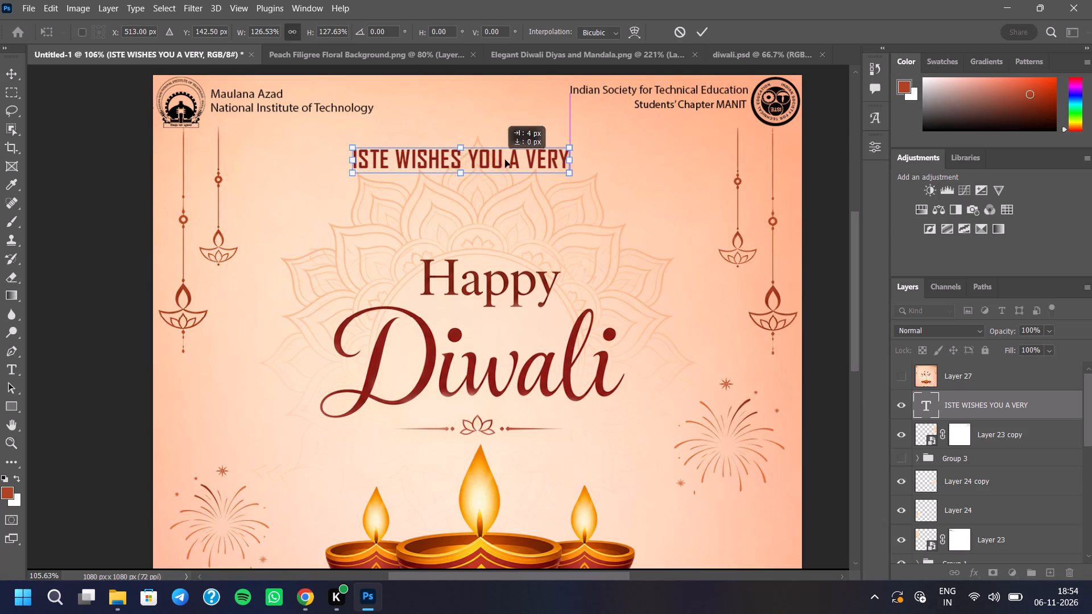
pyautogui.moveTo(505, 160); pyautogui.dragTo(518, 160)
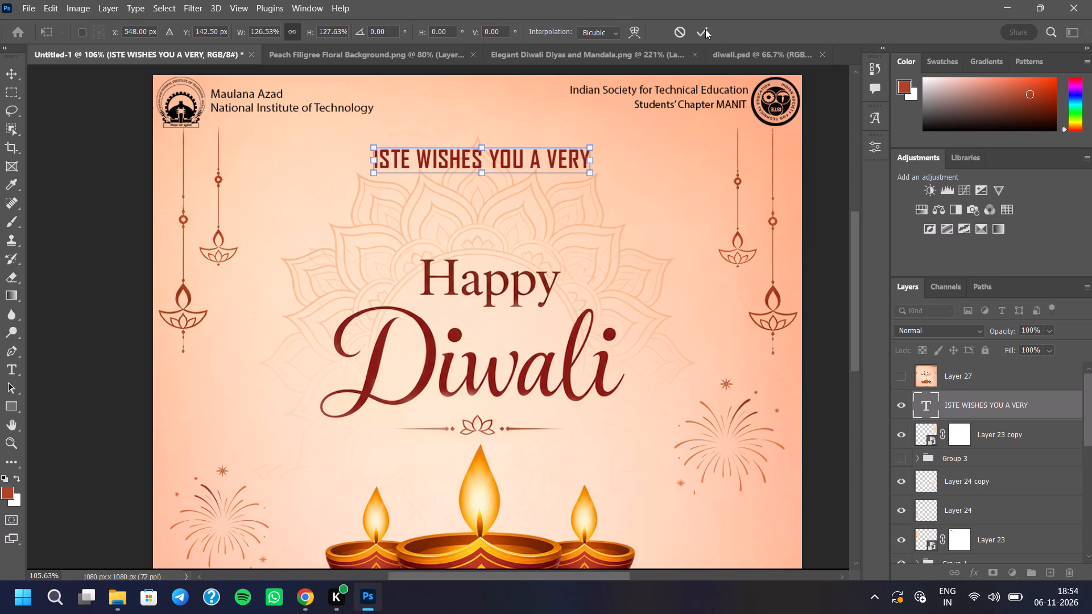
pyautogui.click(701, 32)
pyautogui.click(325, 31)
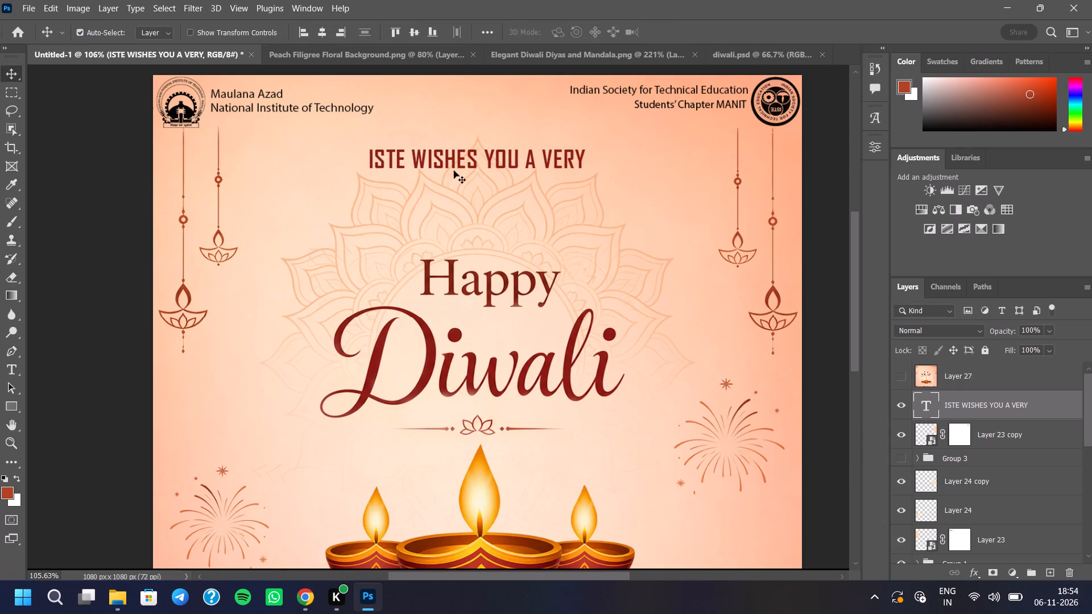
# Locate the Happy Diwali title artwork on Layer 4 and nudge it up about 20 px and left about 3 px.
pyautogui.scroll(-5, 565, 208)
pyautogui.scroll(-2, 509, 160)
pyautogui.scroll(2, 518, 205)
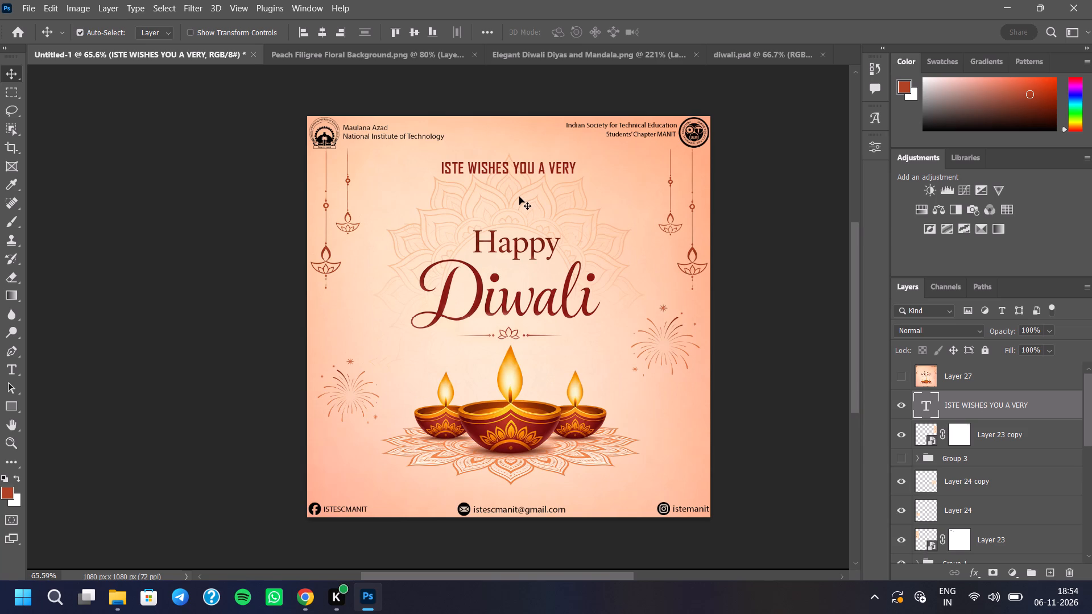
pyautogui.scroll(-6, 1058, 450)
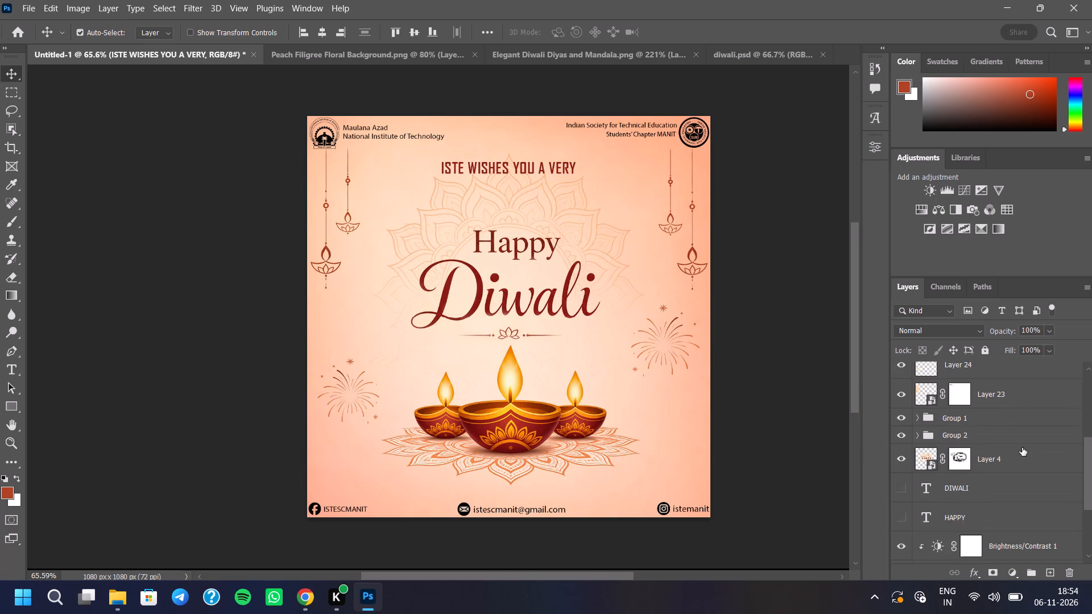
pyautogui.scroll(-2, 1022, 445)
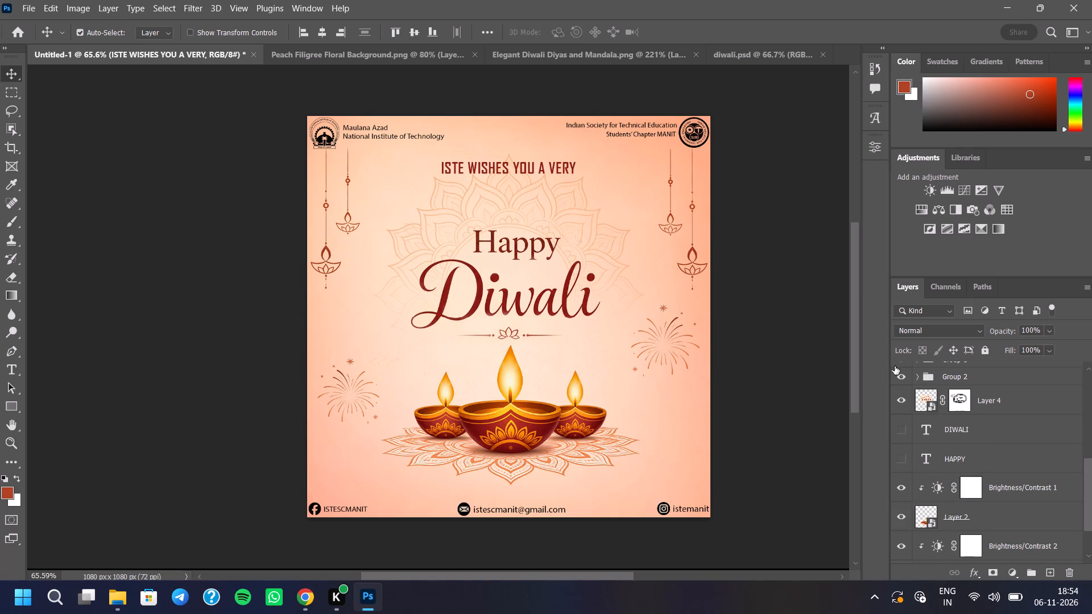
pyautogui.click(895, 365)
pyautogui.click(895, 365)
pyautogui.click(895, 365)
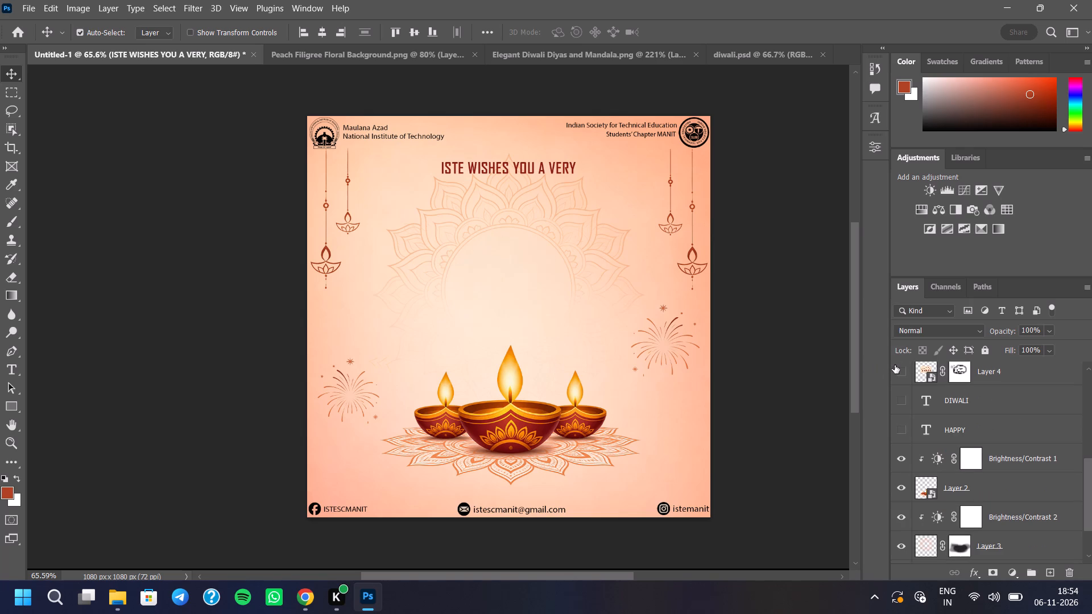
pyautogui.click(896, 365)
pyautogui.click(992, 368)
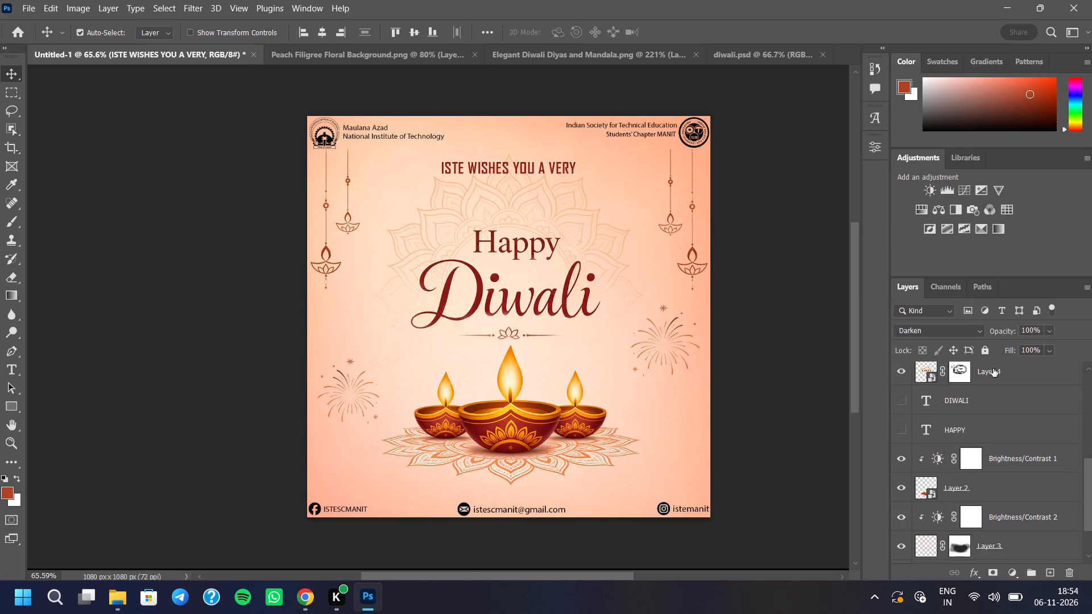
pyautogui.press('Up')
pyautogui.press('Up')
pyautogui.press('Up')
pyautogui.press('Up')
pyautogui.press('Up')
pyautogui.press('Up')
pyautogui.press('Up')
pyautogui.press('Up')
pyautogui.press('Up')
pyautogui.press('Up')
pyautogui.press('Up')
pyautogui.press('Up')
pyautogui.press('Up')
pyautogui.press('Up')
pyautogui.press('Up')
pyautogui.press('Up')
pyautogui.press('Up')
pyautogui.press('Up')
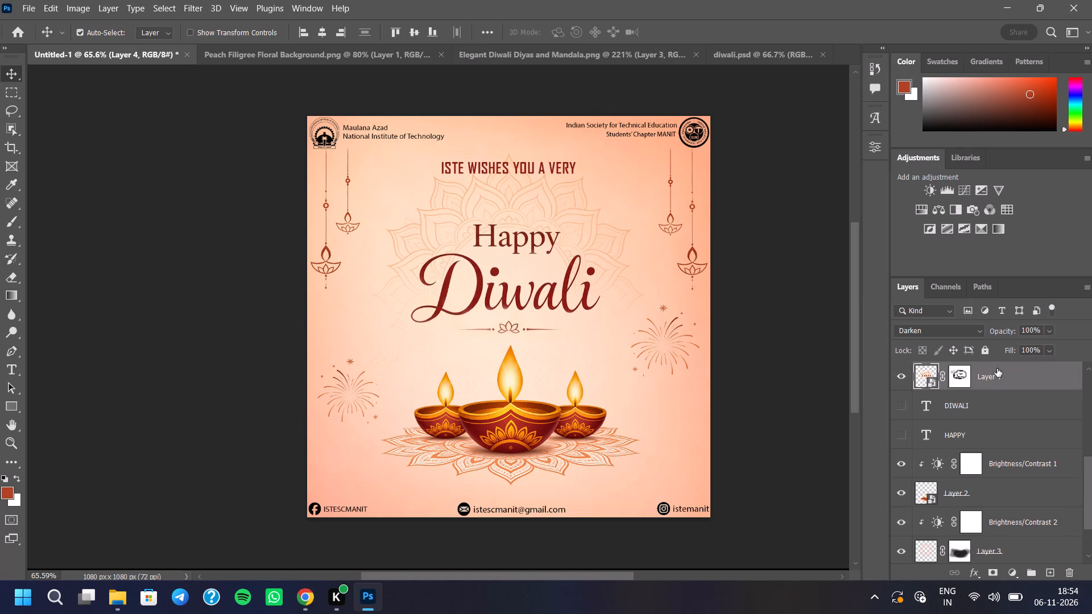
pyautogui.press('Left')
pyautogui.press('Left')
pyautogui.press('Up')
pyautogui.press('Up')
pyautogui.press('Left')
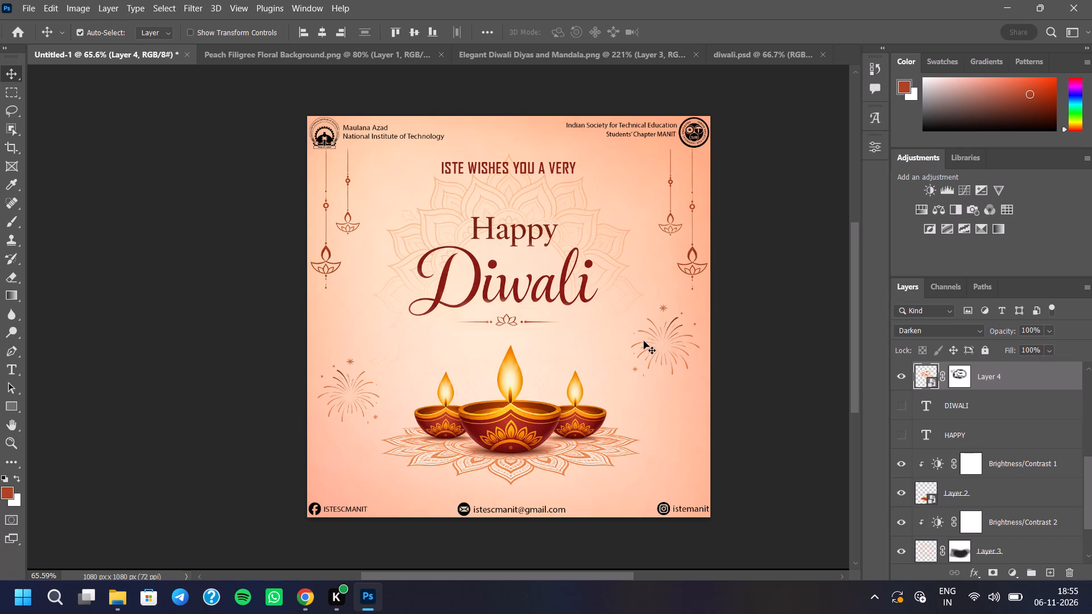
# Scale the background mandala on Layer 3 up to about 118% and position its centre at about X 524 px, Y 472.5 px.
pyautogui.scroll(-3, 945, 412)
pyautogui.click(1007, 488)
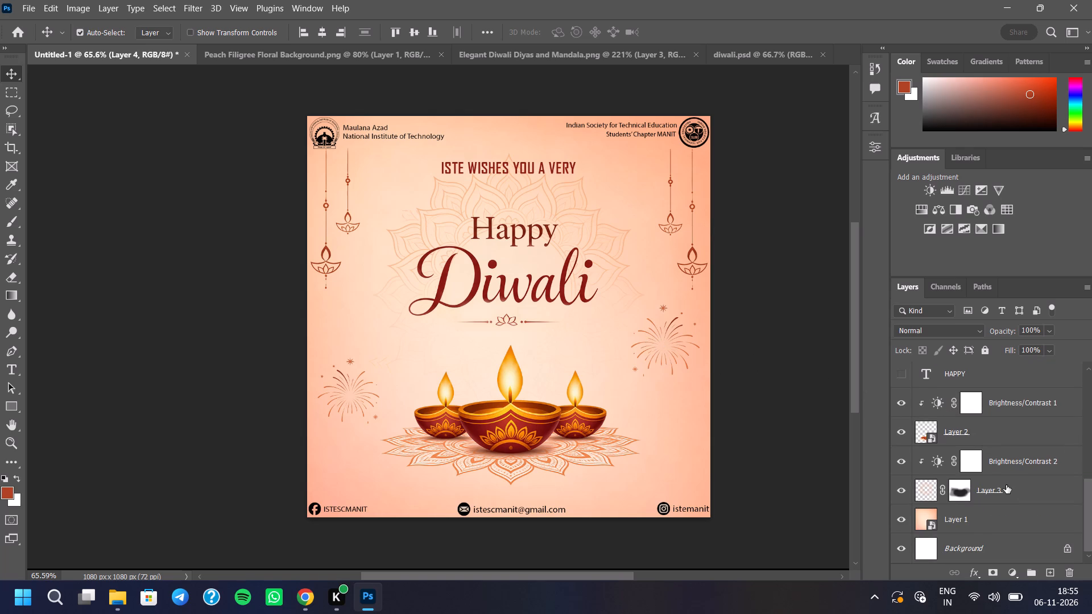
pyautogui.hotkey('ctrl', 't')
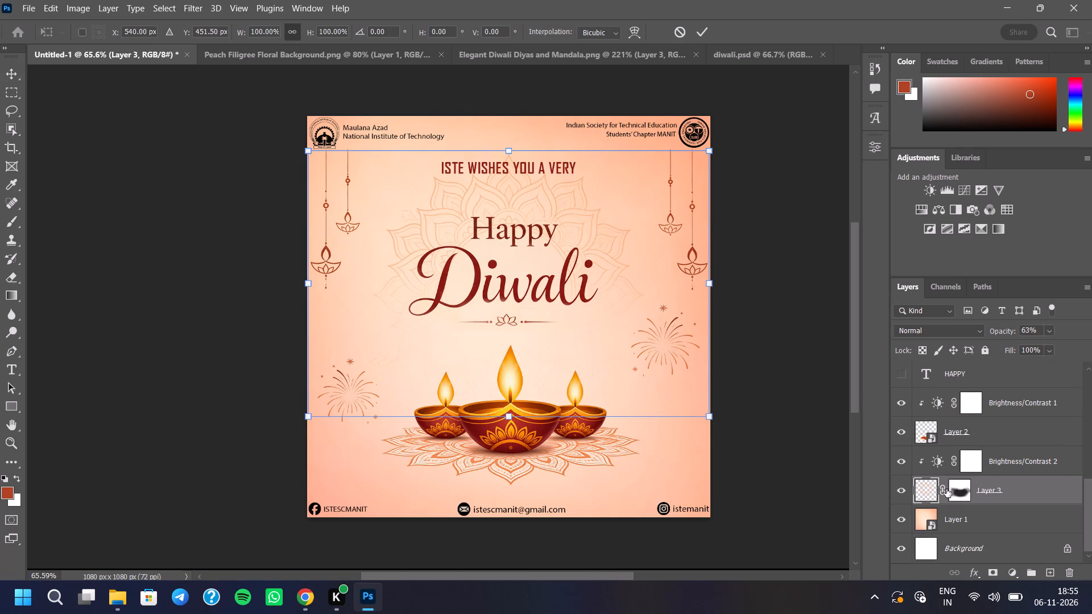
pyautogui.moveTo(506, 416); pyautogui.dragTo(508, 437)
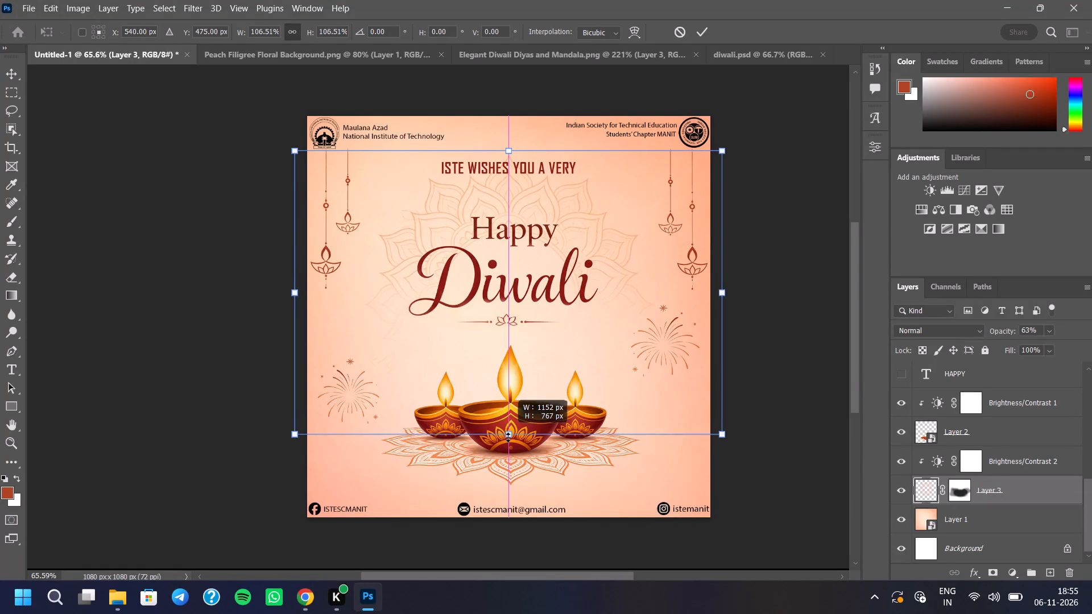
pyautogui.moveTo(508, 437); pyautogui.dragTo(509, 441)
pyautogui.moveTo(506, 144); pyautogui.dragTo(505, 125)
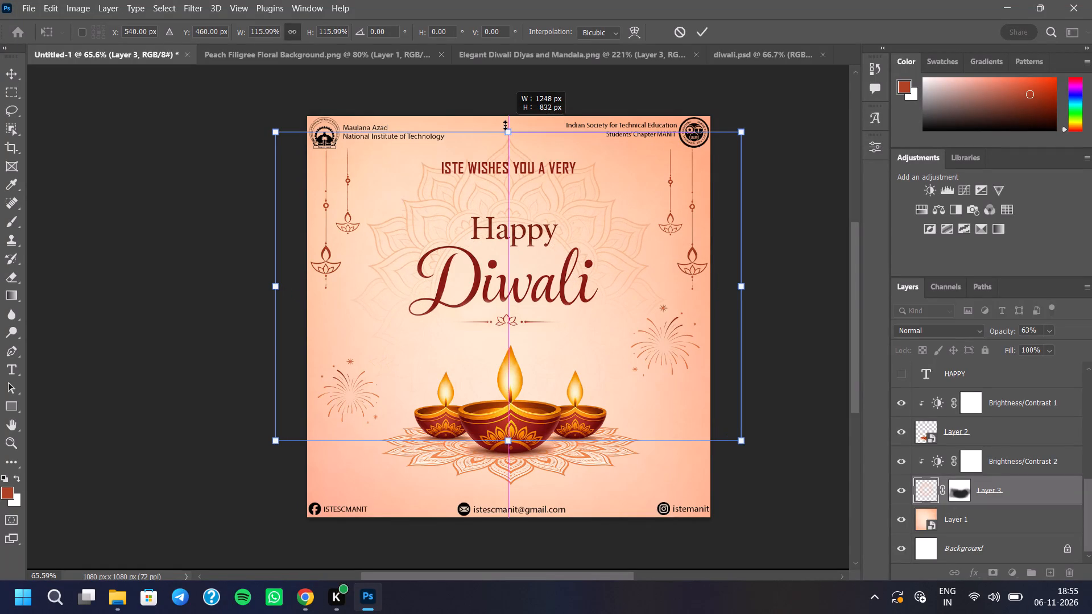
pyautogui.moveTo(505, 125); pyautogui.dragTo(505, 121)
pyautogui.moveTo(501, 240); pyautogui.dragTo(495, 233)
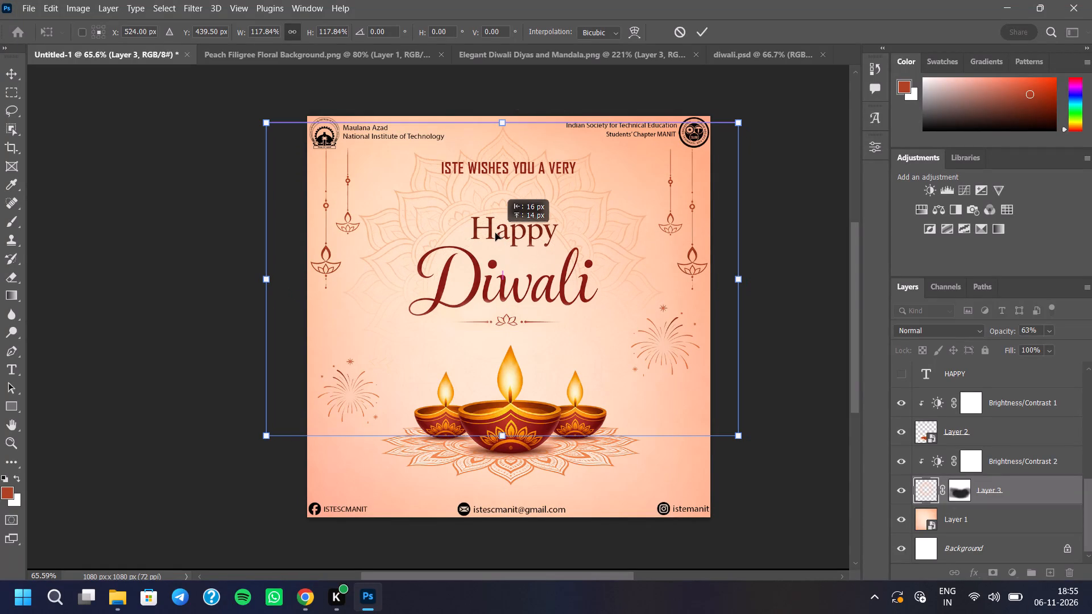
pyautogui.moveTo(495, 233); pyautogui.dragTo(496, 234)
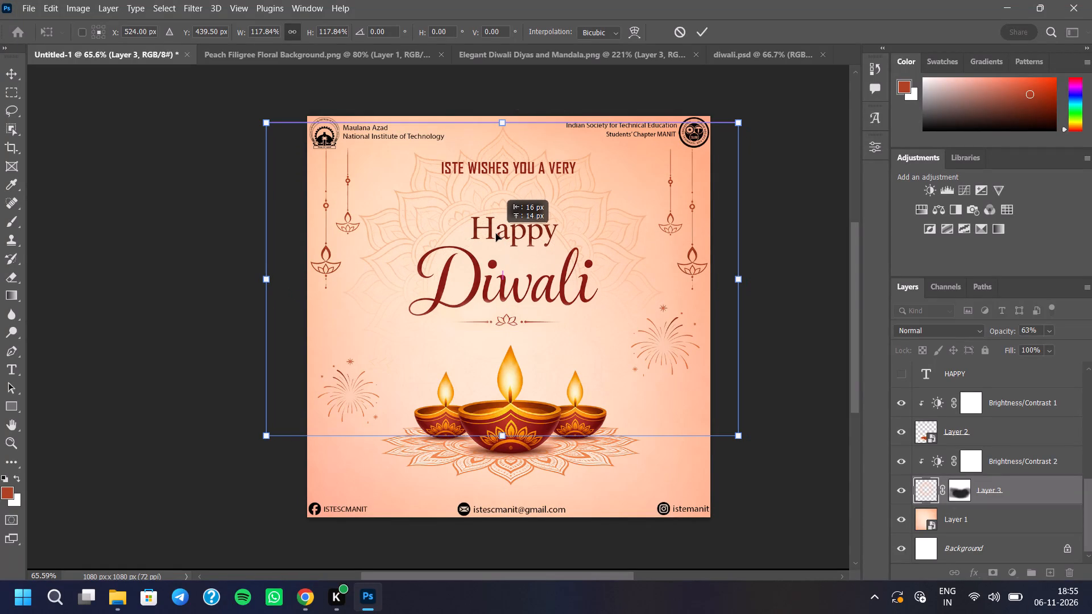
pyautogui.moveTo(496, 234); pyautogui.dragTo(498, 248)
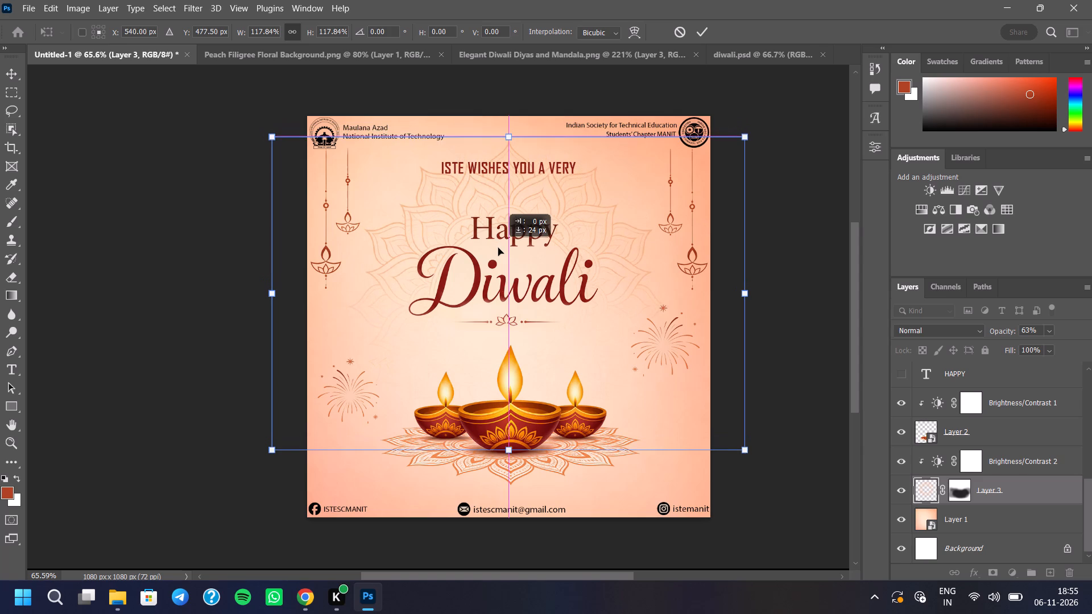
pyautogui.moveTo(498, 248); pyautogui.dragTo(495, 247)
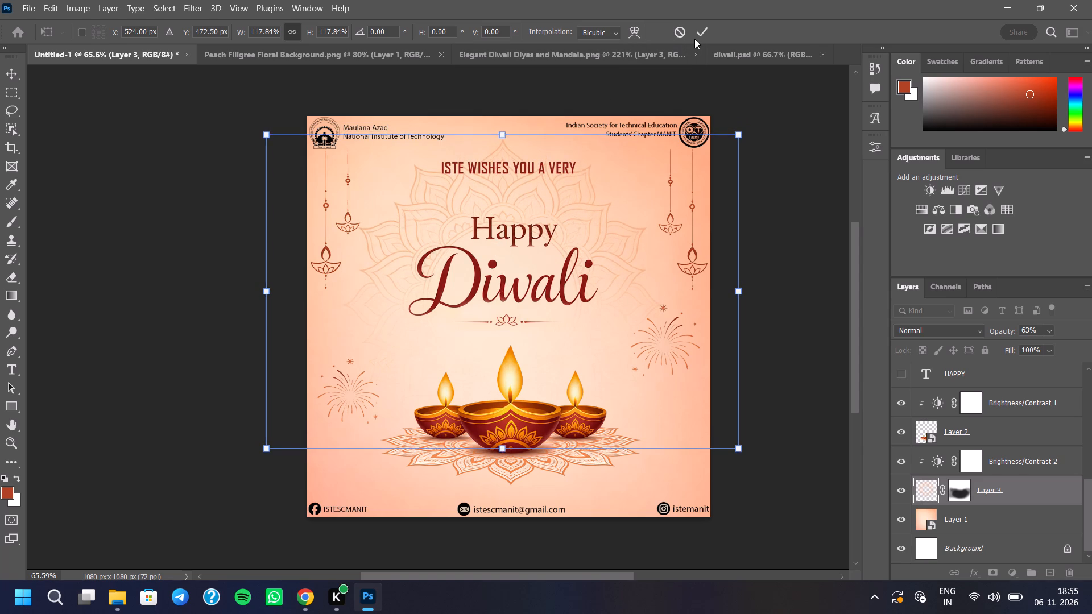
pyautogui.click(696, 36)
# Nudge the Happy Diwali title artwork on Layer 4 down so its lotus divider sits just above the central diya flame.
pyautogui.scroll(2, 1015, 462)
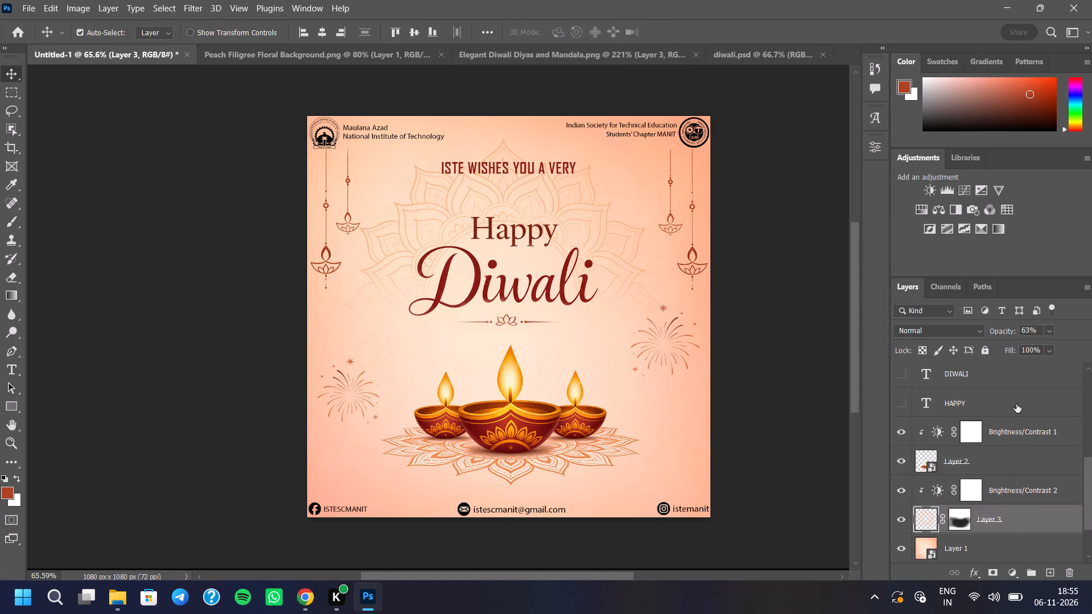
pyautogui.click(1016, 382)
pyautogui.press('Down')
pyautogui.press('Down')
pyautogui.press('Down')
pyautogui.press('Down')
pyautogui.press('Down')
pyautogui.press('Down')
pyautogui.press('Down')
pyautogui.press('Down')
pyautogui.press('Down')
pyautogui.press('Down')
pyautogui.press('Down')
pyautogui.press('Down')
pyautogui.press('Down')
pyautogui.press('Down')
pyautogui.press('Down')
pyautogui.press('Down')
pyautogui.press('Down')
pyautogui.press('Down')
pyautogui.press('Down')
pyautogui.press('Down')
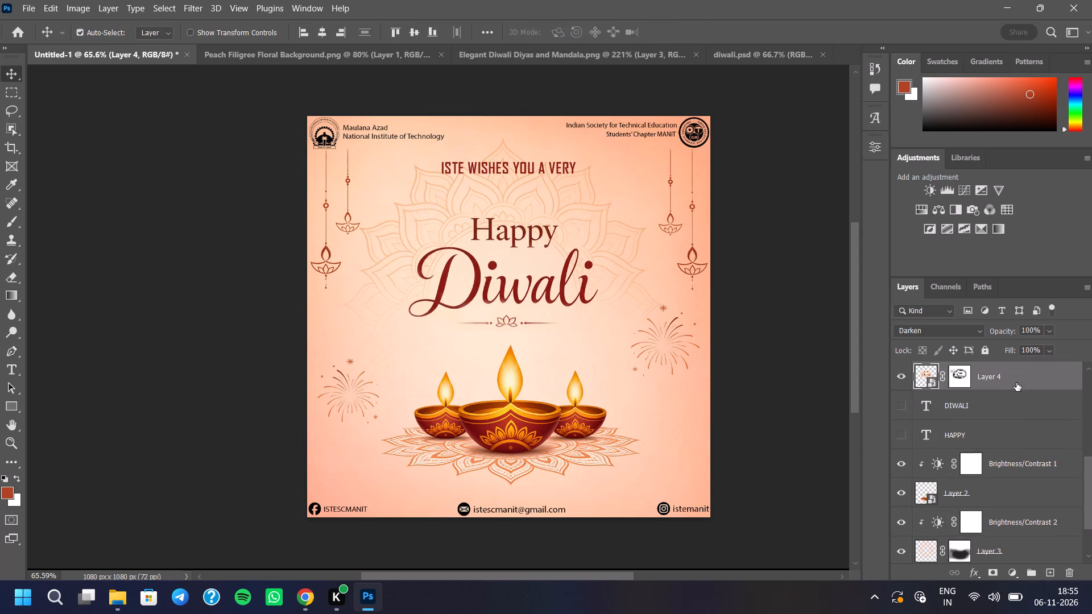
pyautogui.press('Down')
pyautogui.press('Down')
pyautogui.press('Down')
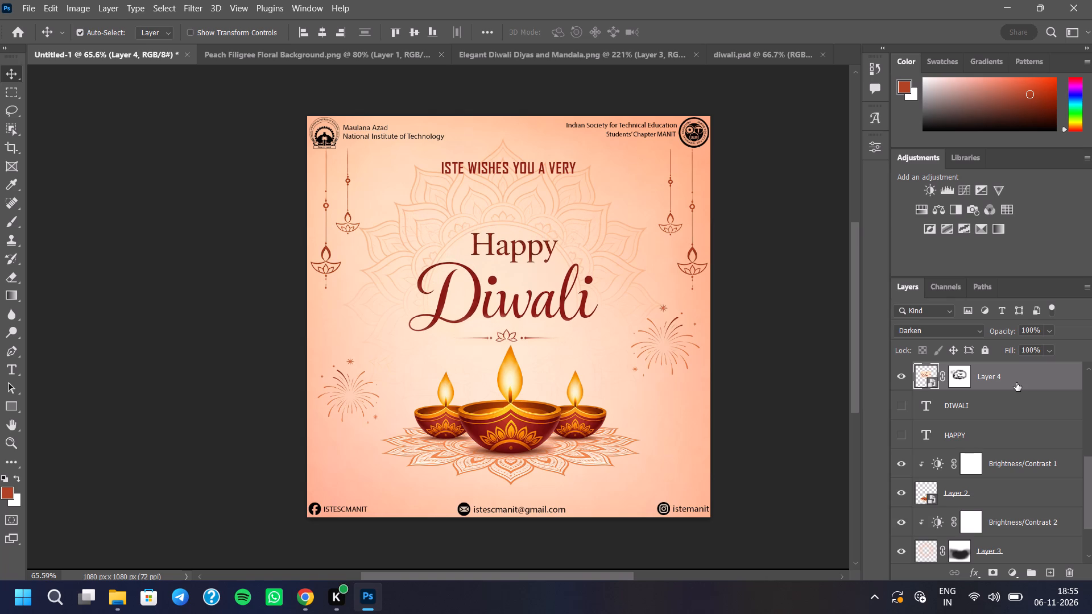
pyautogui.press('Down')
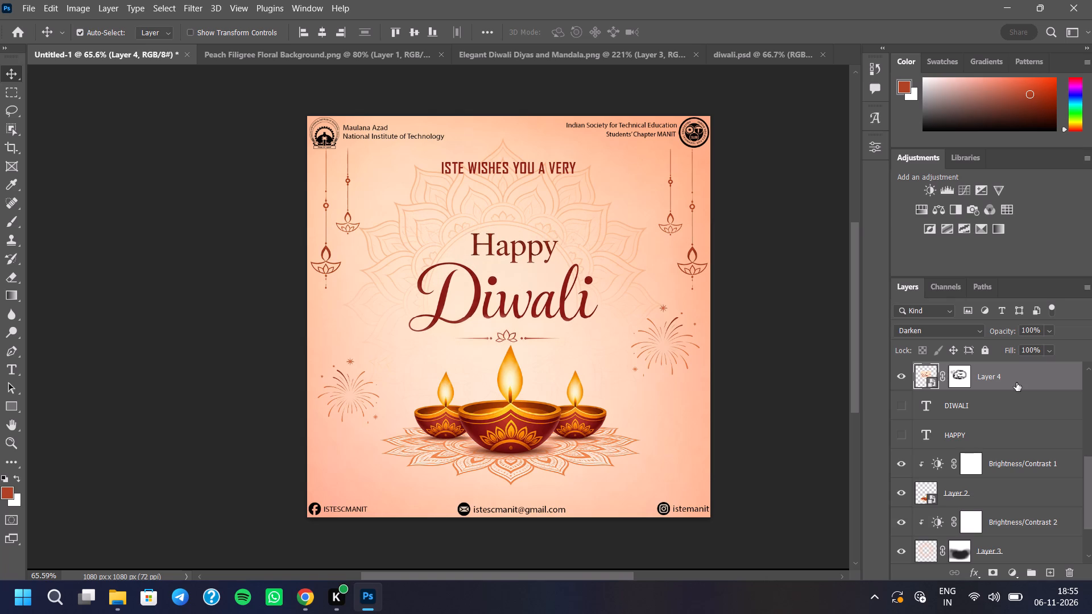
pyautogui.press('Down')
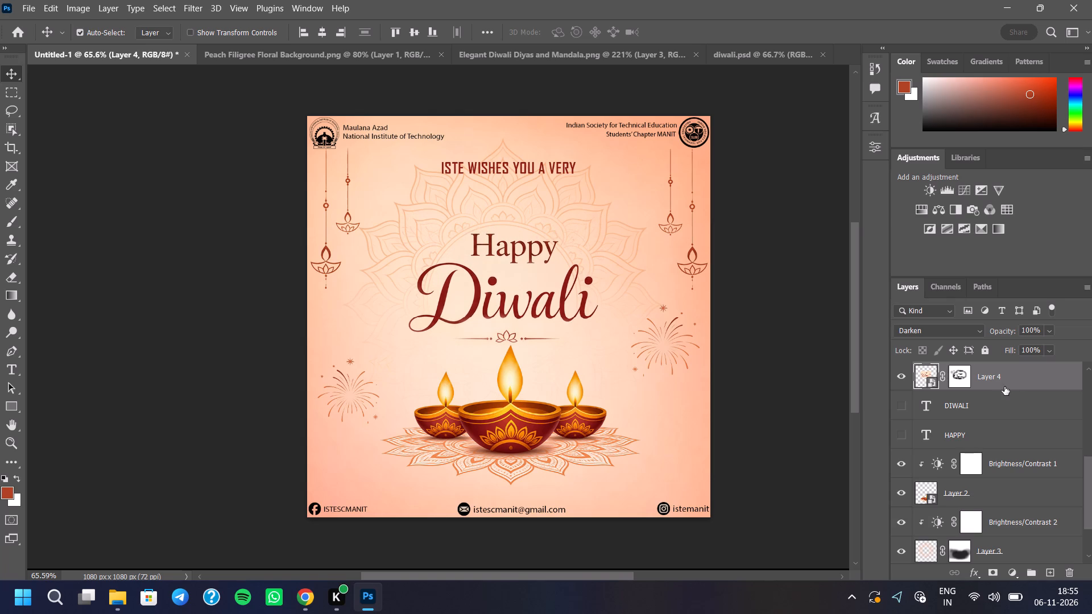
# Nudge the ISTE WISHES YOU A VERY line down so it sits just above the word Happy.
pyautogui.scroll(1, 1003, 391)
pyautogui.scroll(-1, 1003, 392)
pyautogui.scroll(10, 1004, 392)
pyautogui.click(1014, 404)
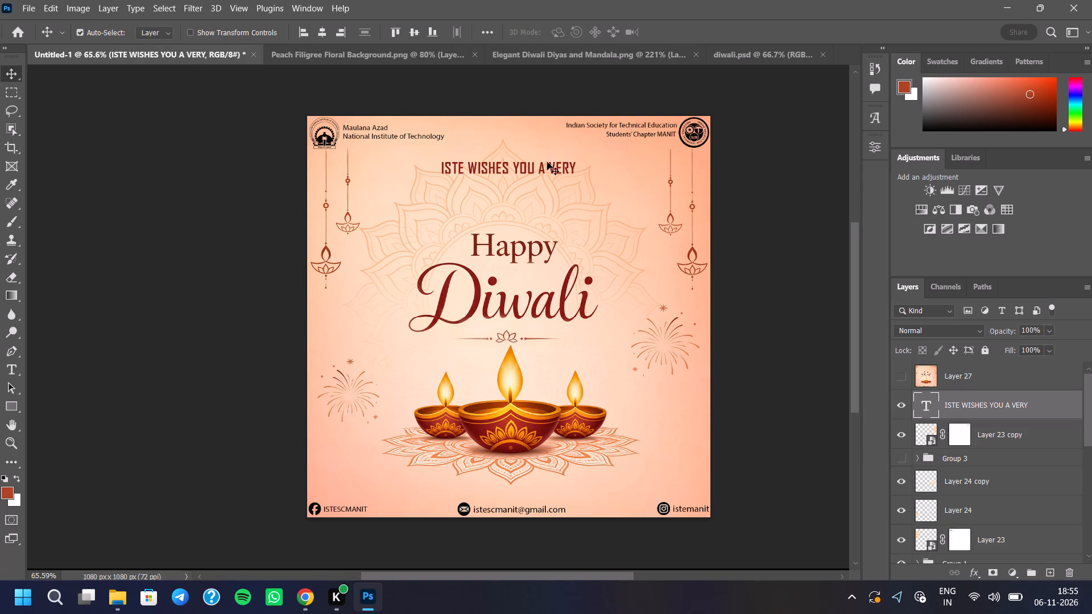
pyautogui.scroll(4, 547, 162)
pyautogui.press('Down')
pyautogui.press('Down')
pyautogui.press('Down')
pyautogui.press('Down')
pyautogui.press('Down')
pyautogui.press('Down')
pyautogui.press('Down')
pyautogui.press('Down')
pyautogui.press('Down')
pyautogui.press('Down')
pyautogui.press('Down')
pyautogui.press('Down')
pyautogui.press('Down')
pyautogui.press('Down')
pyautogui.press('Down')
pyautogui.press('Down')
pyautogui.press('Down')
pyautogui.press('Down')
pyautogui.press('Down')
pyautogui.press('Down')
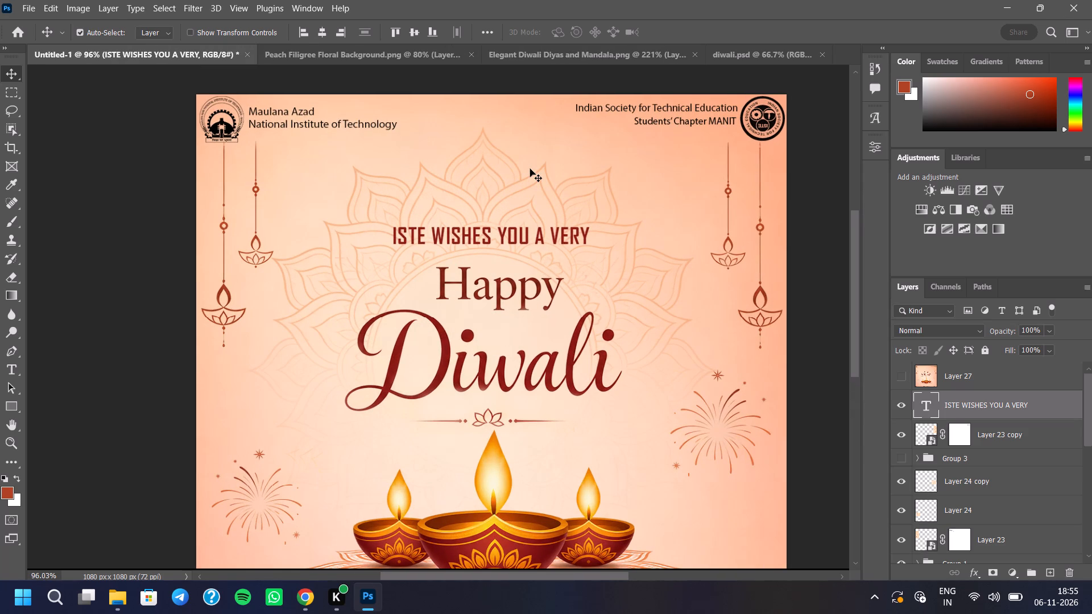
# Examine the greeting line, title and mandala arrangement up close and across the whole poster.
pyautogui.scroll(-6, 530, 170)
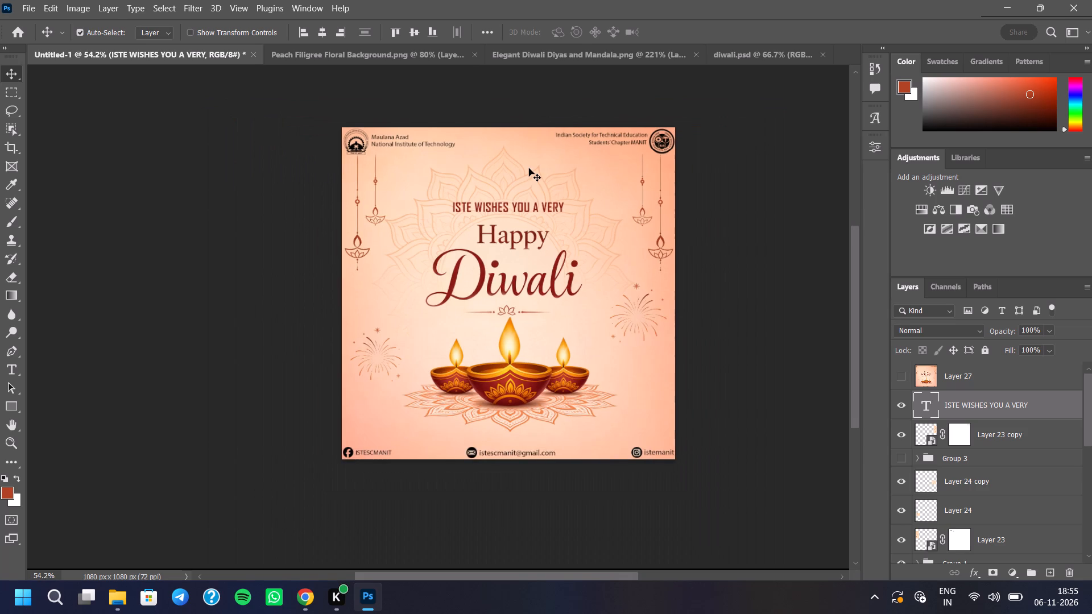
pyautogui.scroll(3, 531, 211)
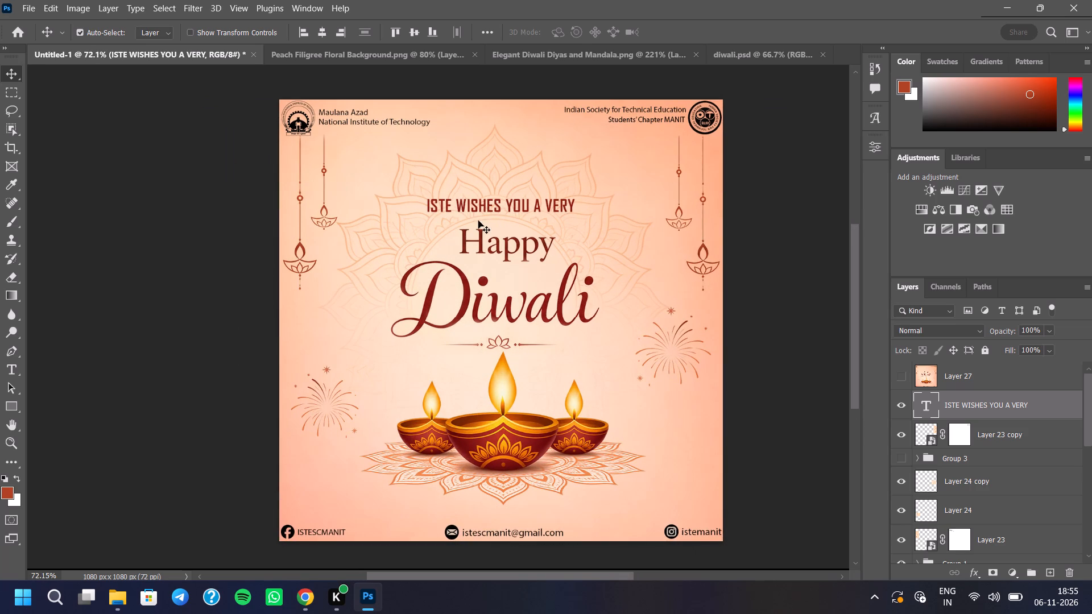
pyautogui.scroll(13, 505, 220)
pyautogui.scroll(-5, 505, 219)
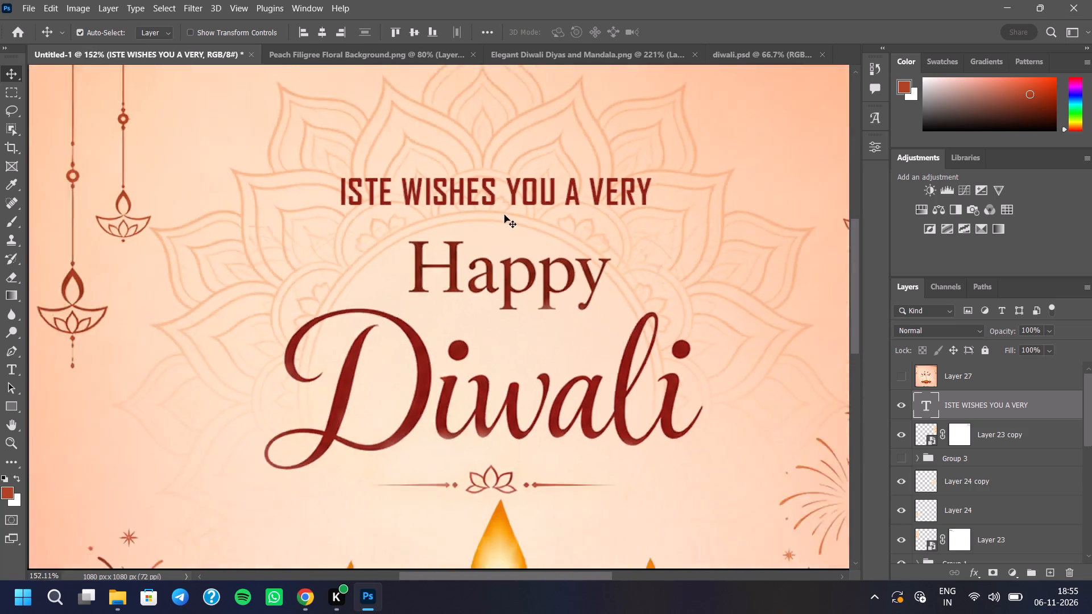
pyautogui.scroll(-10, 504, 215)
pyautogui.scroll(1, 478, 267)
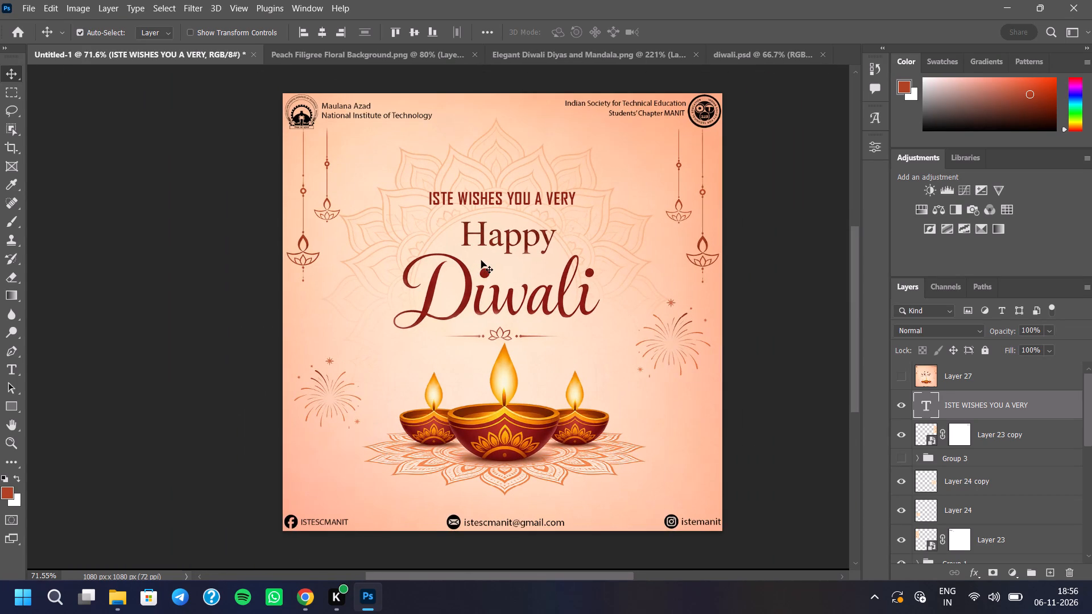
pyautogui.scroll(1, 481, 260)
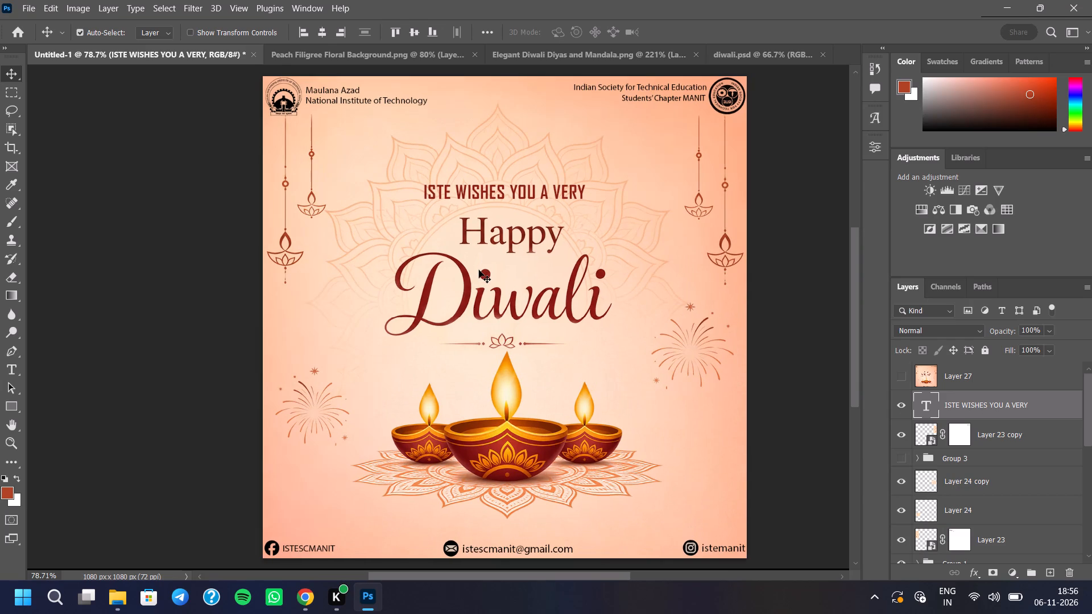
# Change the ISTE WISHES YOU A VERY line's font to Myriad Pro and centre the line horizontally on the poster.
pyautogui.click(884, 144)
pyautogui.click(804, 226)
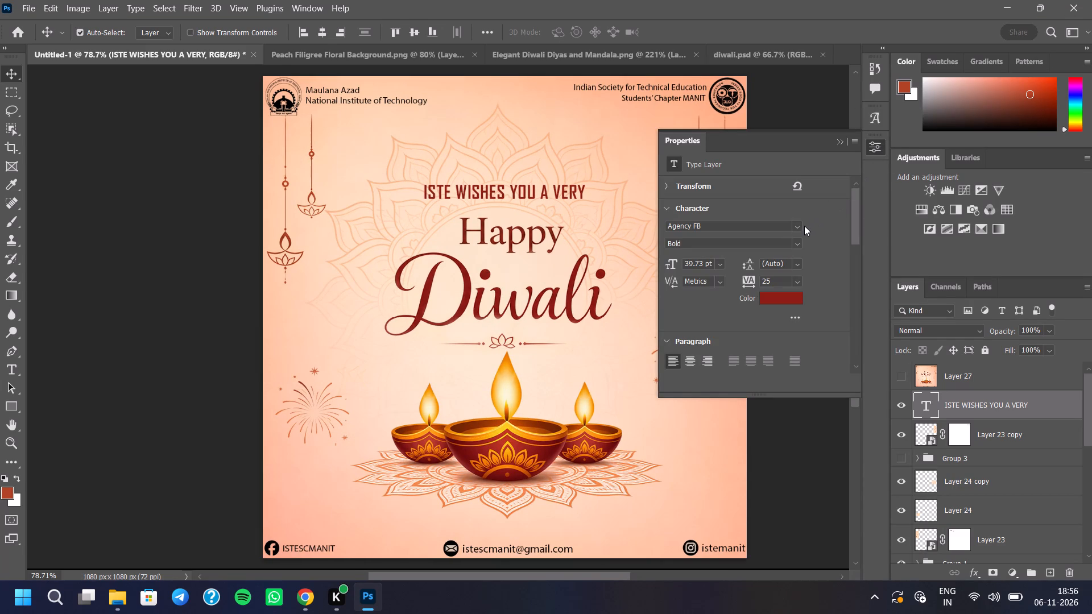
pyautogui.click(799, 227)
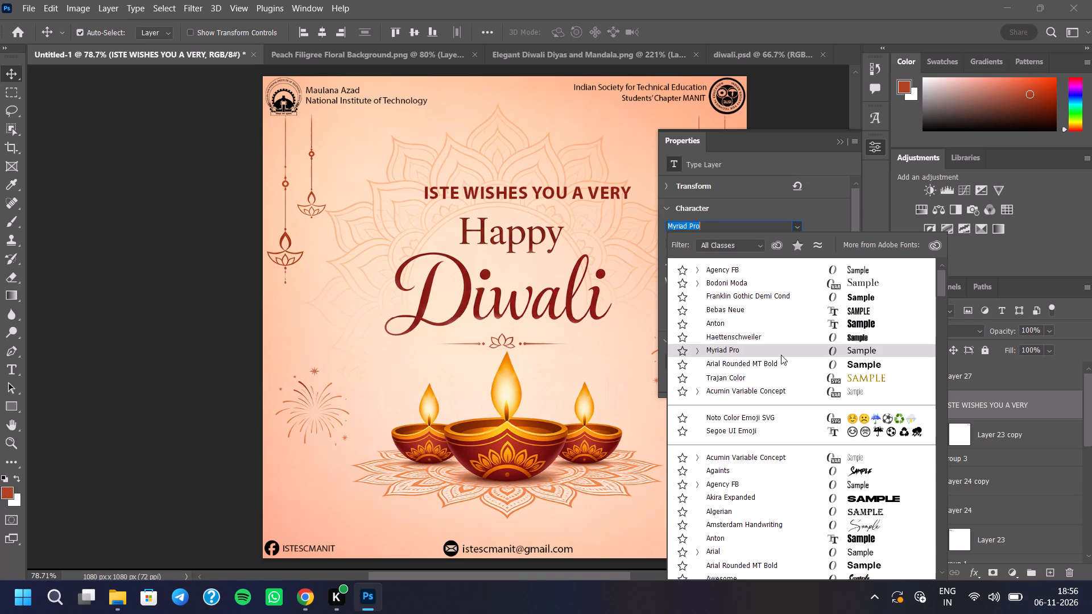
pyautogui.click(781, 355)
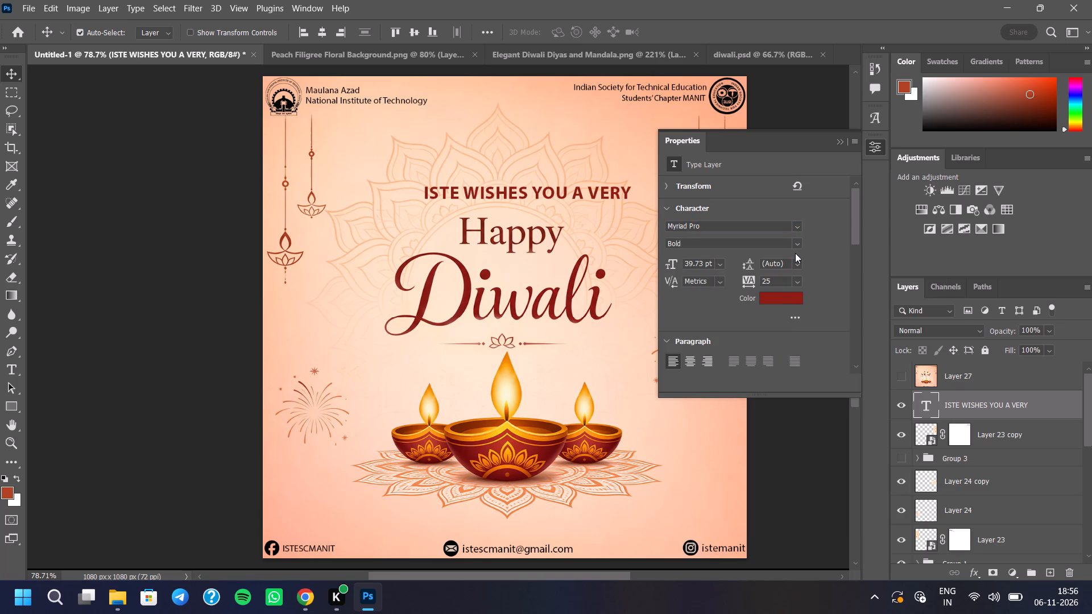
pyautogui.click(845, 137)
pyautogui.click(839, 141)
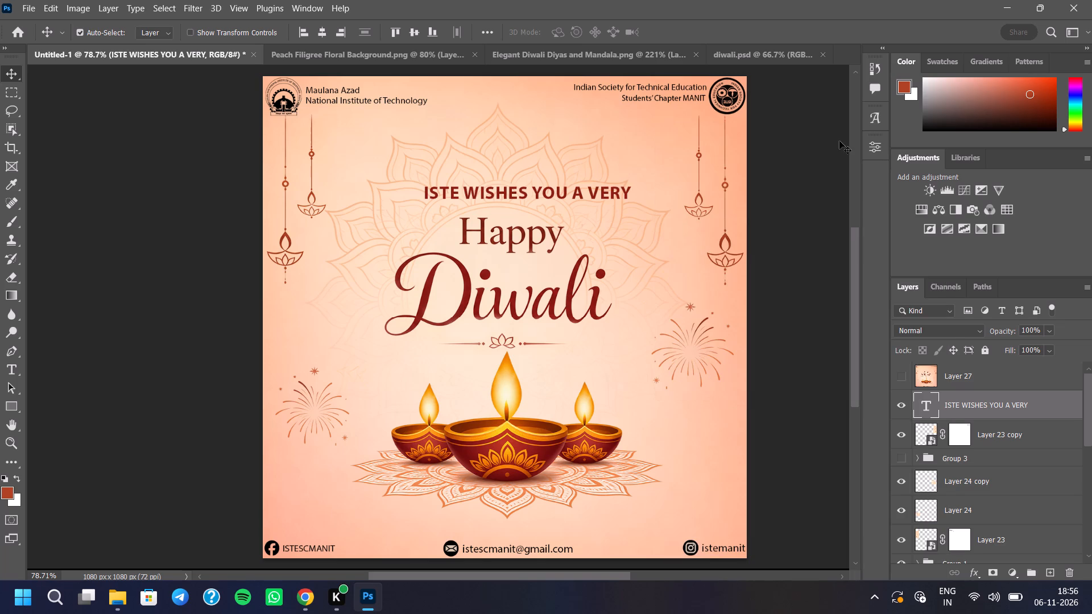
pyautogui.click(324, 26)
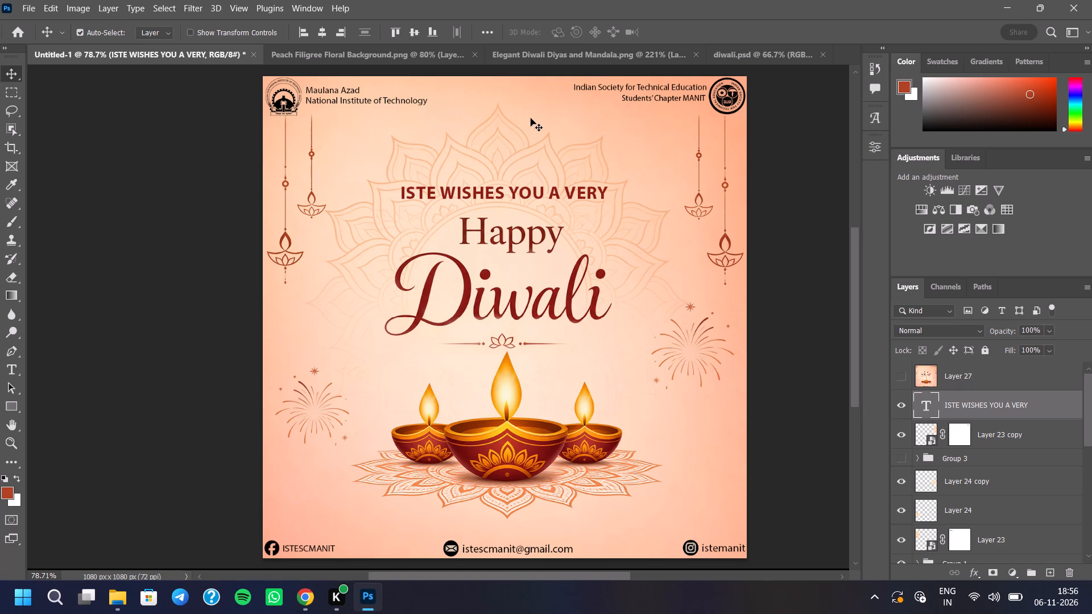
# Change the ISTE WISHES YOU A VERY line's font to Baskerville Old Face and centre the line horizontally on the poster.
pyautogui.click(871, 156)
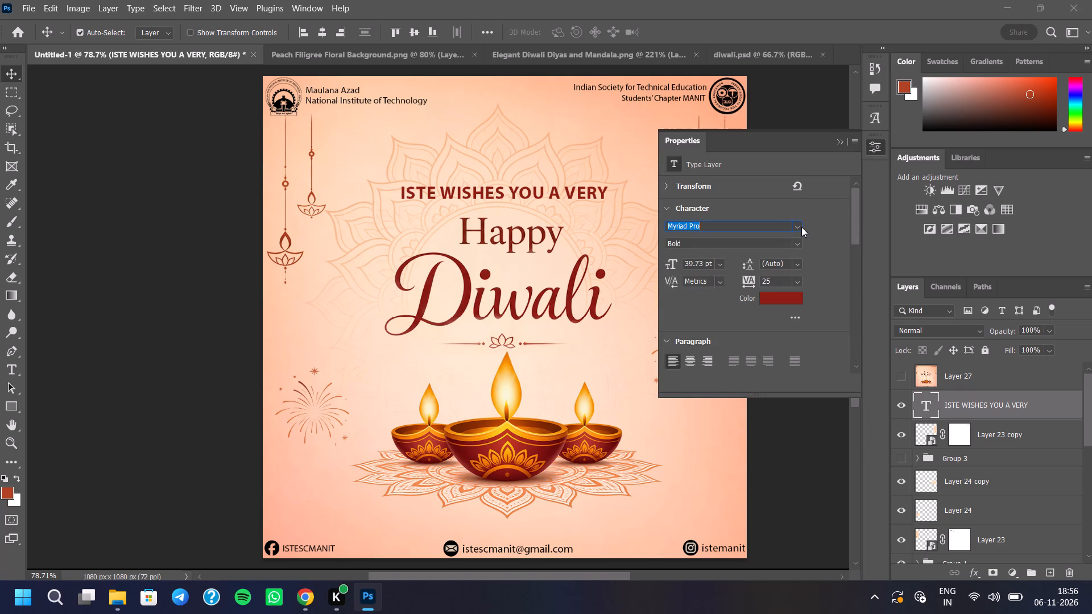
pyautogui.click(801, 227)
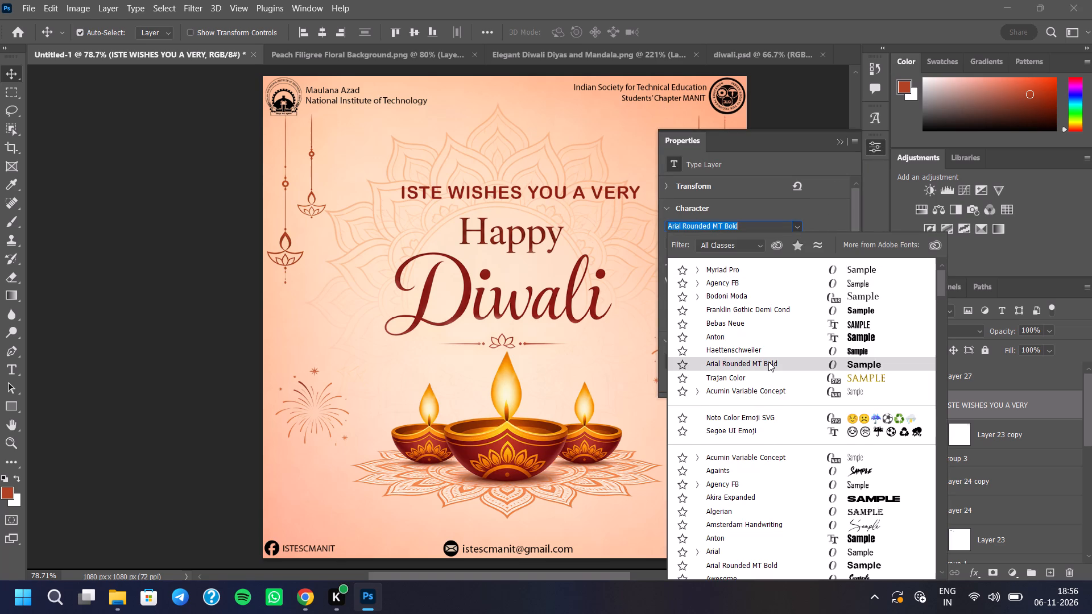
pyautogui.scroll(-10, 768, 363)
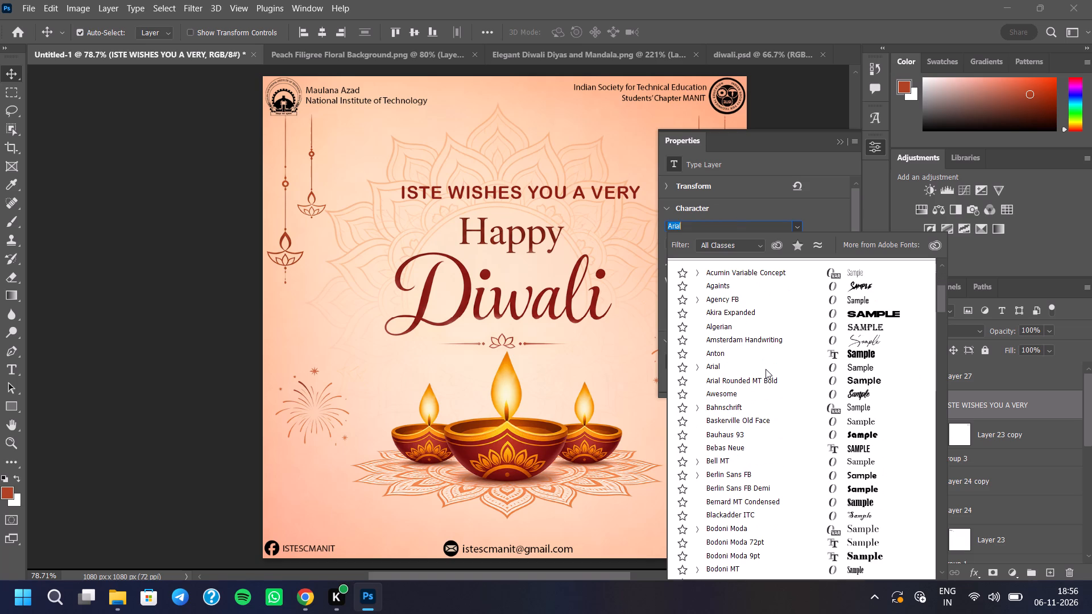
pyautogui.scroll(-3, 766, 369)
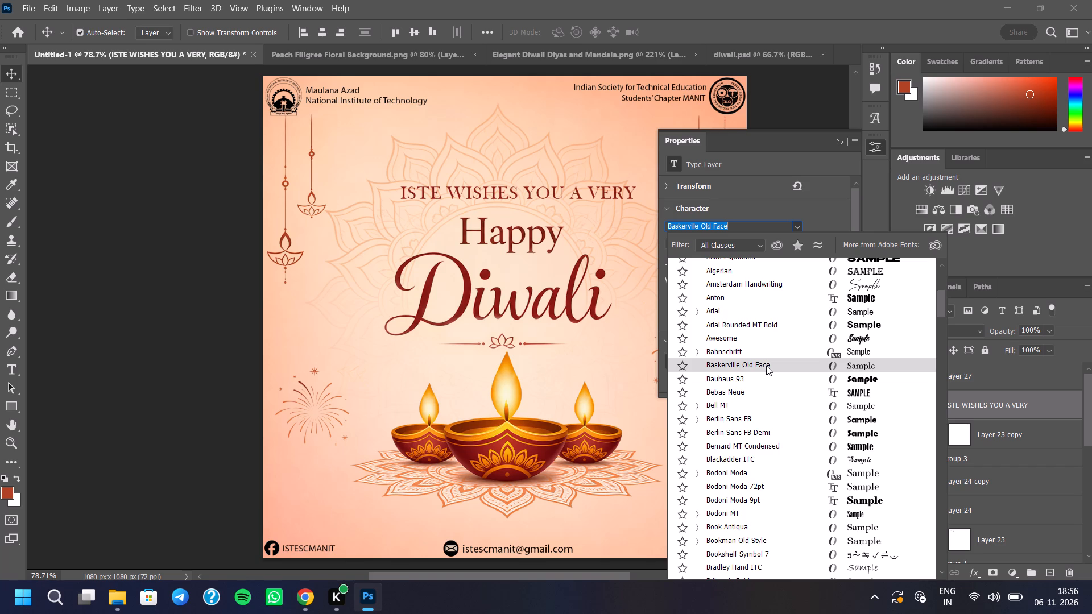
pyautogui.click(766, 366)
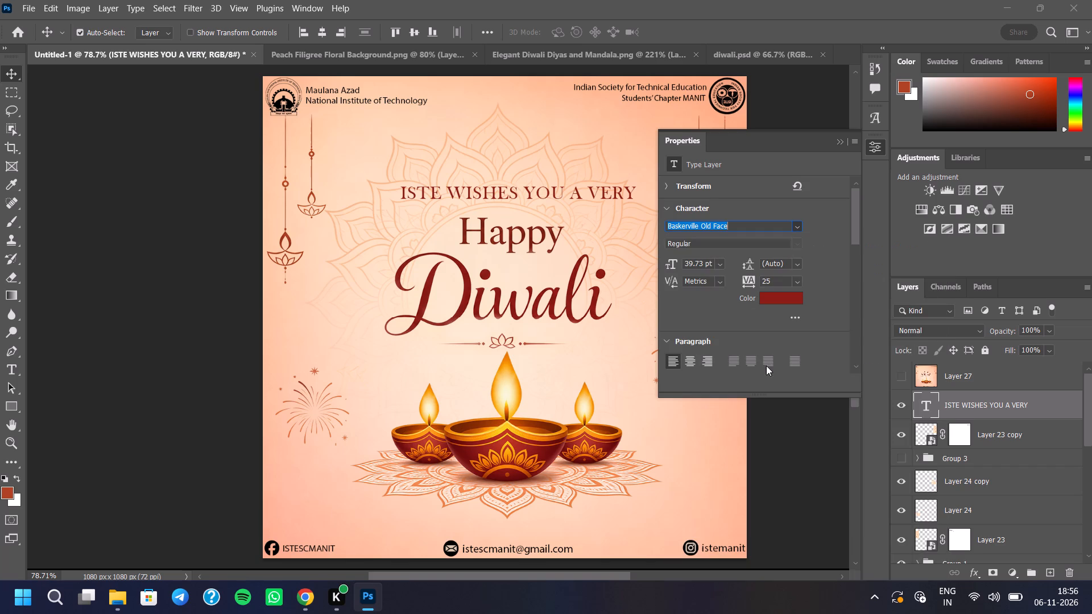
pyautogui.click(843, 144)
pyautogui.scroll(8, 502, 190)
pyautogui.scroll(-7, 502, 190)
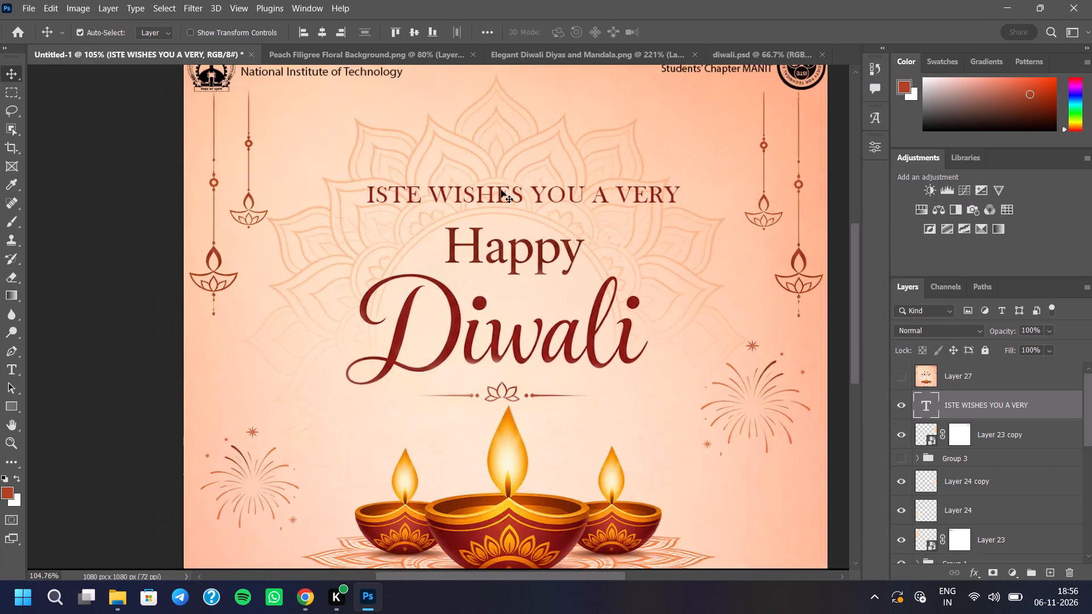
pyautogui.scroll(-2, 501, 190)
pyautogui.click(318, 25)
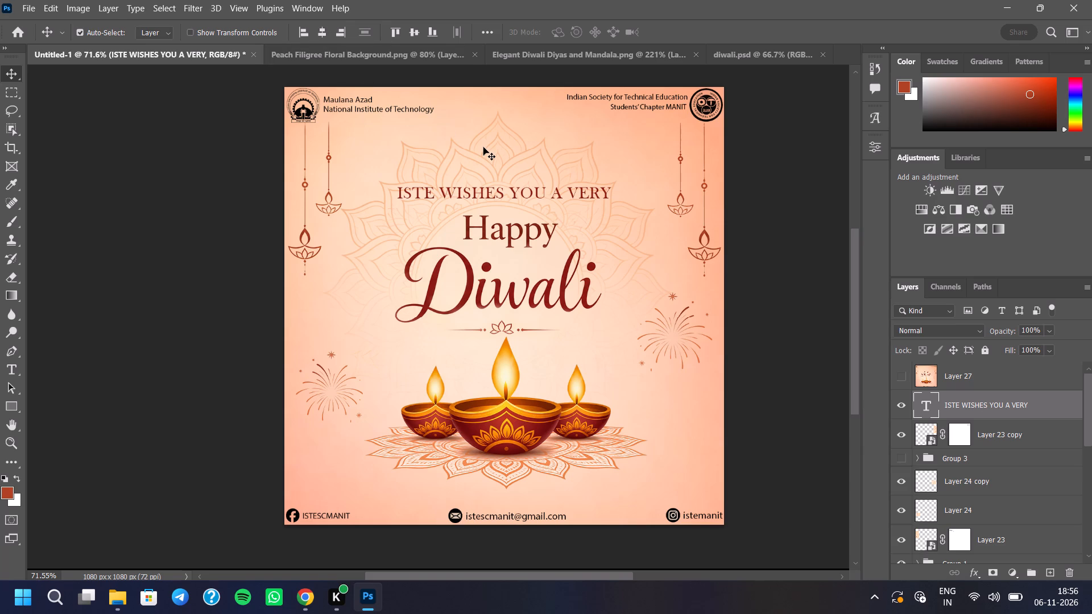
# Scale the ISTE WISHES YOU A VERY line to about 79% width and 80% height, lower it slightly and centre it horizontally.
pyautogui.hotkey('ctrl', 't')
pyautogui.scroll(2, 499, 190)
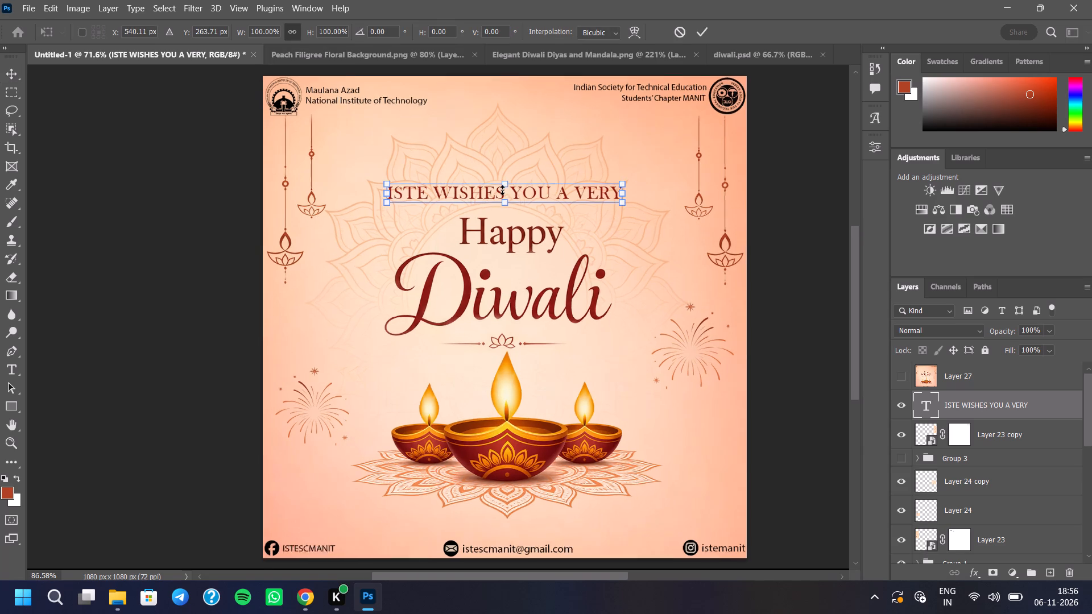
pyautogui.scroll(1, 502, 190)
pyautogui.moveTo(365, 196); pyautogui.dragTo(394, 198)
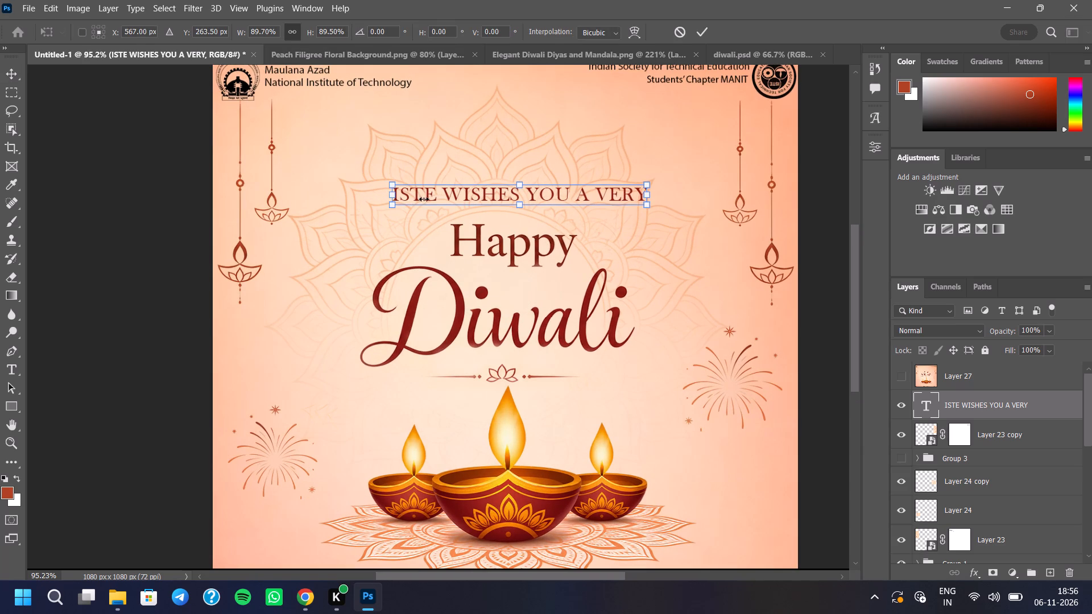
pyautogui.moveTo(650, 198); pyautogui.dragTo(621, 198)
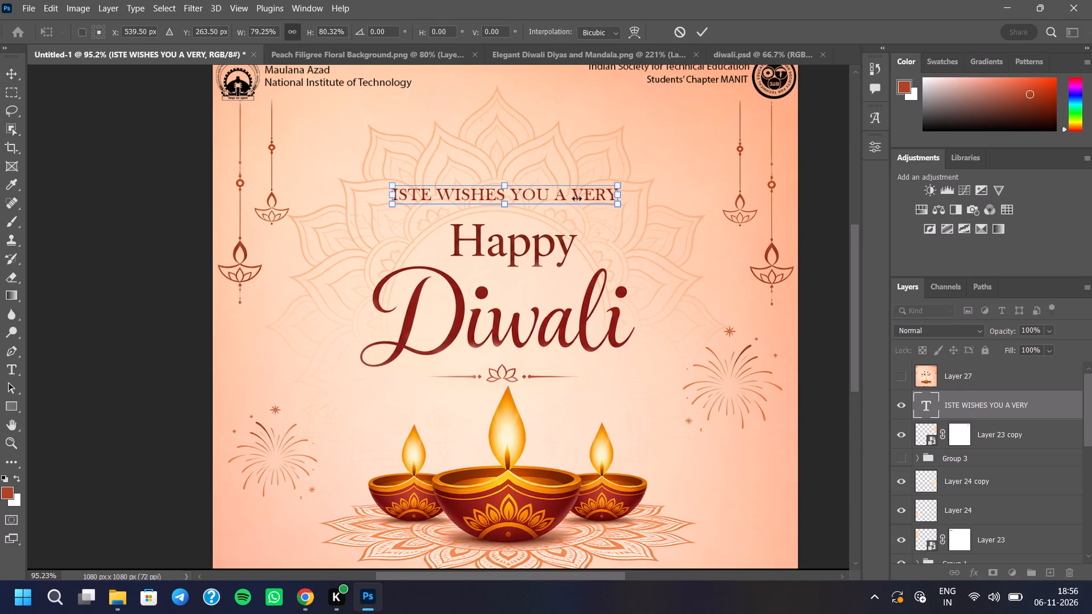
pyautogui.click(564, 194)
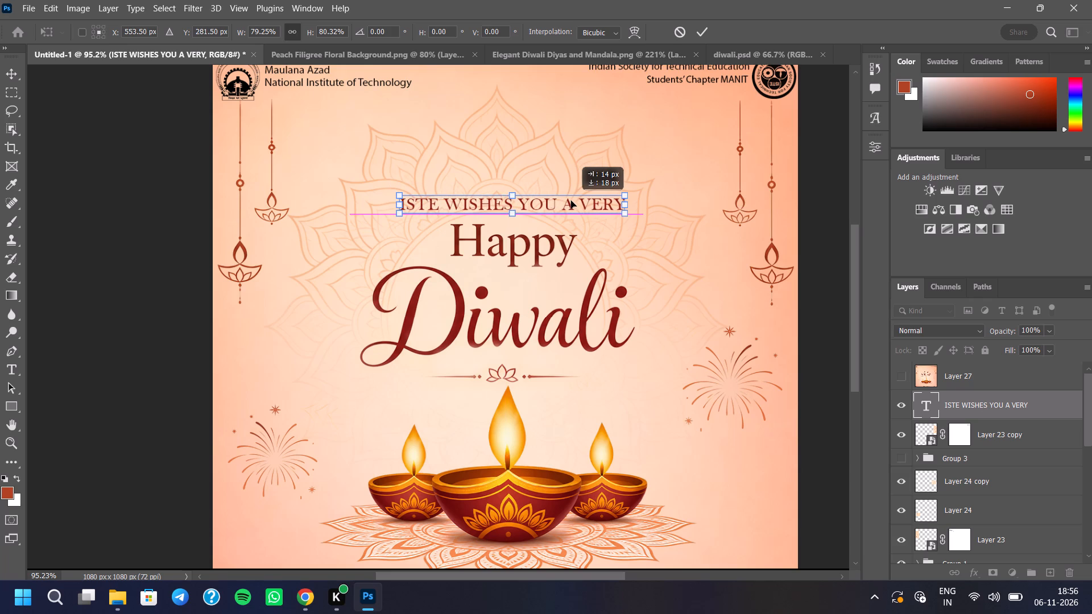
pyautogui.click(701, 22)
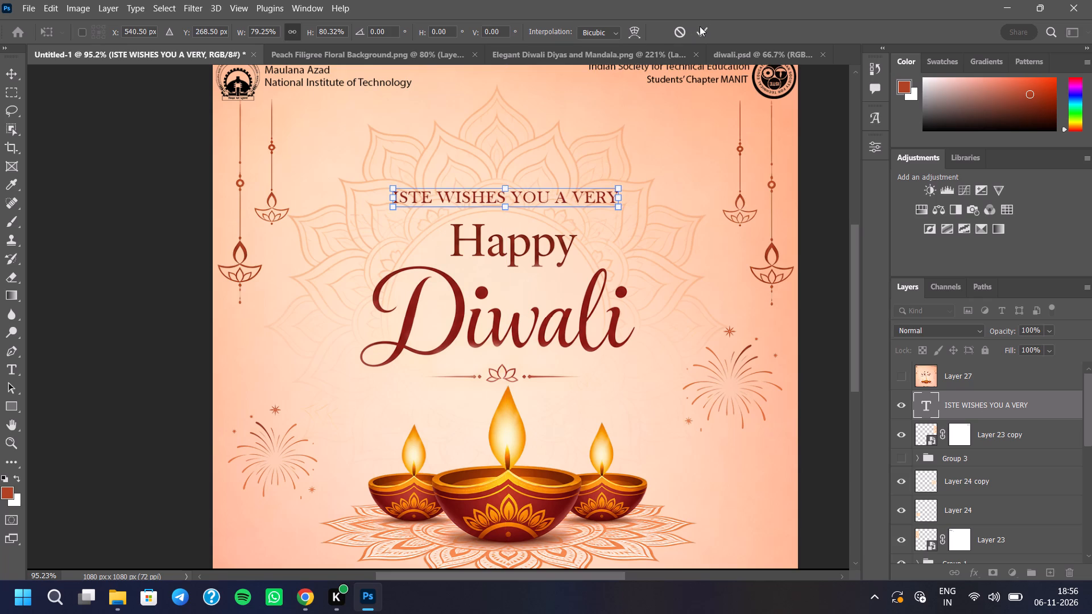
pyautogui.click(700, 28)
pyautogui.click(321, 32)
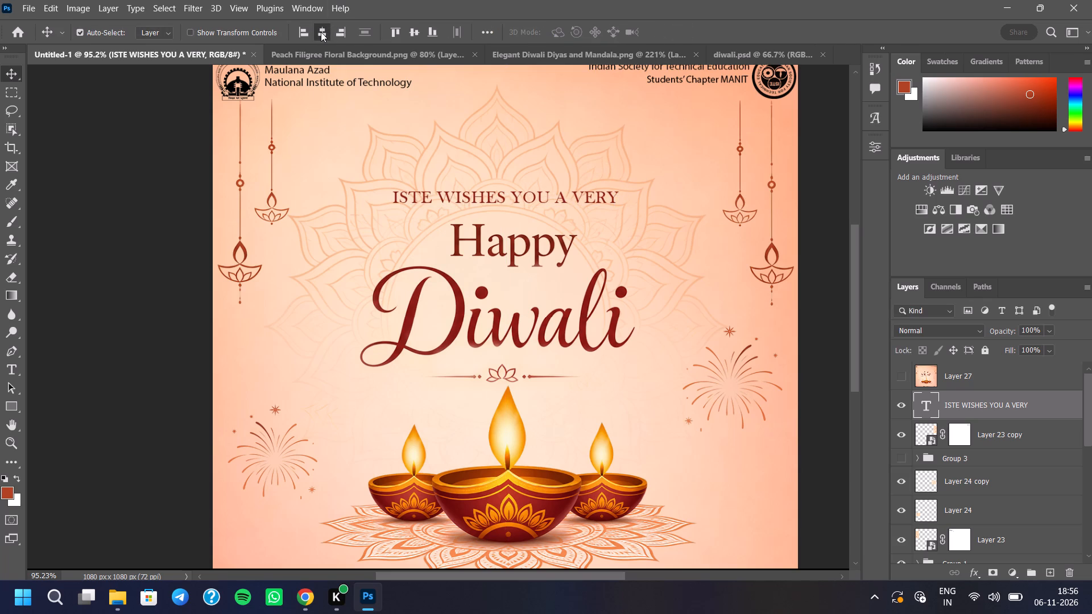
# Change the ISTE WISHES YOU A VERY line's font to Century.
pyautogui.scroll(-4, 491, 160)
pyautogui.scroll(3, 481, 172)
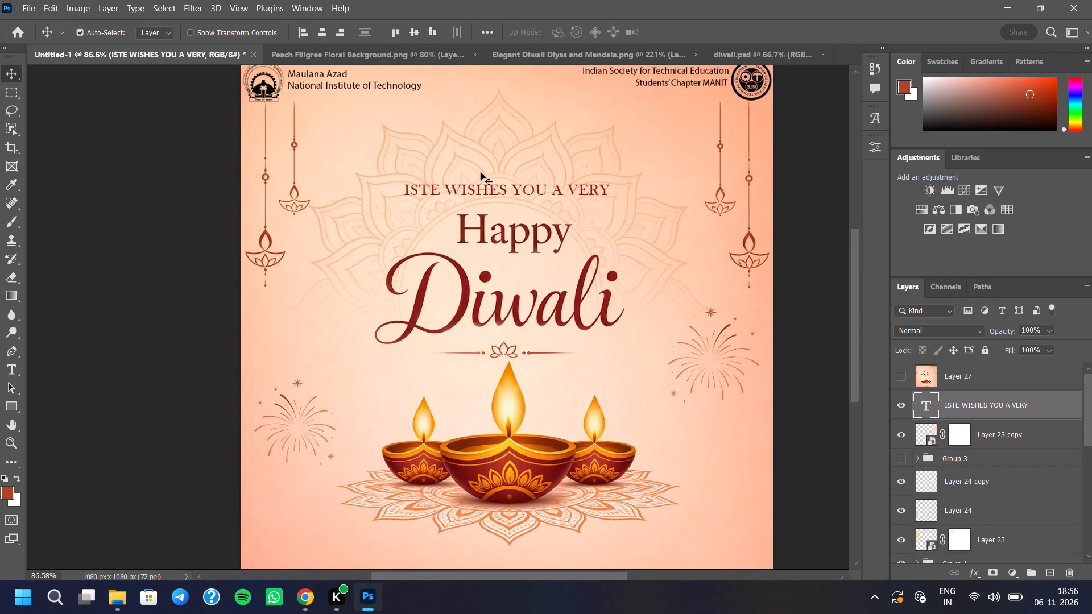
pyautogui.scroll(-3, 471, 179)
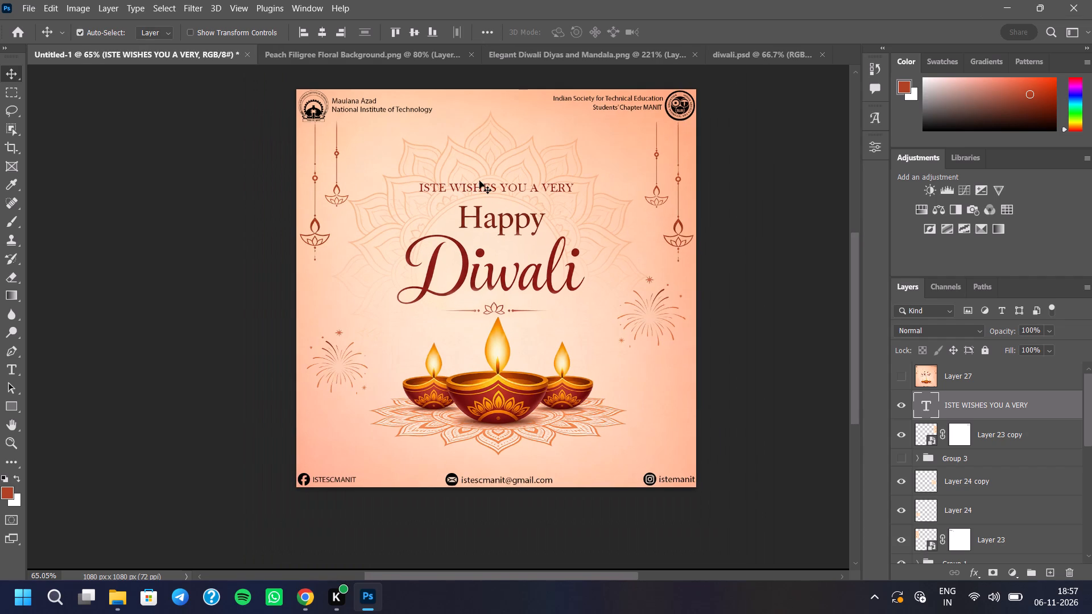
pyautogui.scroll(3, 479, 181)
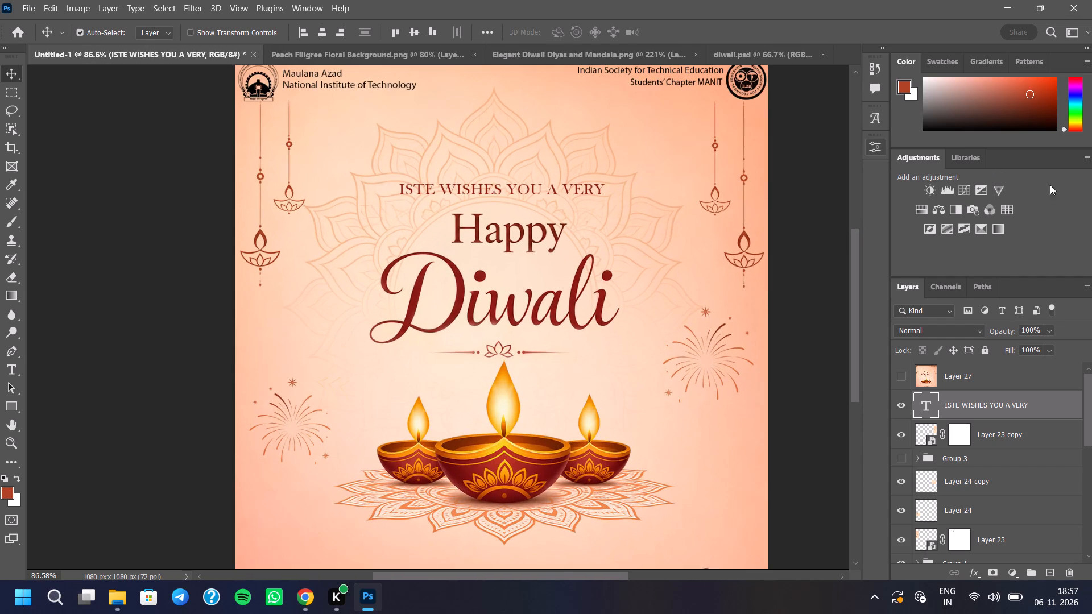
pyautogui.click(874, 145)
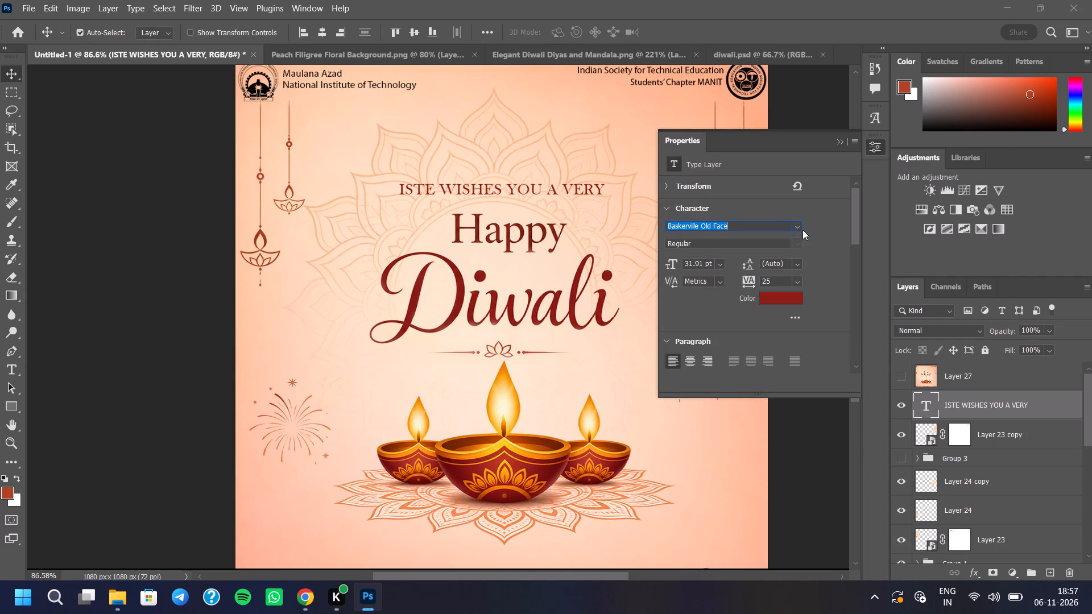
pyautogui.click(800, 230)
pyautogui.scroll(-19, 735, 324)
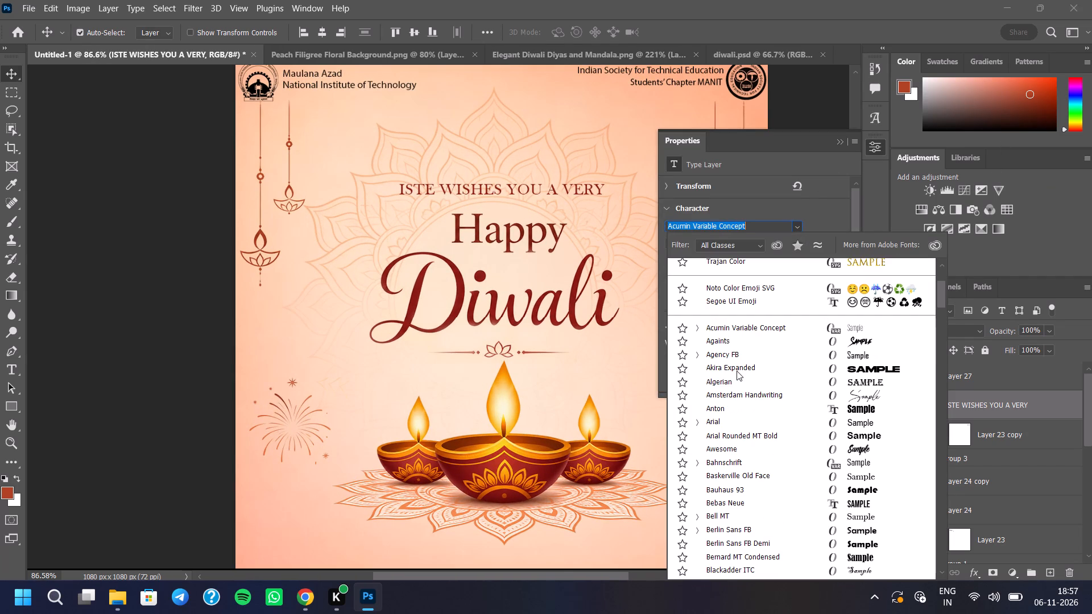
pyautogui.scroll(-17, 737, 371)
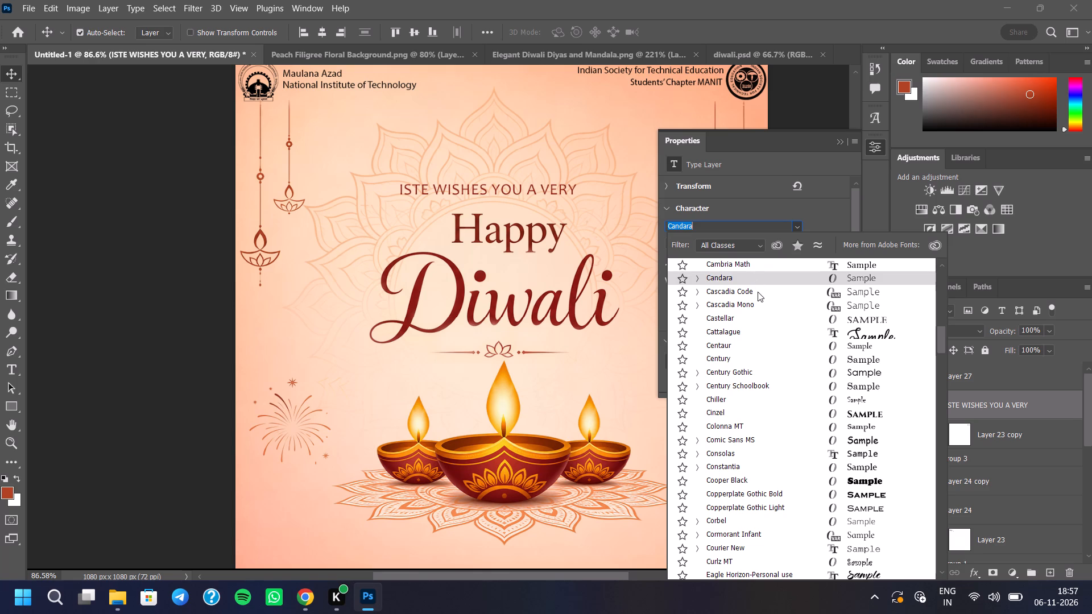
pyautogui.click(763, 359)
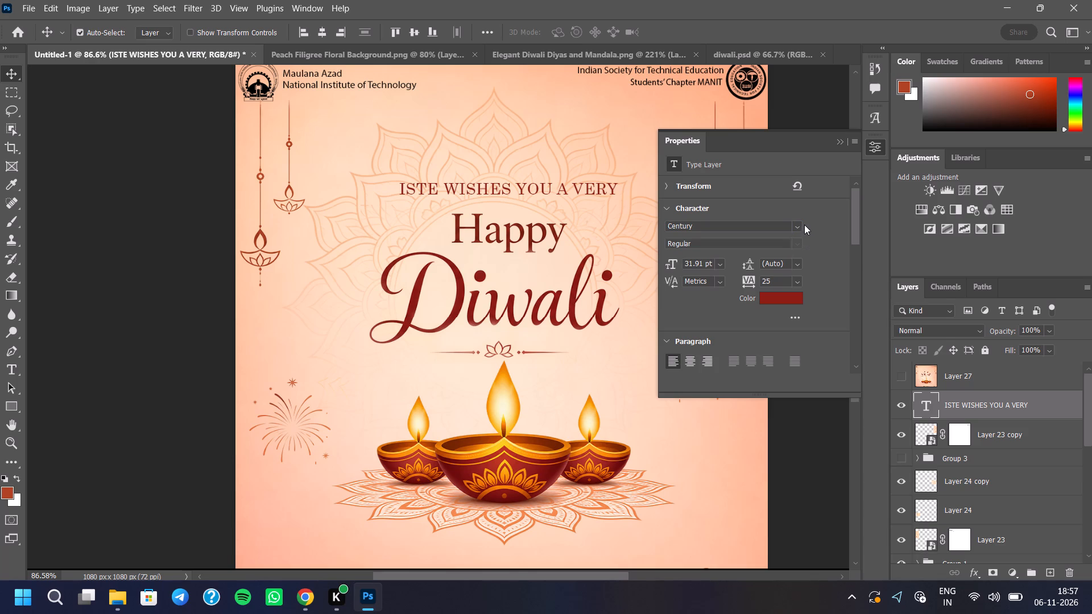
# Change the ISTE WISHES YOU A VERY line's font to Cinzel and centre the line horizontally on the poster.
pyautogui.click(802, 225)
pyautogui.scroll(-12, 776, 350)
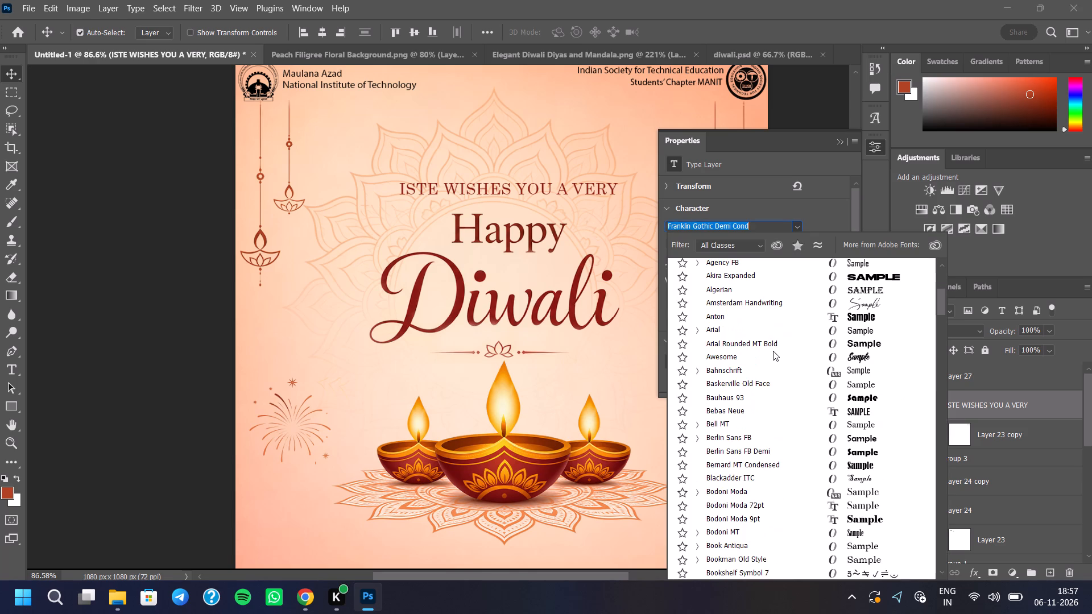
pyautogui.scroll(-11, 773, 351)
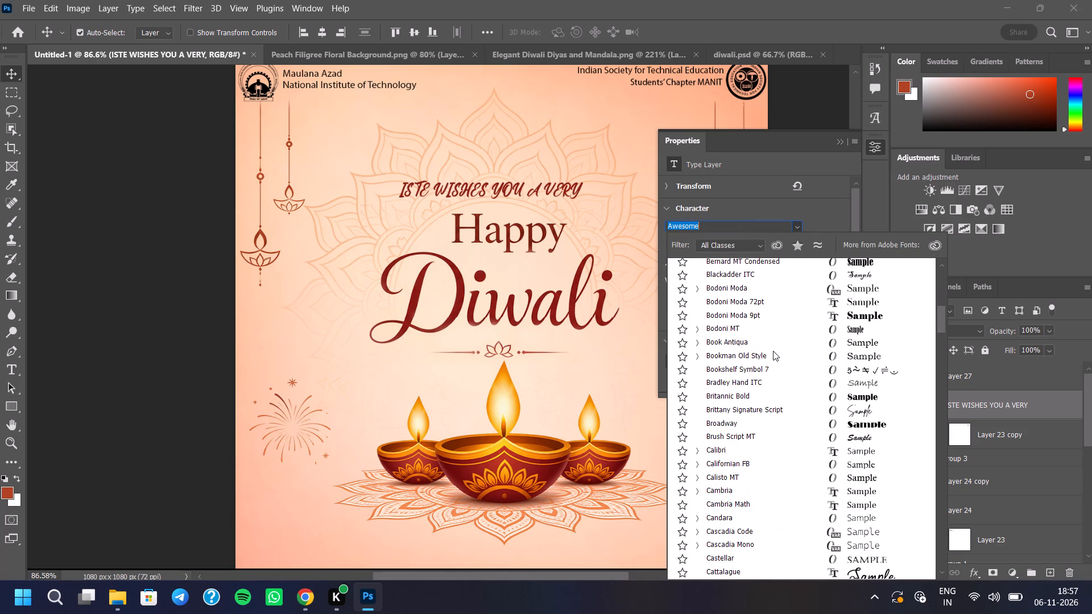
pyautogui.scroll(-6, 773, 351)
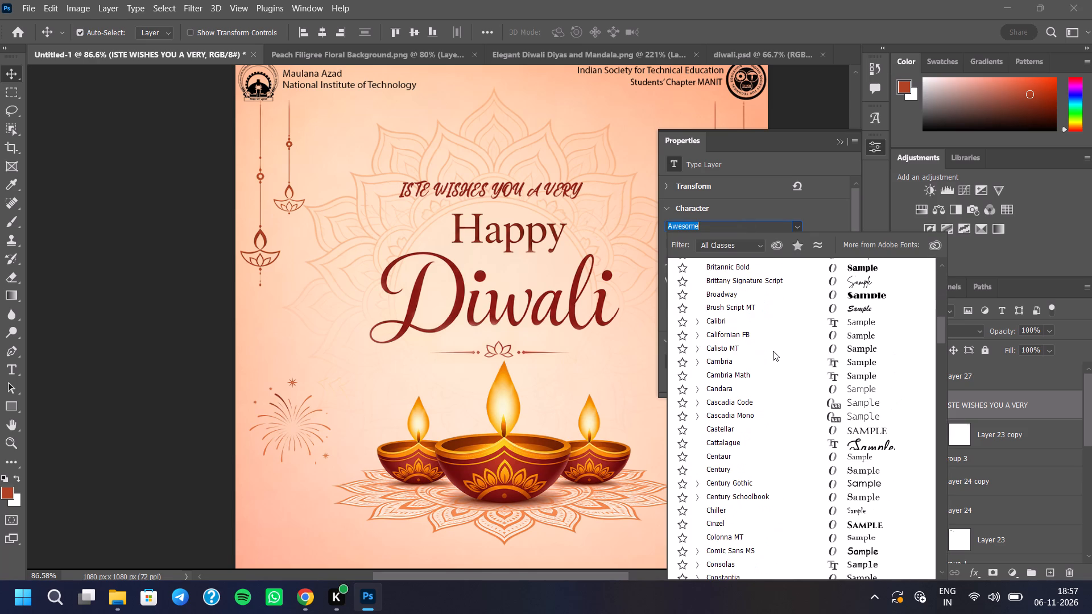
pyautogui.scroll(-3, 773, 351)
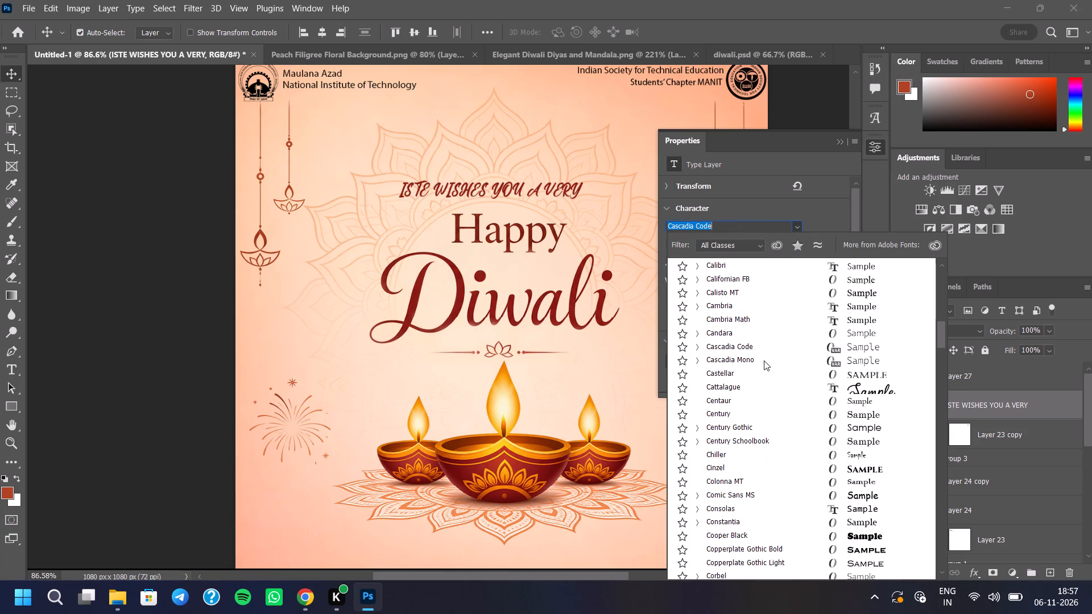
pyautogui.scroll(-1, 764, 360)
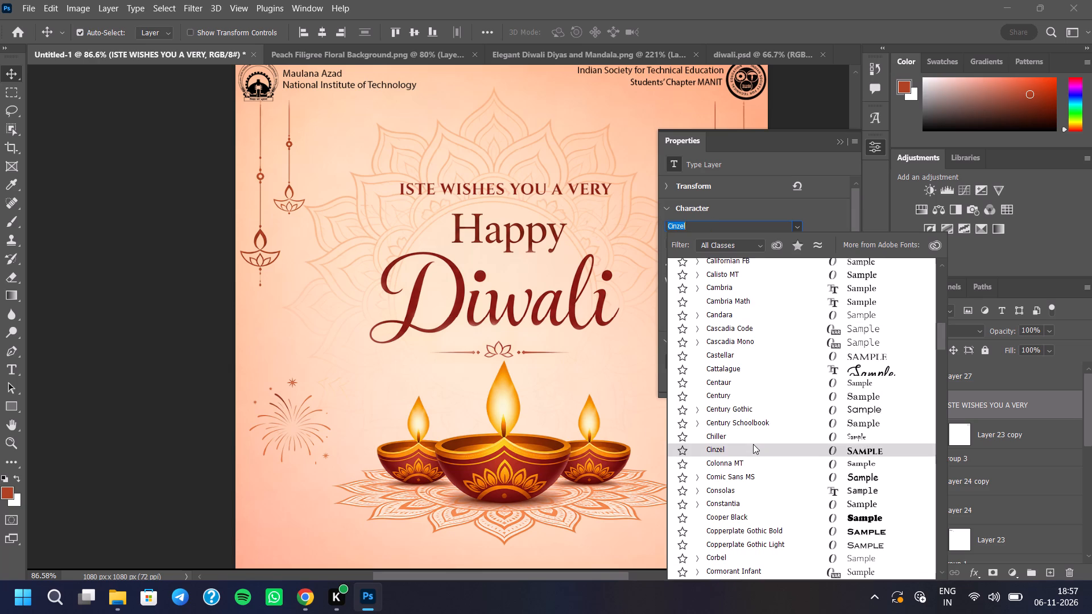
pyautogui.click(753, 444)
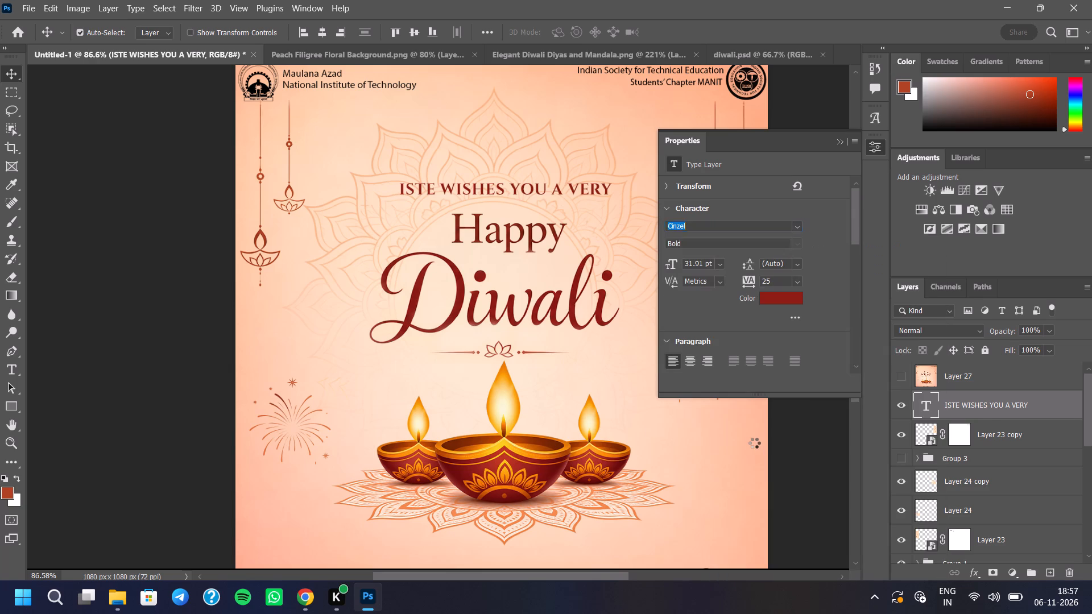
pyautogui.click(845, 139)
pyautogui.scroll(-3, 637, 155)
pyautogui.scroll(2, 566, 155)
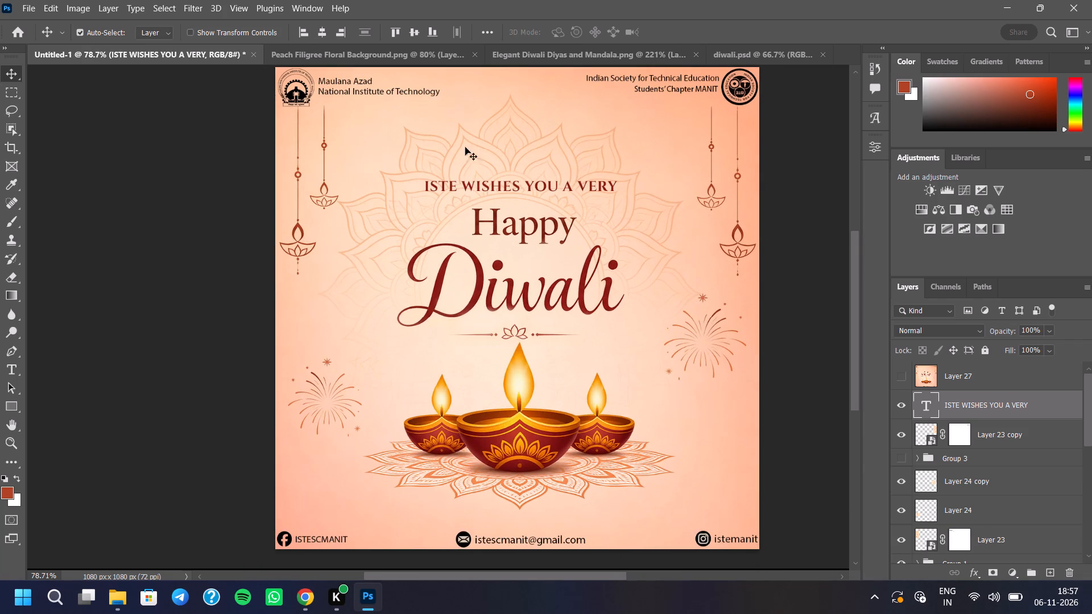
pyautogui.click(330, 36)
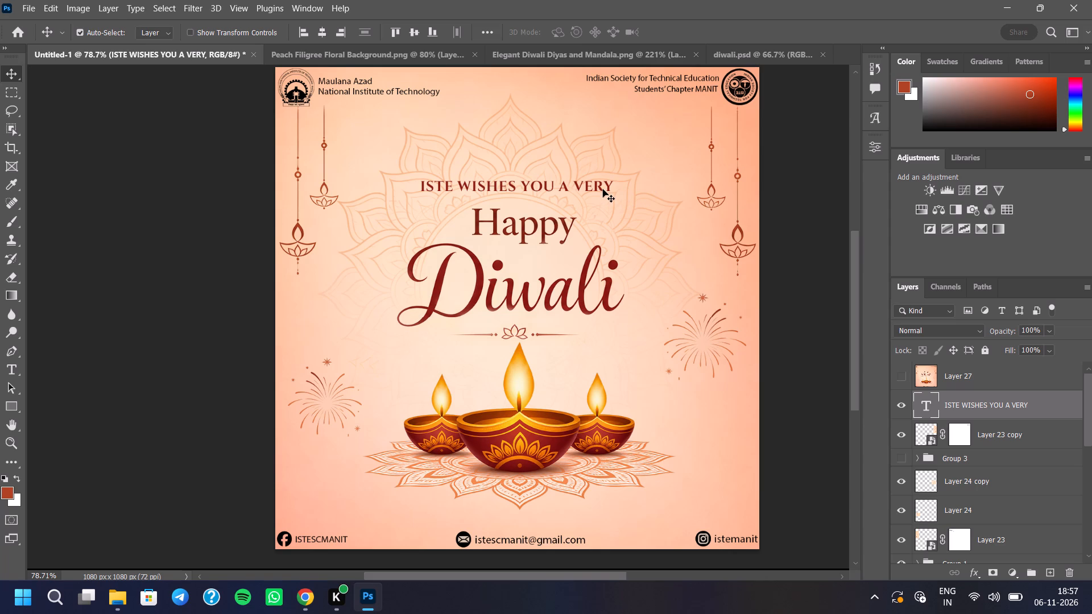
# Nudge the ISTE WISHES YOU A VERY line up to the mandala's top tip, just below the level of the header logos.
pyautogui.press('Up')
pyautogui.press('Up')
pyautogui.press('Up')
pyautogui.press('Up')
pyautogui.press('Up')
pyautogui.press('Up')
pyautogui.press('Up')
pyautogui.press('Up')
pyautogui.press('Up')
pyautogui.press('Up')
pyautogui.press('Up')
pyautogui.press('Up')
pyautogui.press('Up')
pyautogui.press('Up')
pyautogui.press('Up')
pyautogui.press('Up')
pyautogui.press('Up')
pyautogui.press('Up')
pyautogui.press('Up')
pyautogui.press('Up')
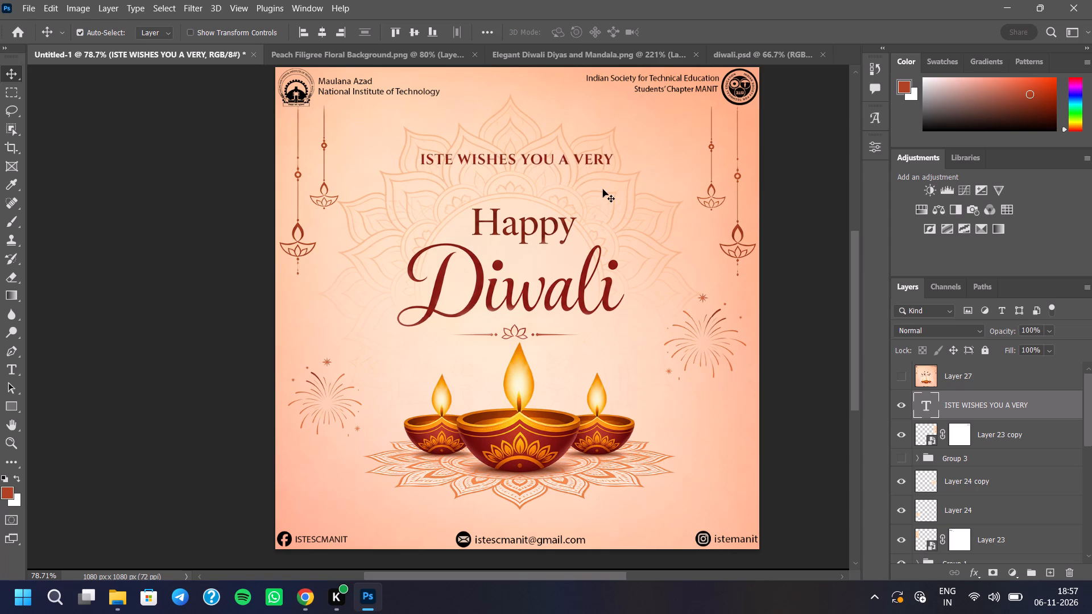
pyautogui.press('Up')
pyautogui.press('Up')
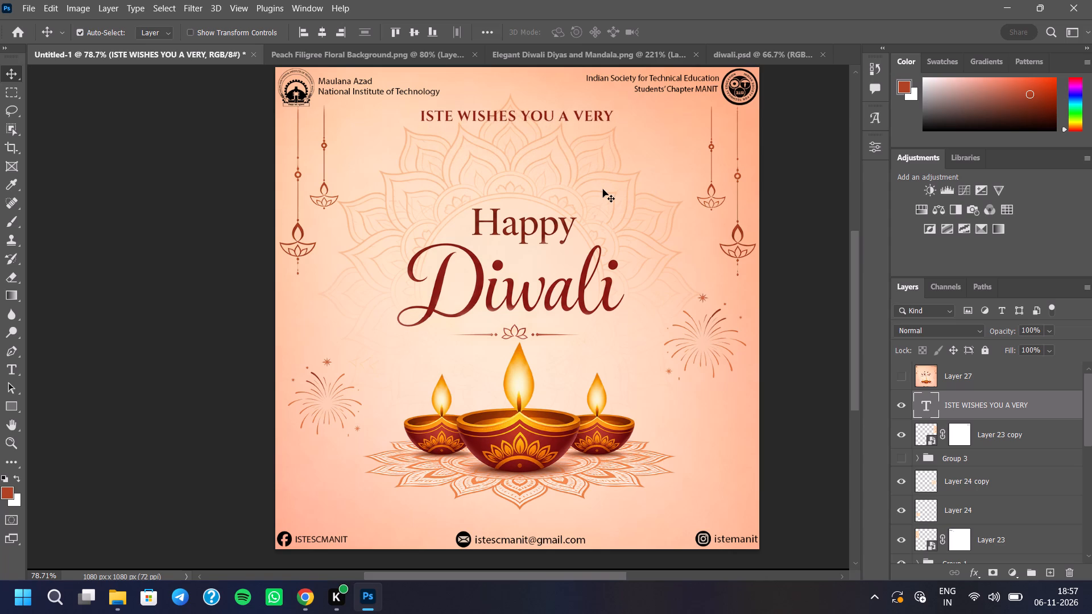
pyautogui.press('Up')
pyautogui.press('Up')
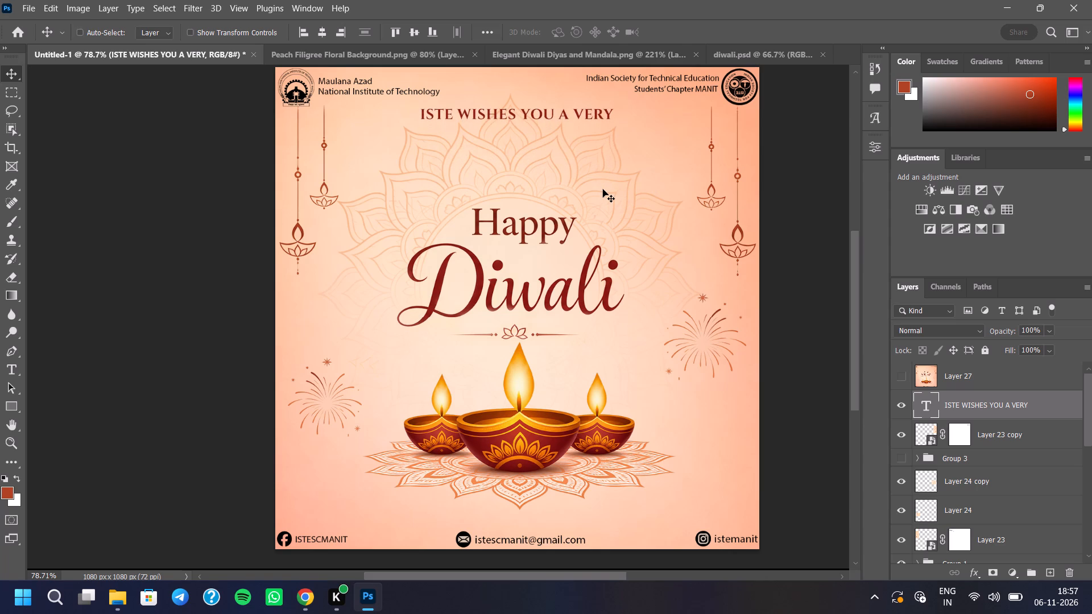
# Stretch the ISTE WISHES YOU A VERY line to about 104% width and 160% height, and centre it horizontally on the poster.
pyautogui.hotkey('ctrl', 't')
pyautogui.scroll(8, 543, 148)
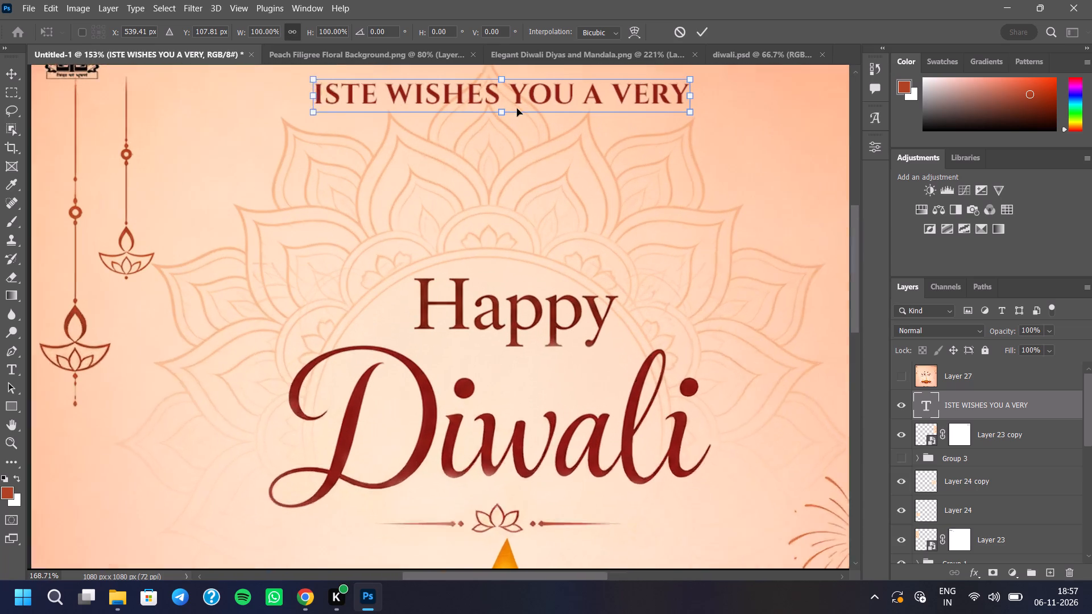
pyautogui.keyDown('shift'); pyautogui.moveTo(502, 115); pyautogui.dragTo(506, 123); pyautogui.keyUp('shift')
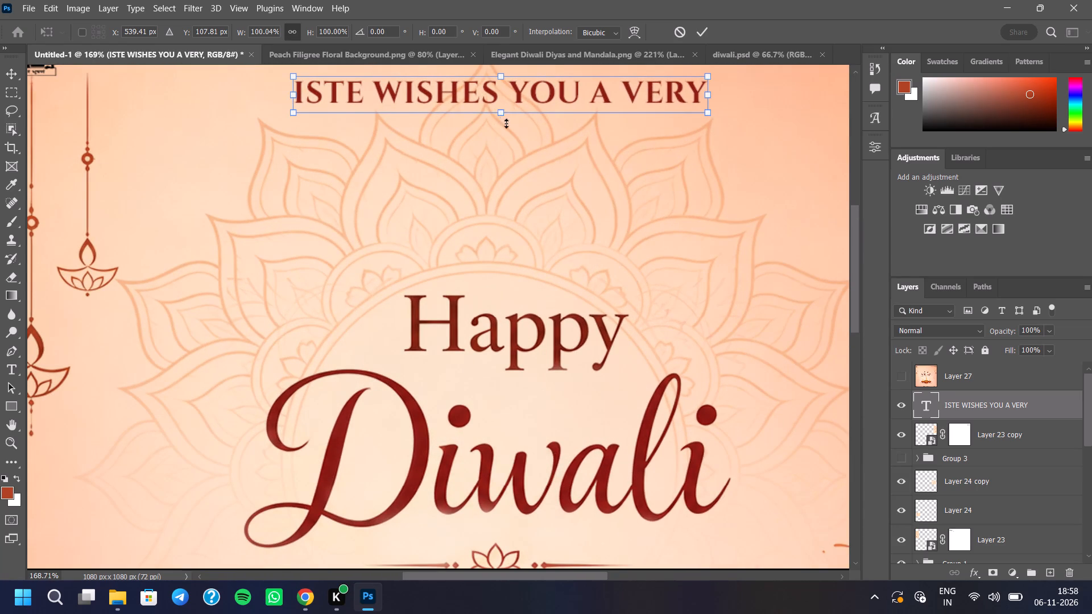
pyautogui.keyDown('shift'); pyautogui.moveTo(506, 123); pyautogui.dragTo(507, 128); pyautogui.keyUp('shift')
pyautogui.keyDown('shift'); pyautogui.moveTo(713, 99); pyautogui.dragTo(720, 101); pyautogui.keyUp('shift')
pyautogui.keyDown('shift'); pyautogui.moveTo(503, 124); pyautogui.dragTo(502, 128); pyautogui.keyUp('shift')
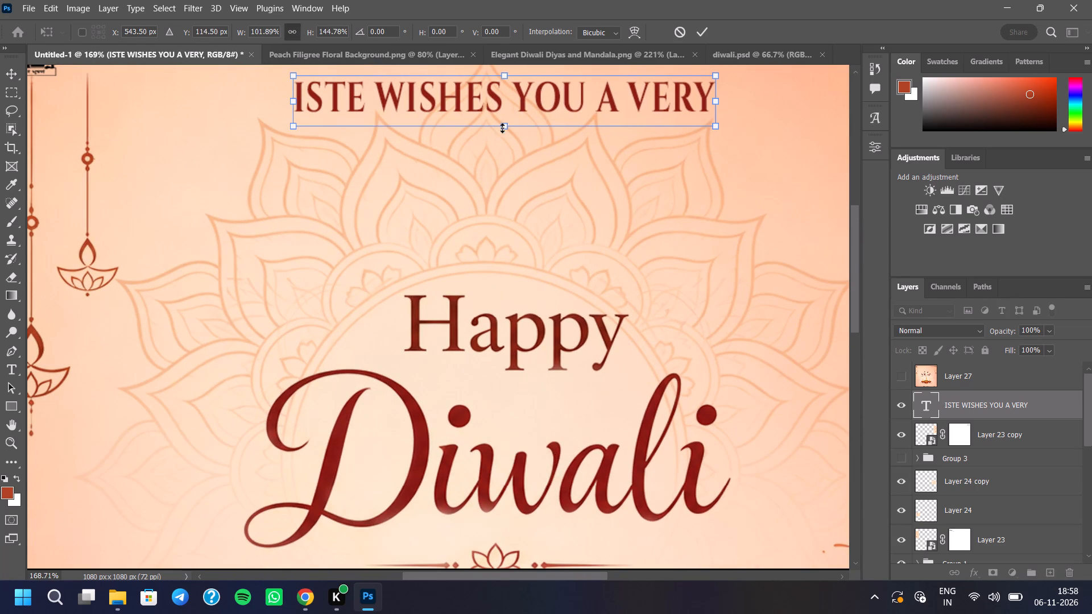
pyautogui.keyDown('shift'); pyautogui.moveTo(502, 128); pyautogui.dragTo(501, 132); pyautogui.keyUp('shift')
pyautogui.keyDown('shift'); pyautogui.moveTo(292, 107); pyautogui.dragTo(285, 105); pyautogui.keyUp('shift')
pyautogui.click(705, 31)
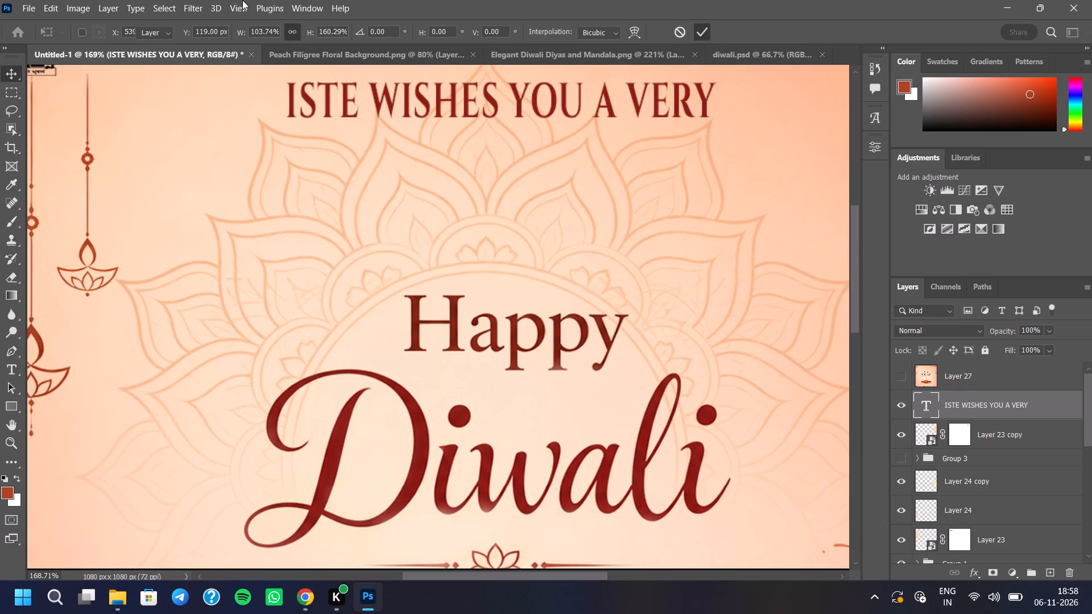
pyautogui.click(330, 36)
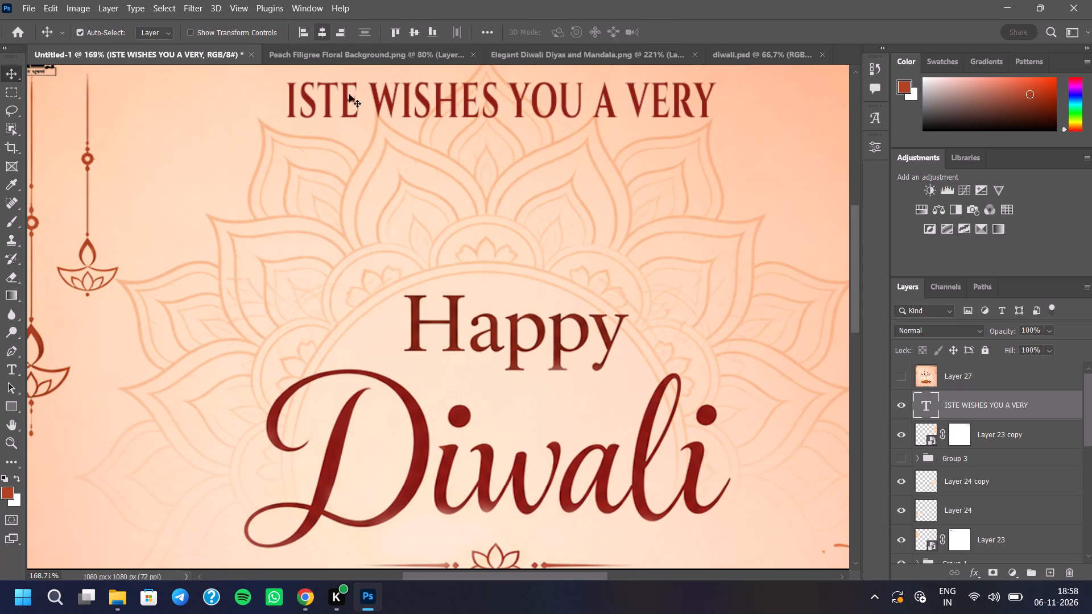
pyautogui.click(325, 34)
# Widen the ISTE WISHES YOU A VERY line slightly more without changing its height, and centre it horizontally on the poster.
pyautogui.scroll(-6, 376, 142)
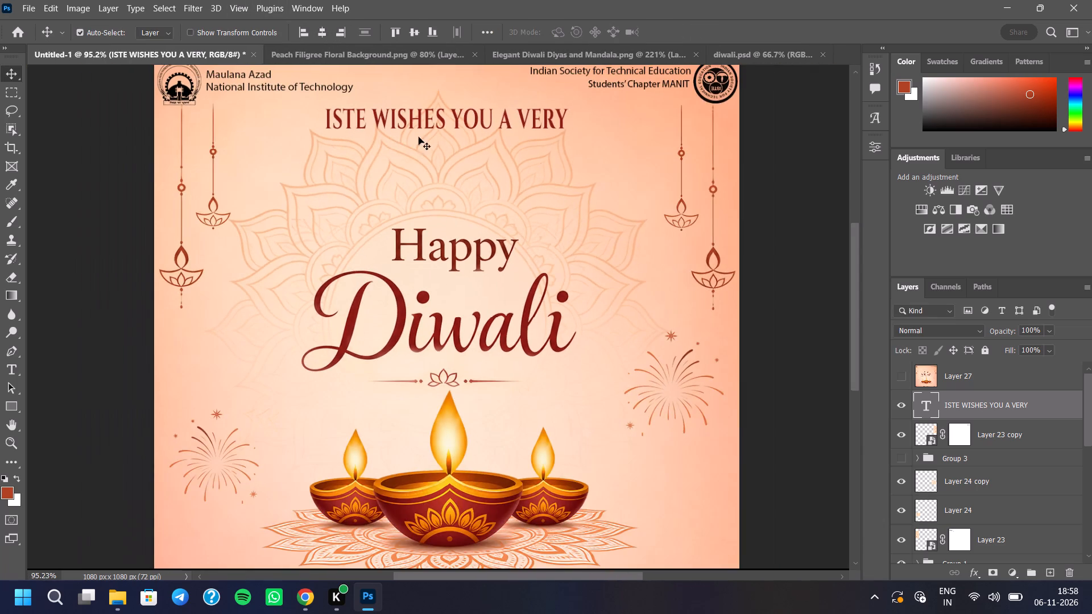
pyautogui.scroll(-3, 545, 164)
pyautogui.scroll(6, 474, 146)
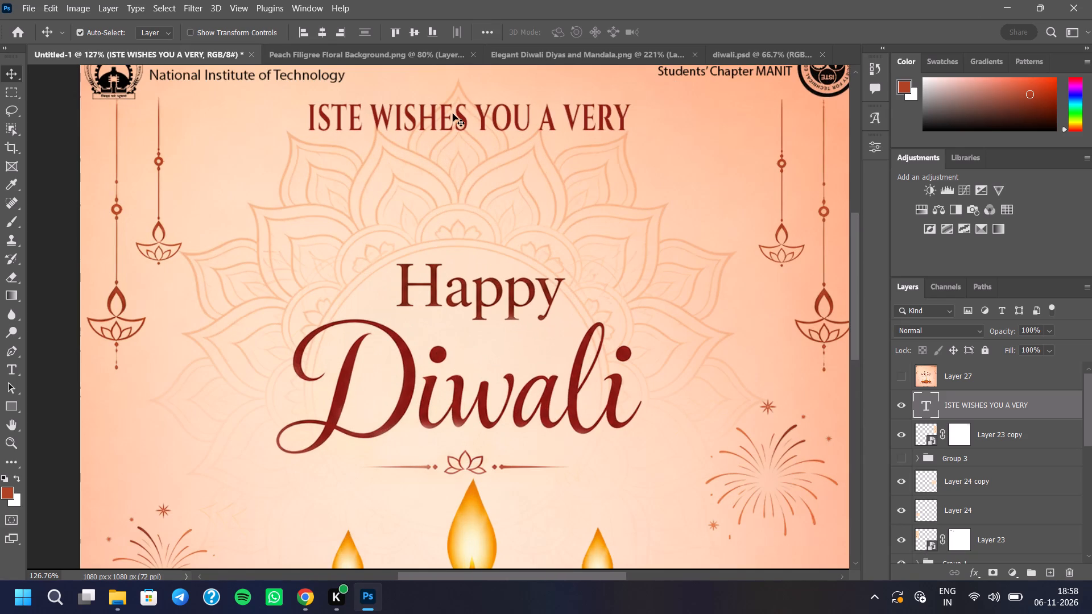
pyautogui.hotkey('ctrl', 't')
pyautogui.scroll(3, 452, 114)
pyautogui.keyDown('shift'); pyautogui.moveTo(693, 124); pyautogui.dragTo(713, 125); pyautogui.keyUp('shift')
pyautogui.click(702, 30)
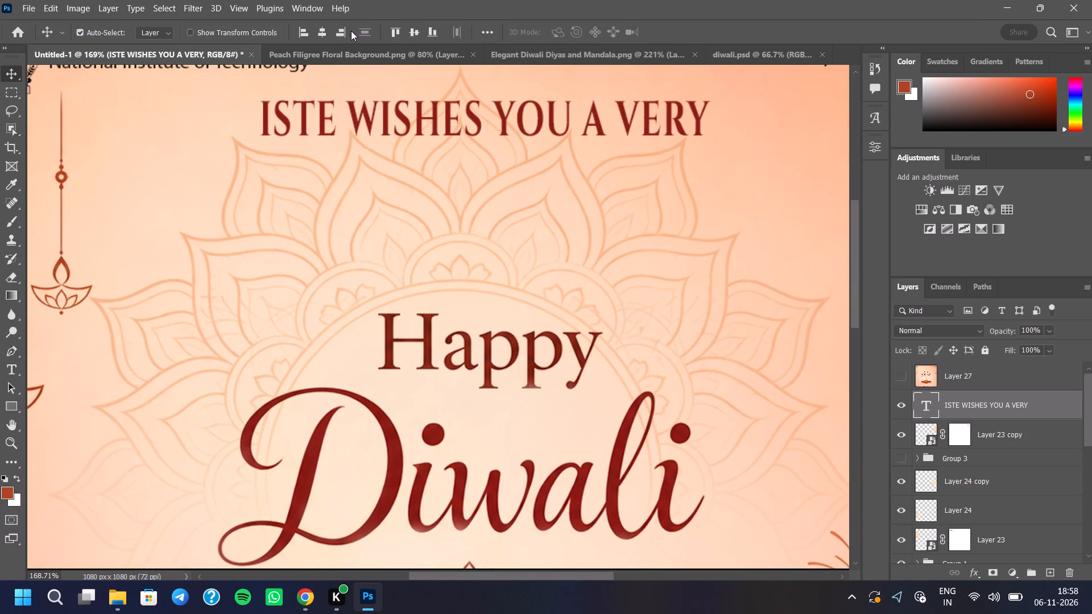
pyautogui.click(320, 32)
pyautogui.scroll(-6, 388, 122)
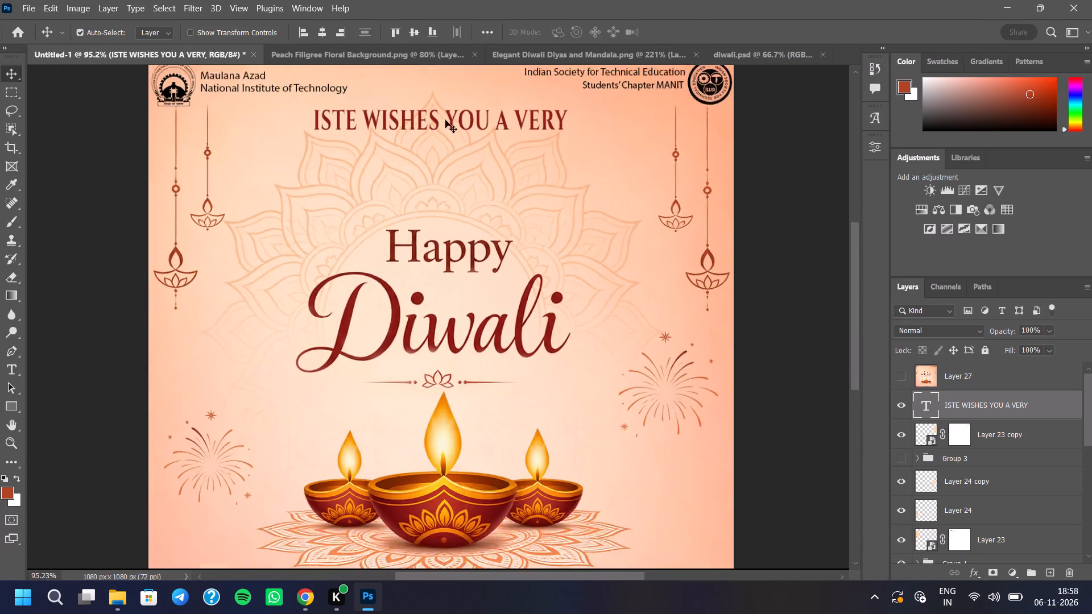
pyautogui.scroll(-4, 445, 120)
pyautogui.scroll(2, 427, 139)
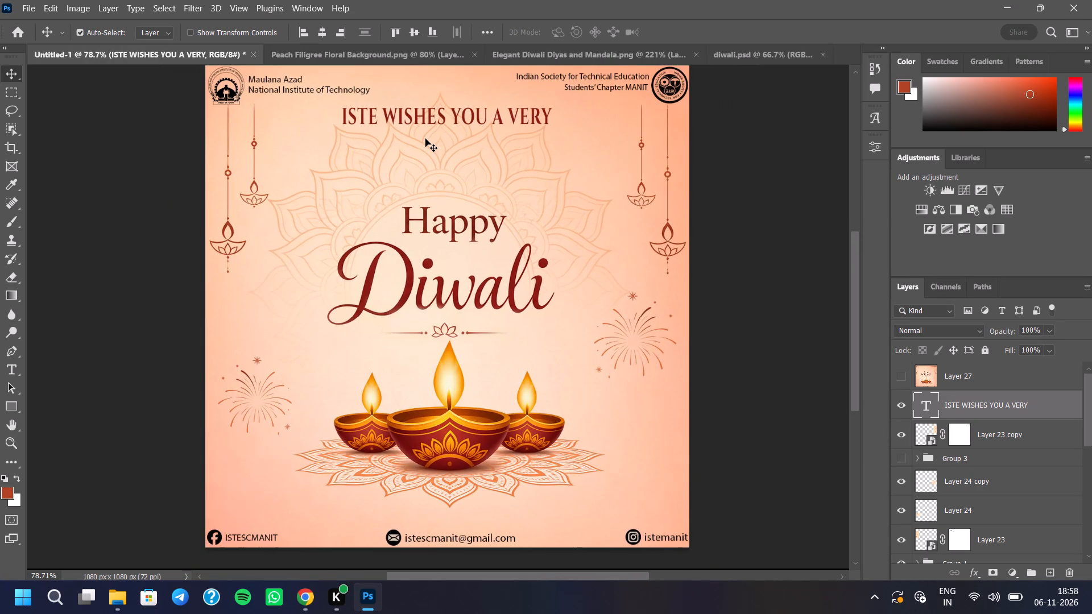
# Reduce the ISTE WISHES YOU A VERY line's height to about 90%, widen it to about 101%, and centre it horizontally on the poster.
pyautogui.scroll(7, 425, 139)
pyautogui.scroll(-1, 422, 152)
pyautogui.scroll(2, 454, 93)
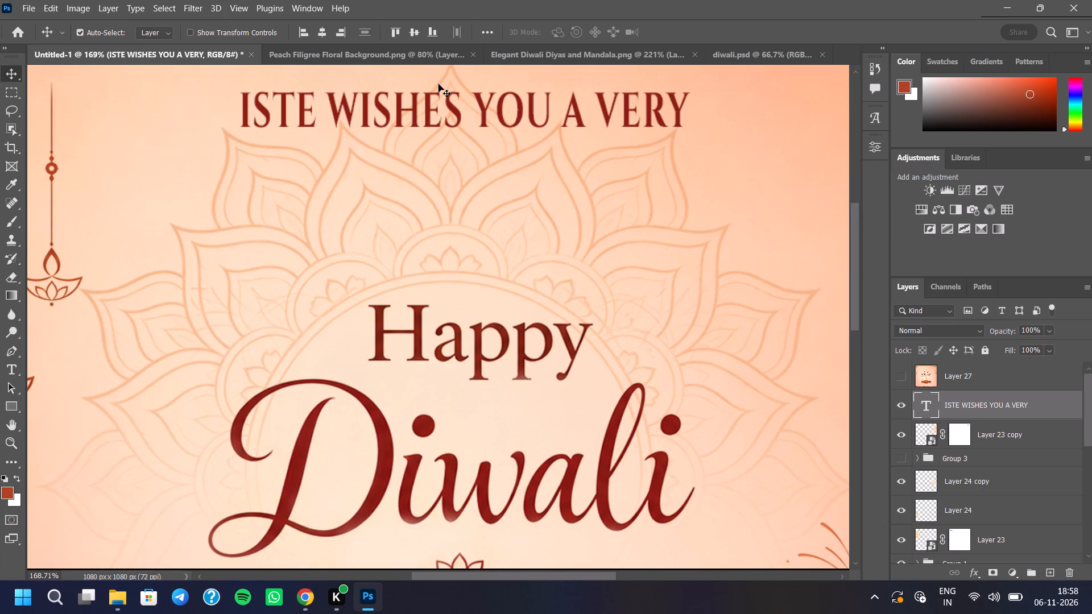
pyautogui.hotkey('ctrl', 't')
pyautogui.scroll(2, 450, 90)
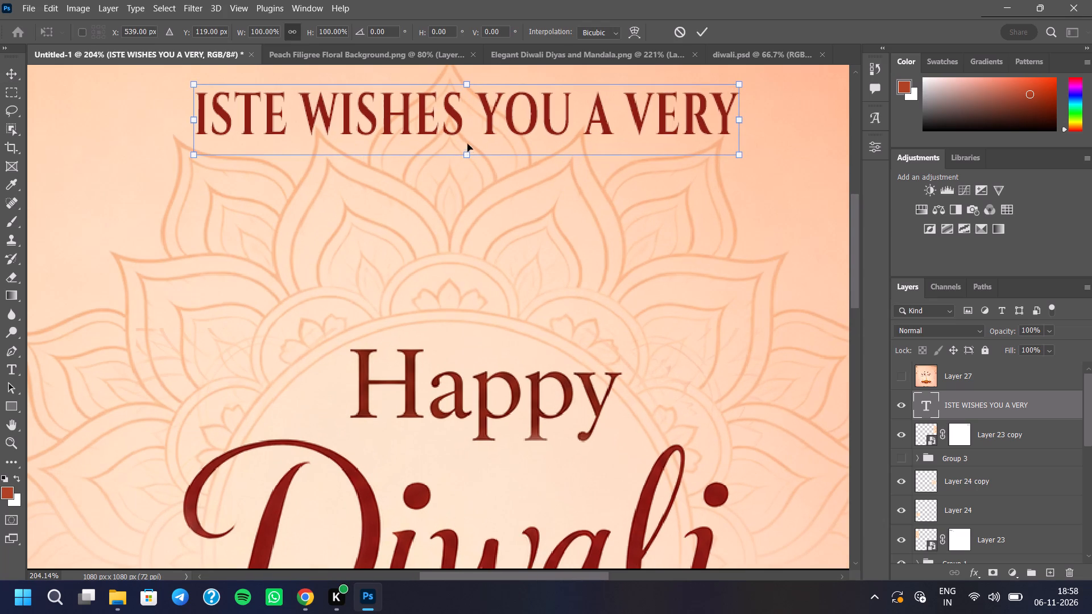
pyautogui.keyDown('shift'); pyautogui.moveTo(469, 155); pyautogui.dragTo(470, 147); pyautogui.keyUp('shift')
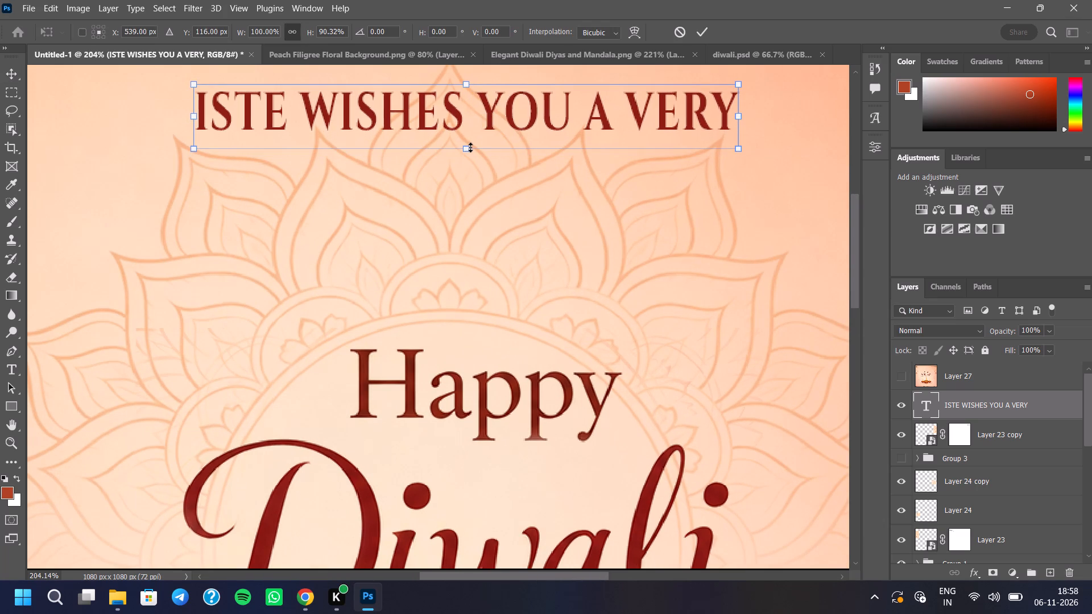
pyautogui.keyDown('shift'); pyautogui.click(189, 115); pyautogui.keyUp('shift')
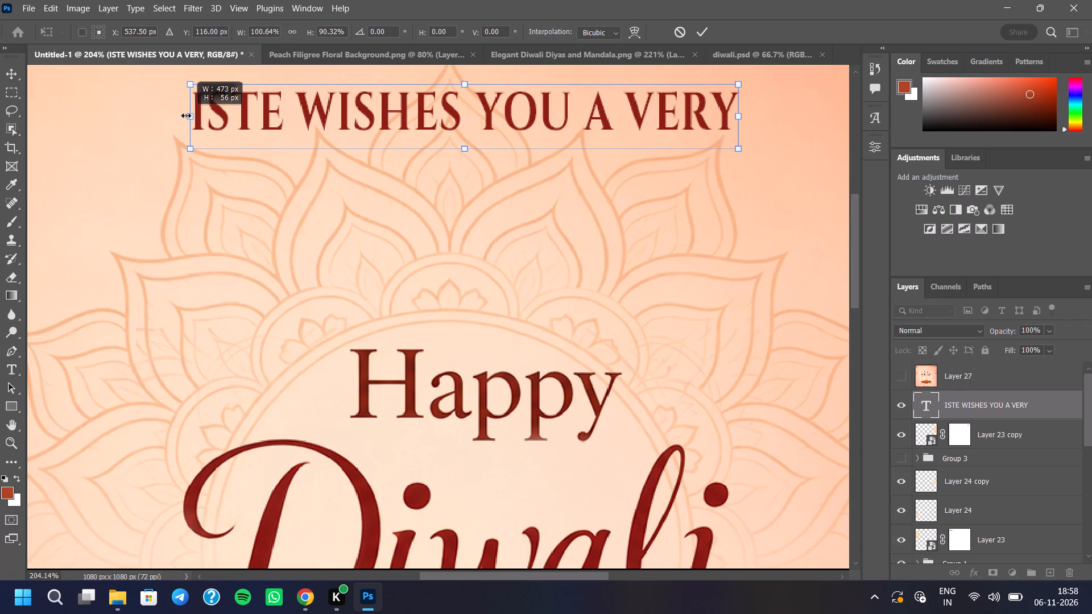
pyautogui.click(697, 31)
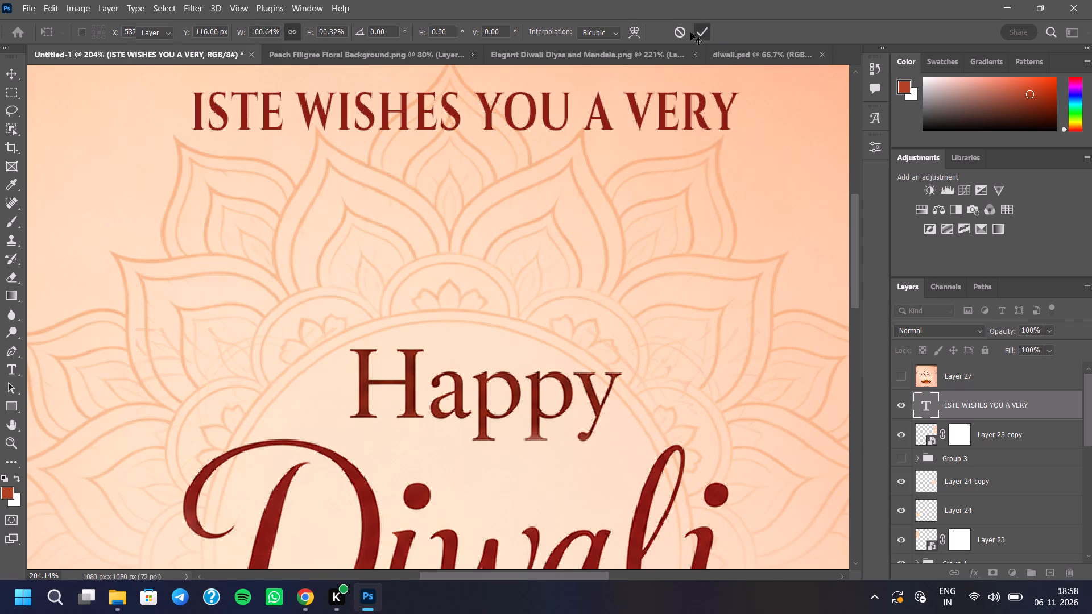
pyautogui.click(318, 28)
# Examine the whole poster and the diyas up close to check the resized greeting line and the overall layout.
pyautogui.scroll(-4, 393, 116)
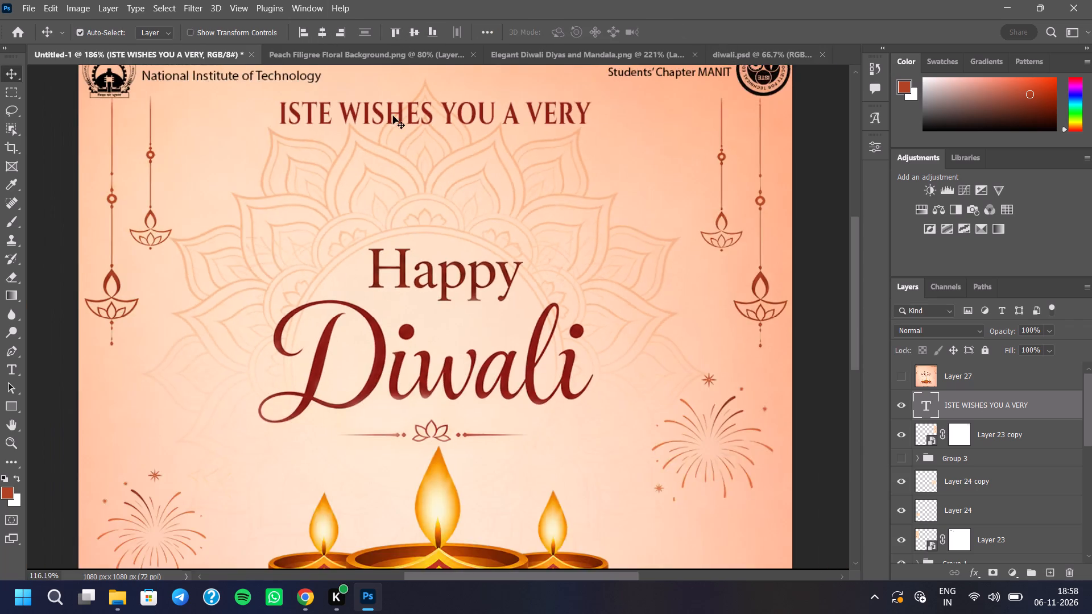
pyautogui.scroll(-8, 393, 116)
pyautogui.scroll(2, 498, 132)
pyautogui.scroll(-2, 499, 132)
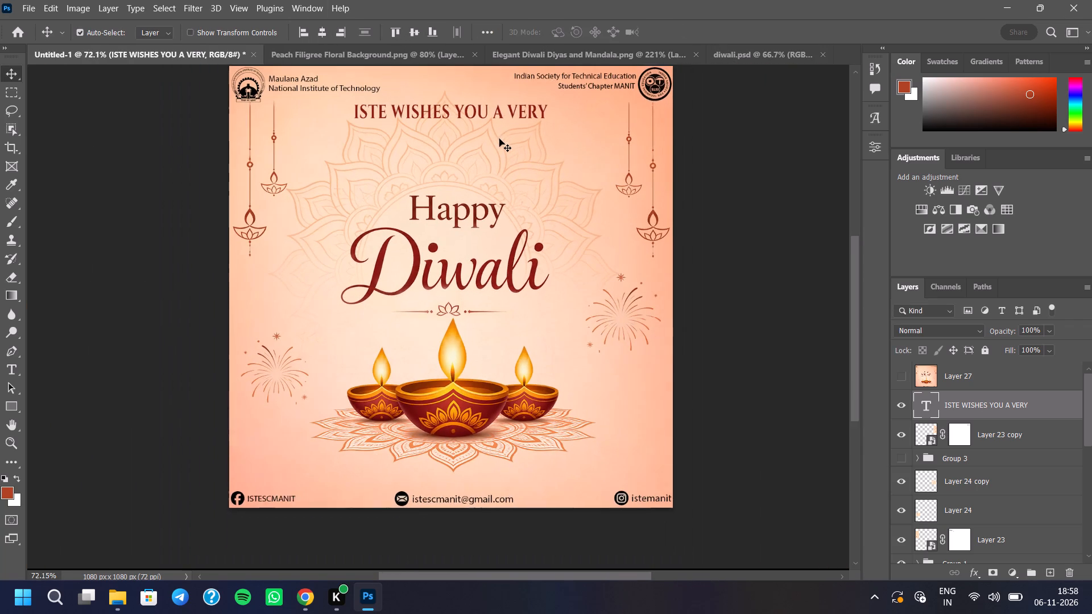
pyautogui.scroll(1, 473, 160)
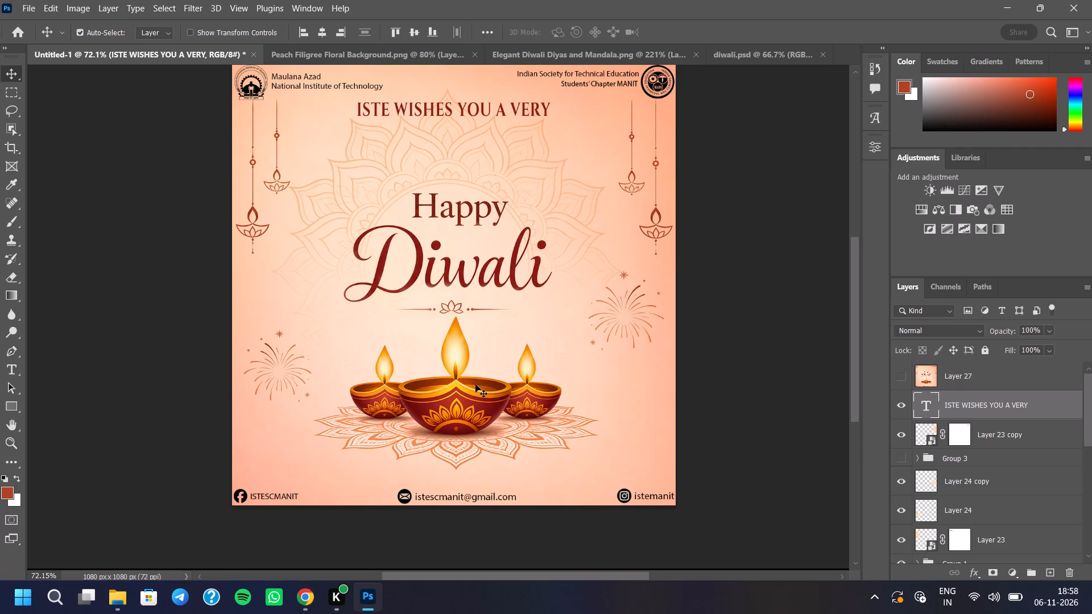
pyautogui.scroll(10, 475, 384)
pyautogui.scroll(6, 427, 269)
pyautogui.scroll(-5, 425, 294)
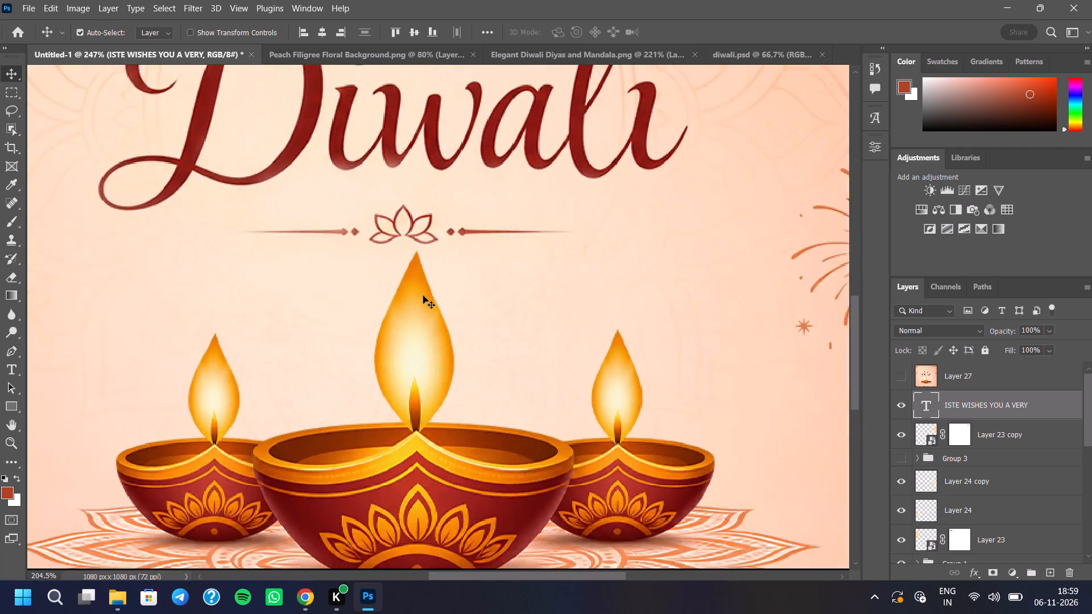
pyautogui.scroll(-11, 423, 296)
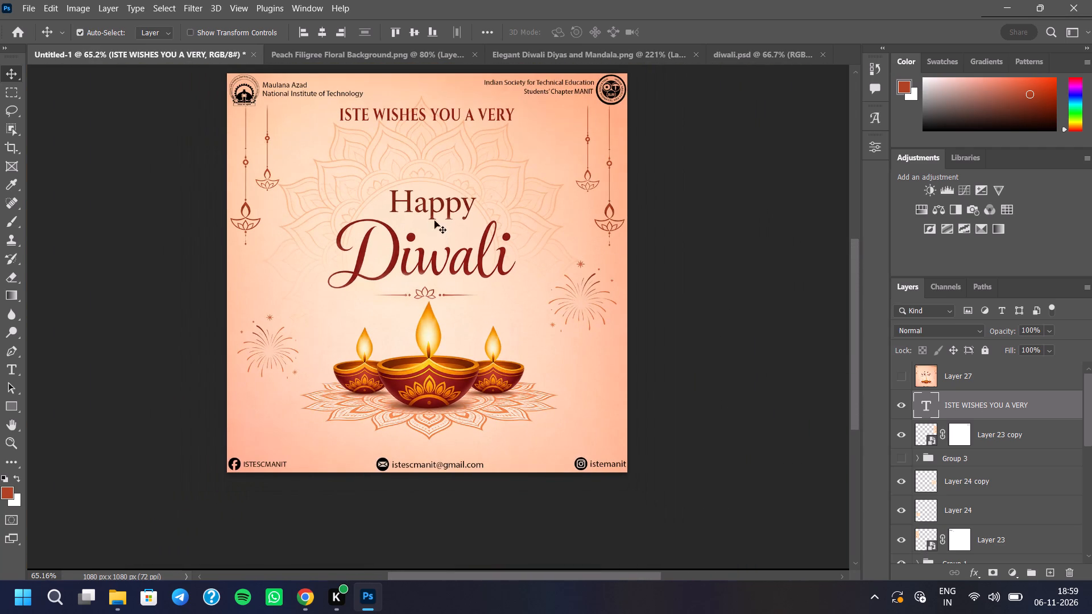
pyautogui.scroll(1, 415, 206)
pyautogui.scroll(-2, 428, 236)
pyautogui.scroll(2, 411, 222)
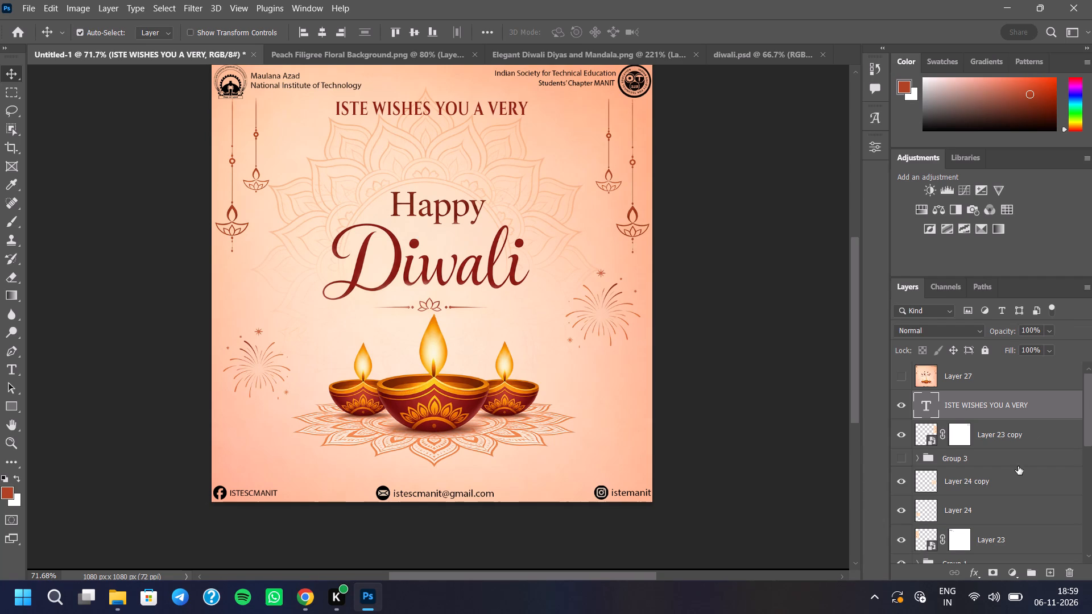
# Add a new layer above the greeting text, stamp all visible layers into it, and reapply the last Camera Raw Filter.
pyautogui.click(1053, 574)
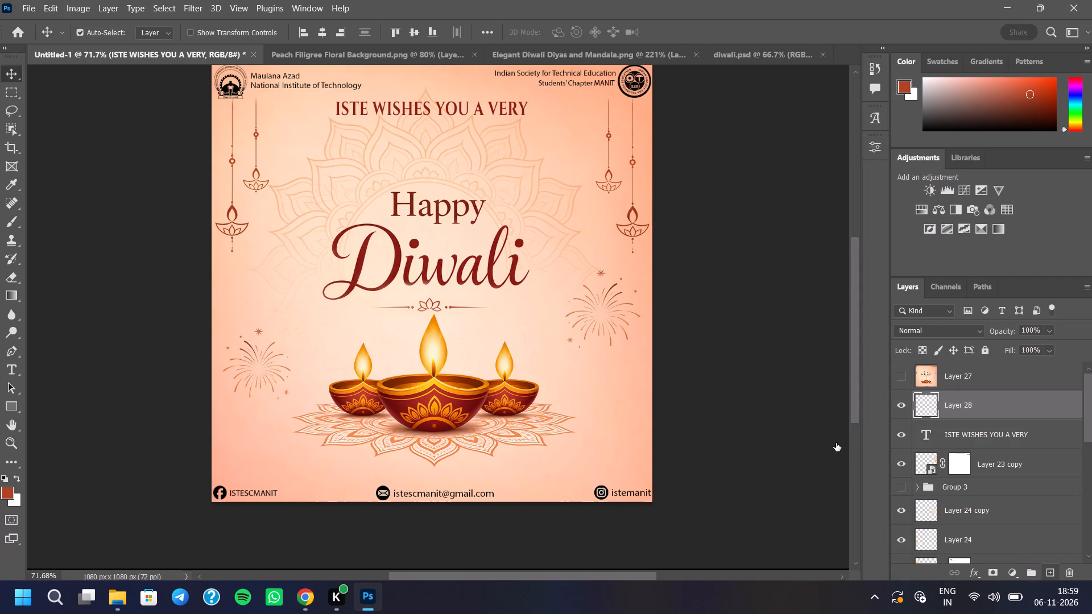
pyautogui.hotkey('ctrl', 'alt', 'shift', 'e')
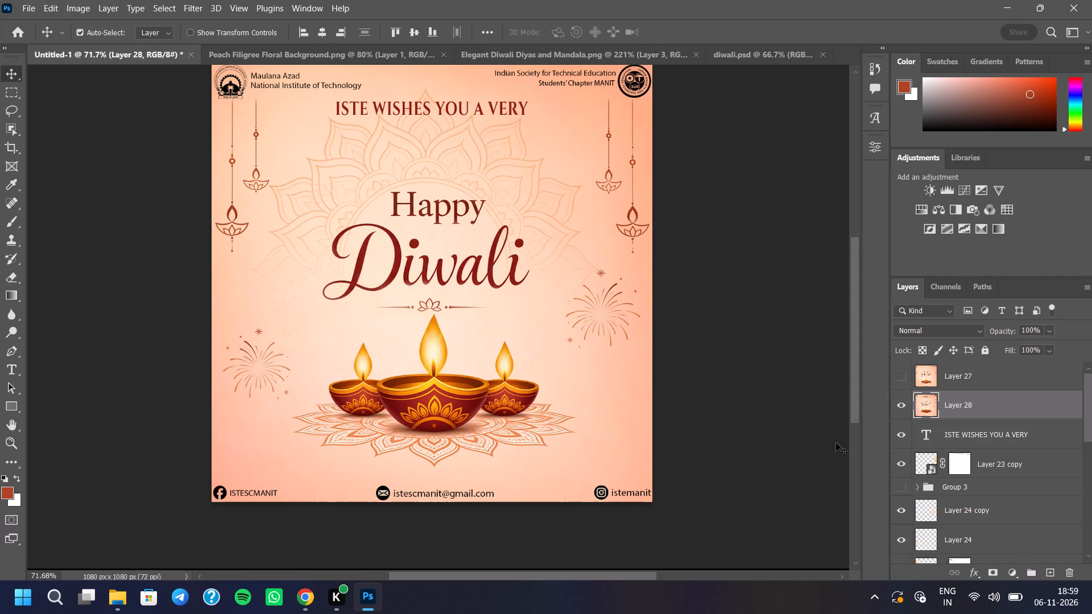
pyautogui.click(197, 2)
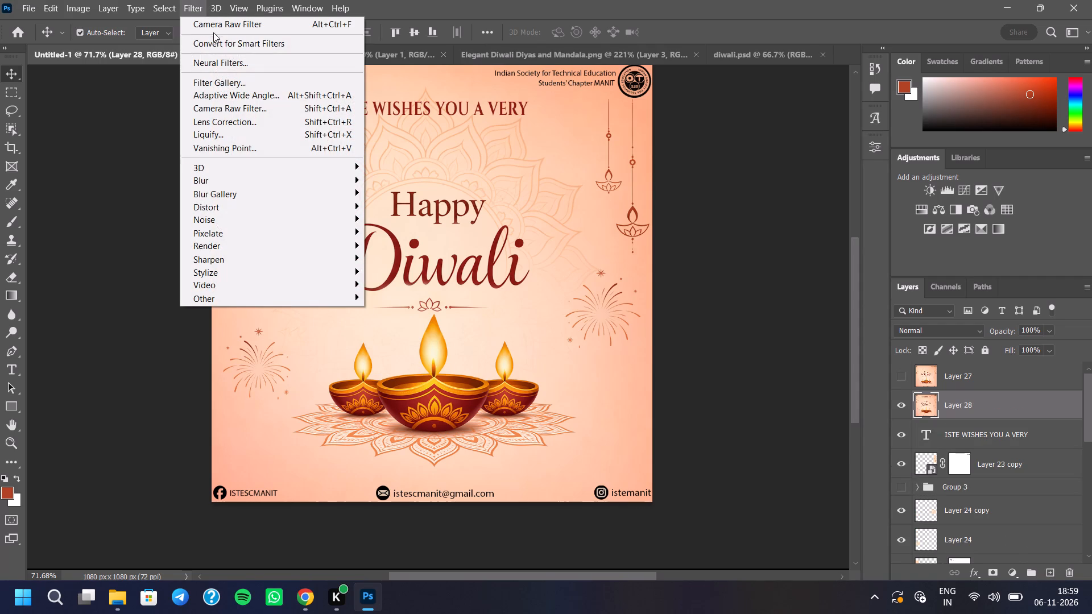
pyautogui.click(224, 23)
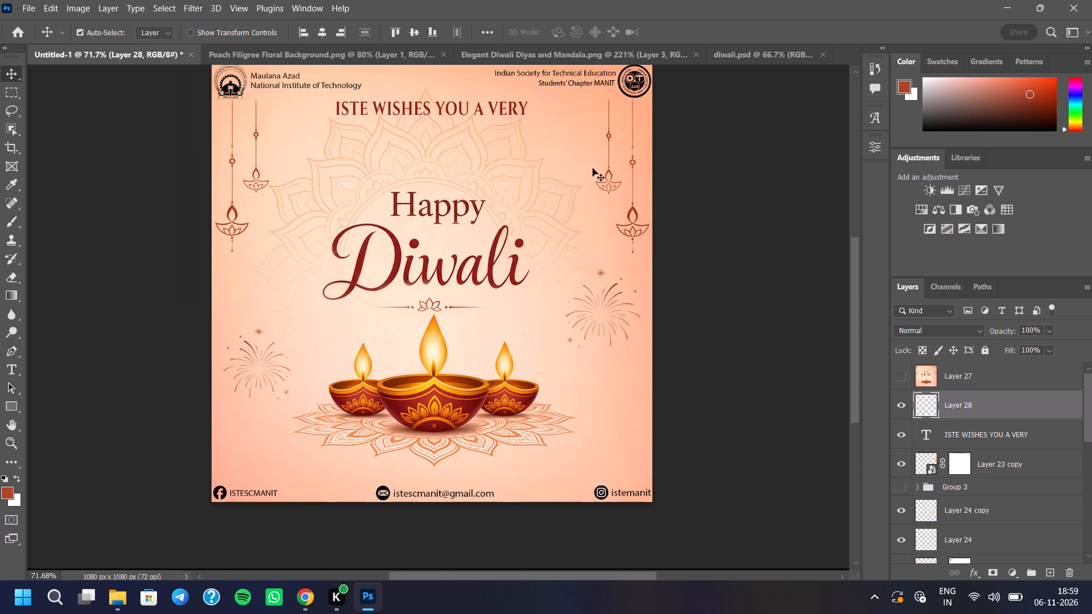
# Compare the poster with and without the filtered stamped layer, both in full and close up around the Diwali lettering.
pyautogui.click(896, 403)
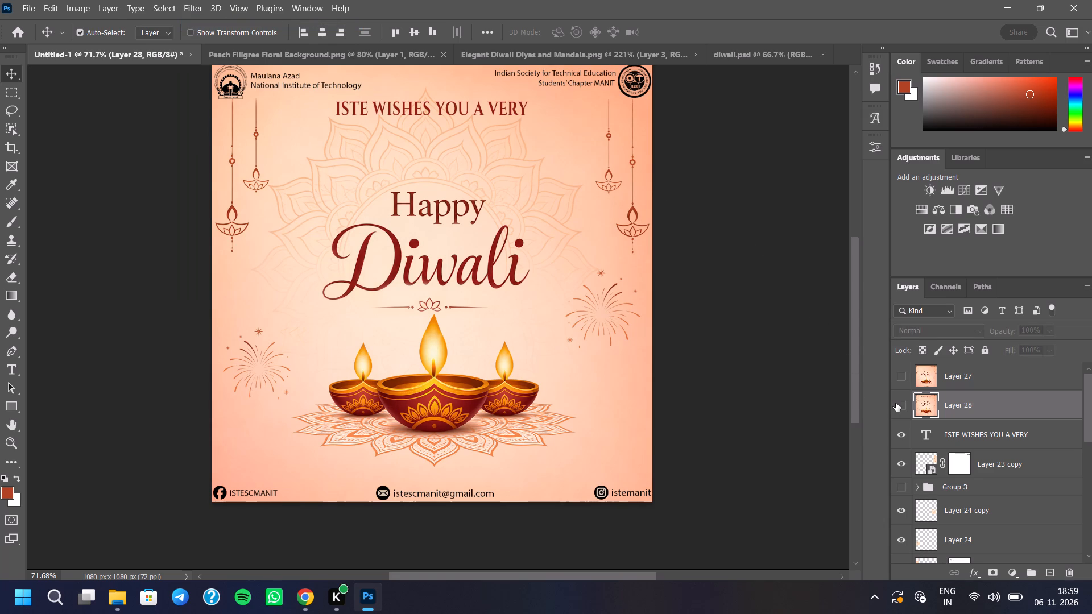
pyautogui.click(896, 403)
pyautogui.click(896, 403)
pyautogui.scroll(9, 460, 278)
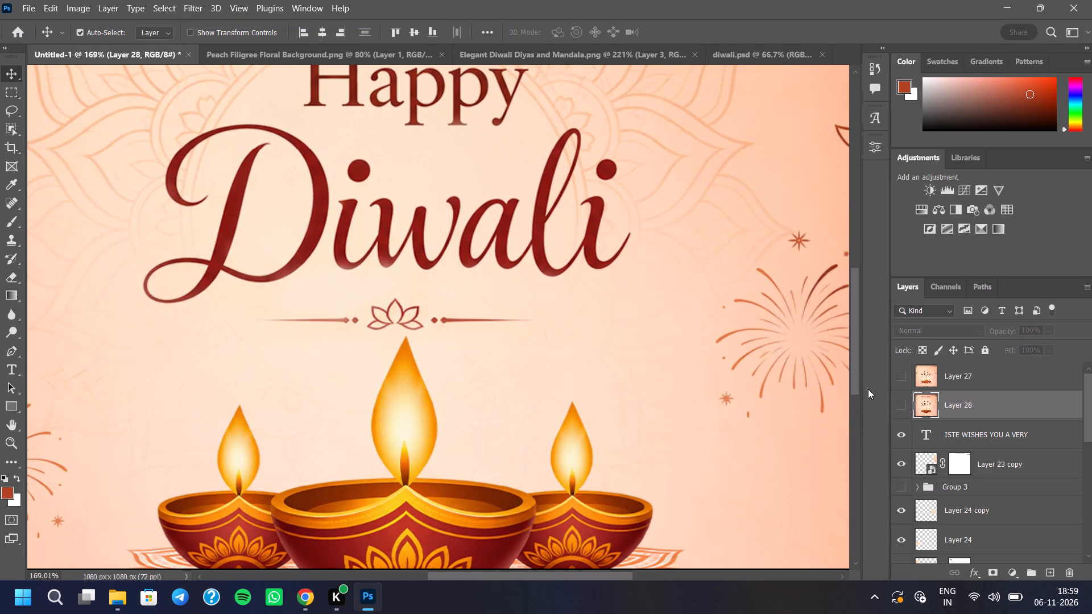
pyautogui.click(896, 406)
pyautogui.click(896, 406)
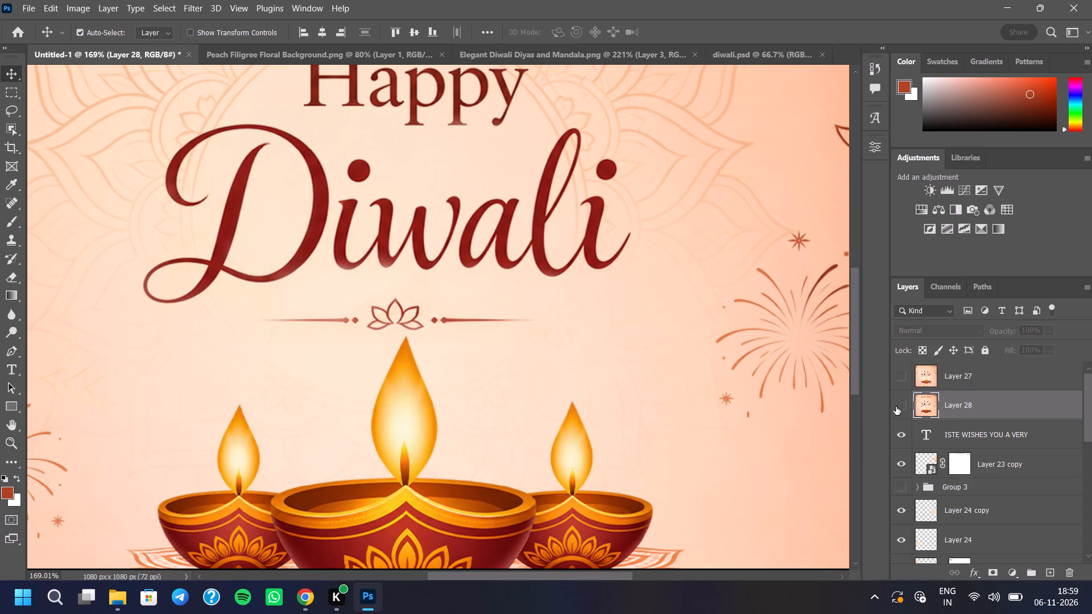
pyautogui.click(896, 406)
pyautogui.click(896, 406)
pyautogui.click(896, 406)
pyautogui.scroll(-10, 506, 332)
pyautogui.scroll(2, 485, 335)
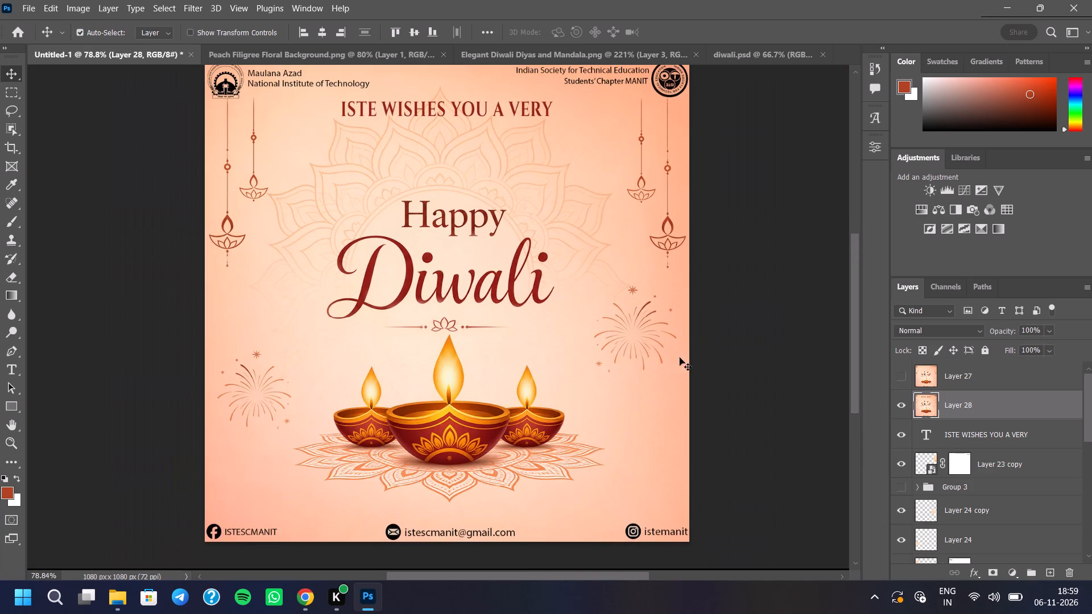
# Export the poster as a PNG named diwaliiiiiii into the diwali folder inside ISTE on drive E.
pyautogui.click(32, 3)
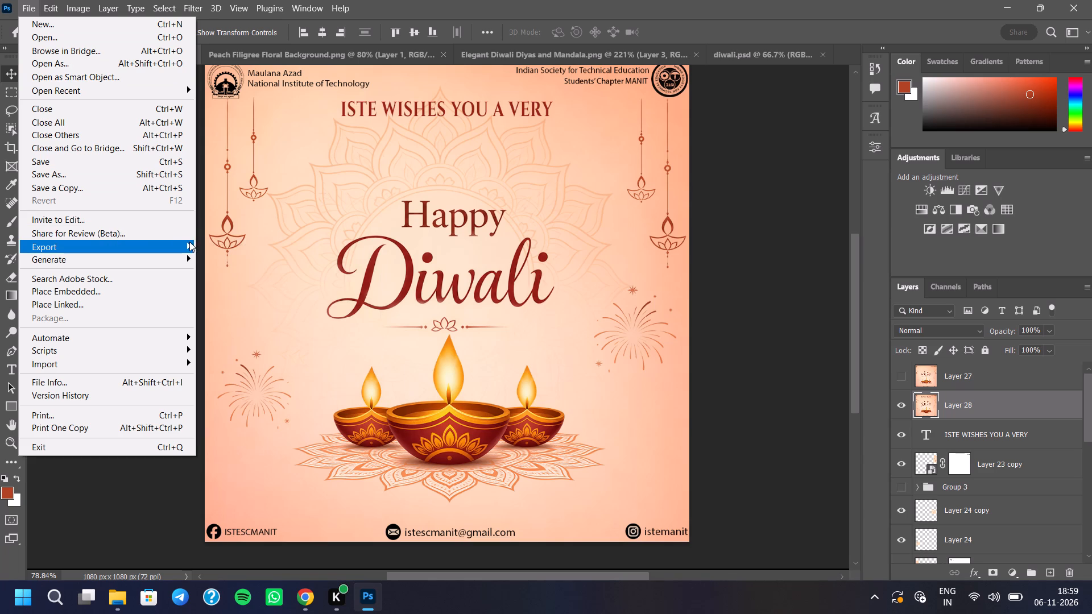
pyautogui.click(206, 242)
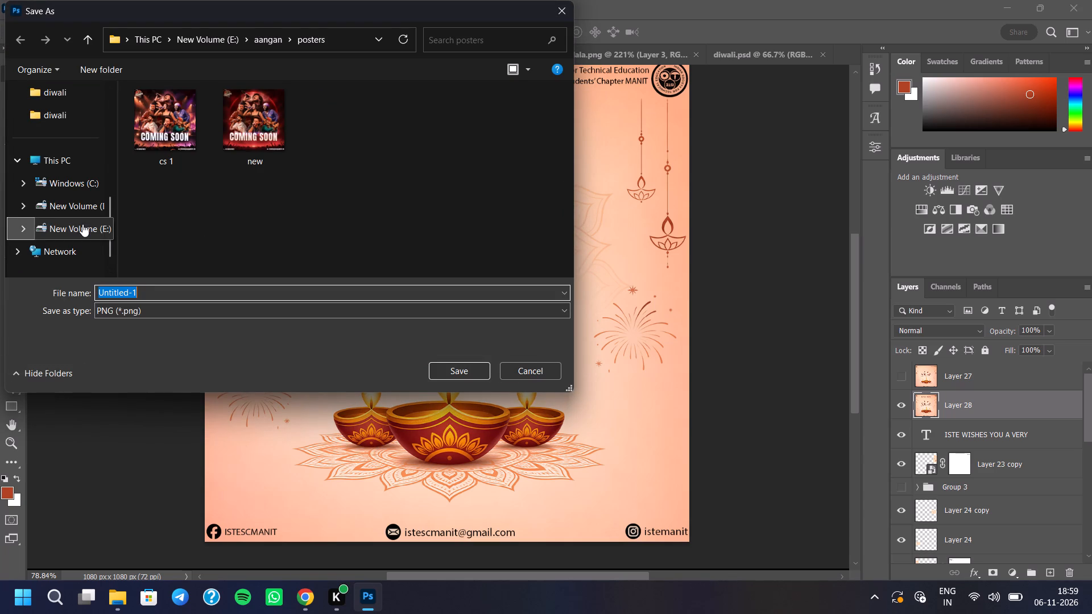
pyautogui.click(82, 224)
pyautogui.doubleClick(163, 171)
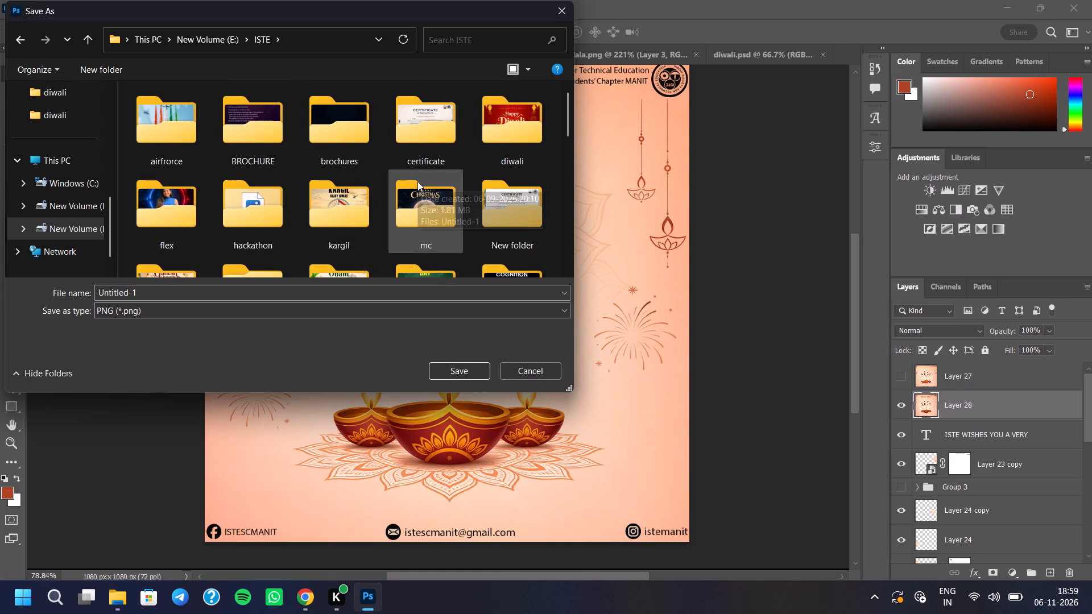
pyautogui.scroll(-1, 417, 181)
pyautogui.scroll(1, 390, 201)
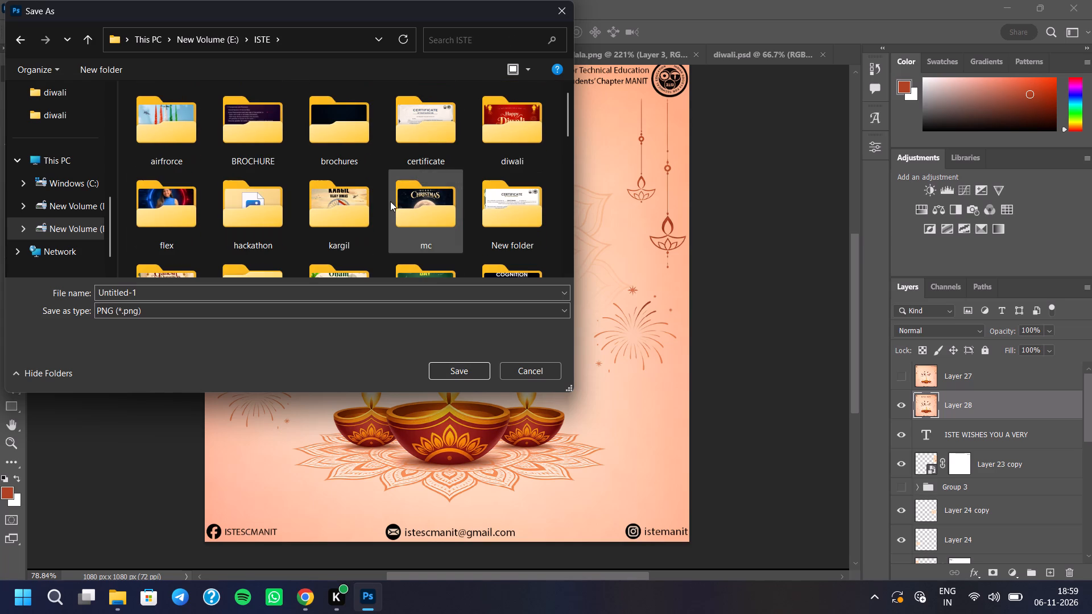
pyautogui.scroll(1, 390, 201)
pyautogui.doubleClick(512, 134)
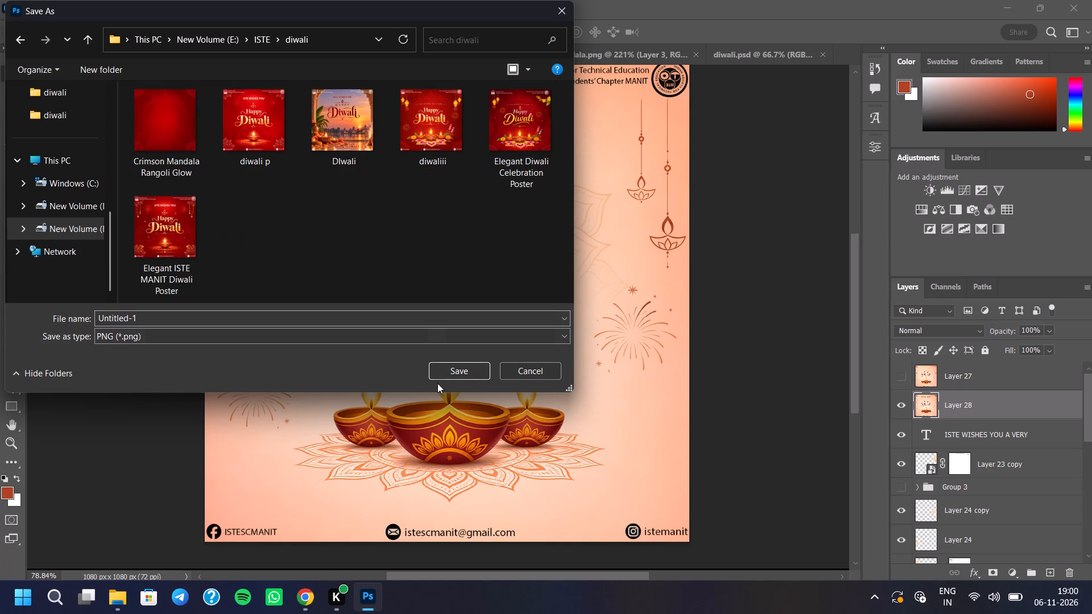
pyautogui.click(437, 323)
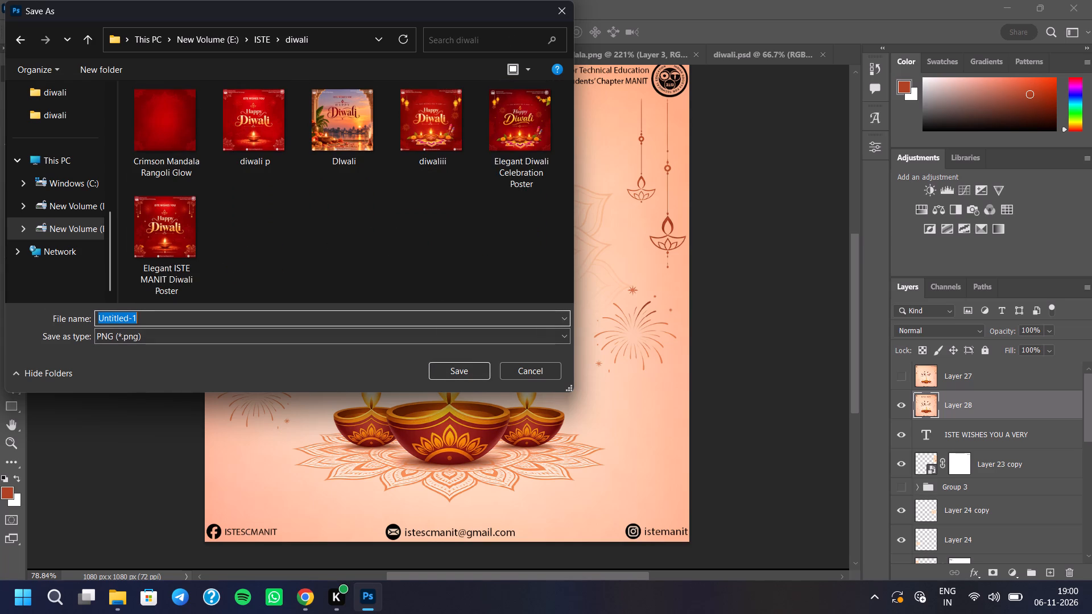
pyautogui.write('diwali')
pyautogui.press('space')
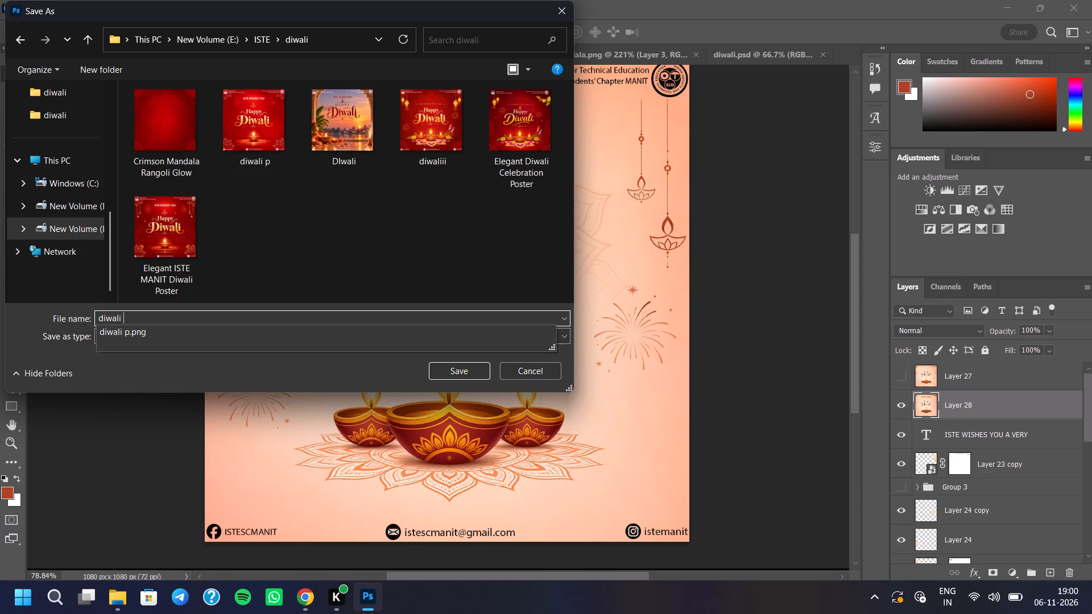
pyautogui.press('BackSpace')
pyautogui.write('iiiiii')
pyautogui.press('Return')
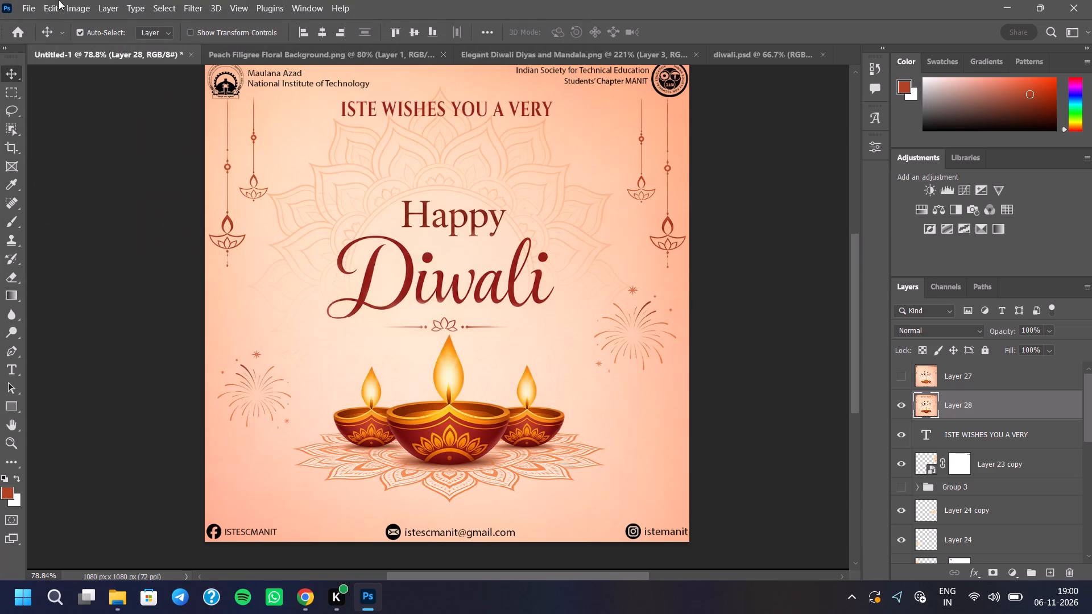
# Save the document in Photoshop format as diwaliiiiii in the psds folder on drive E, accepting the format options.
pyautogui.click(26, 14)
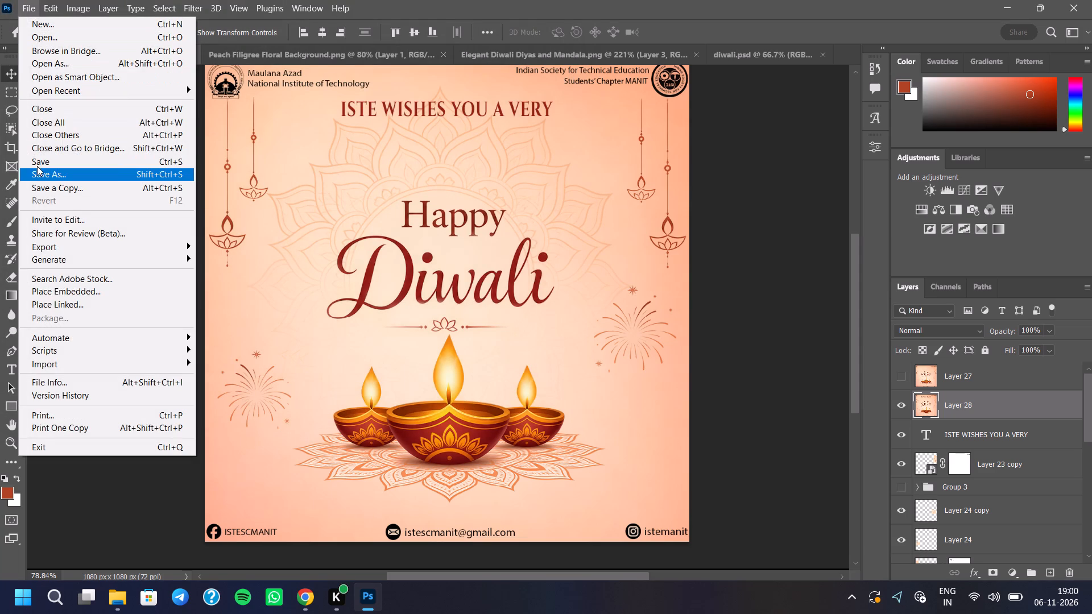
pyautogui.click(37, 165)
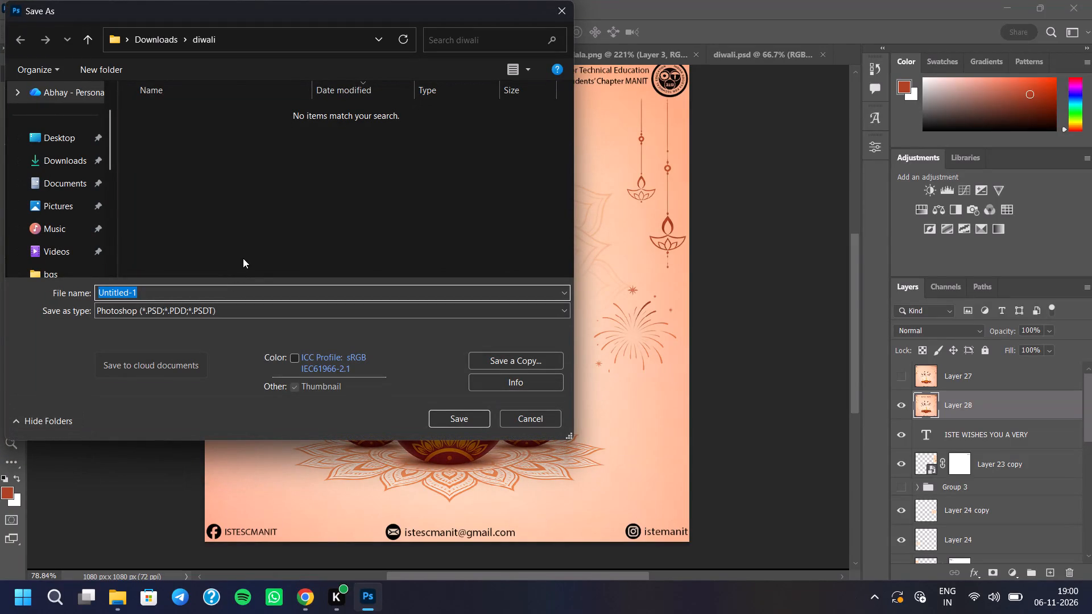
pyautogui.write('diwaliiiiii')
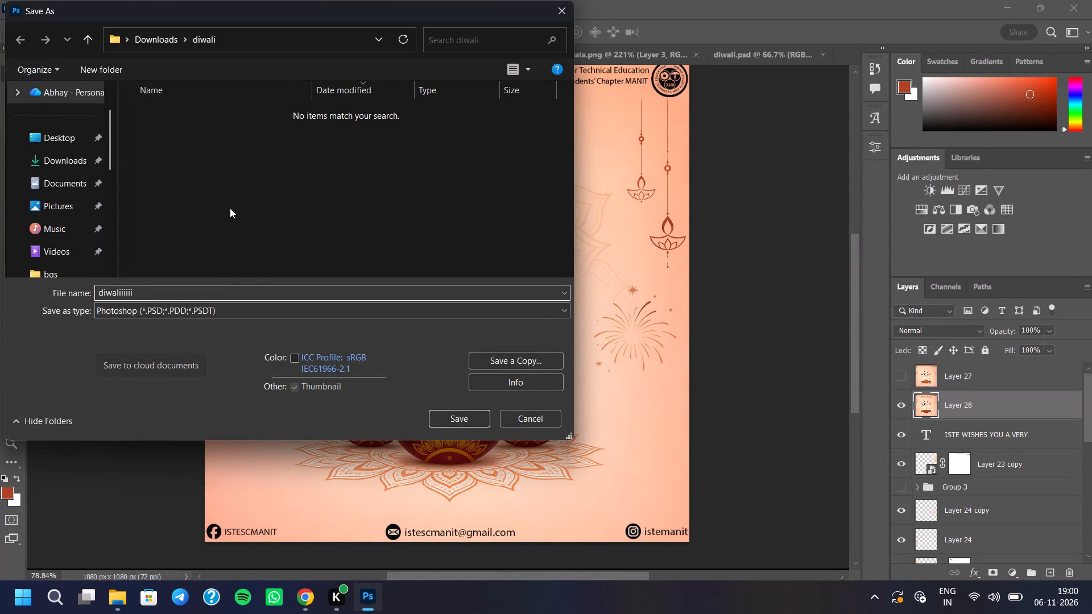
pyautogui.scroll(-3, 11, 143)
pyautogui.click(53, 247)
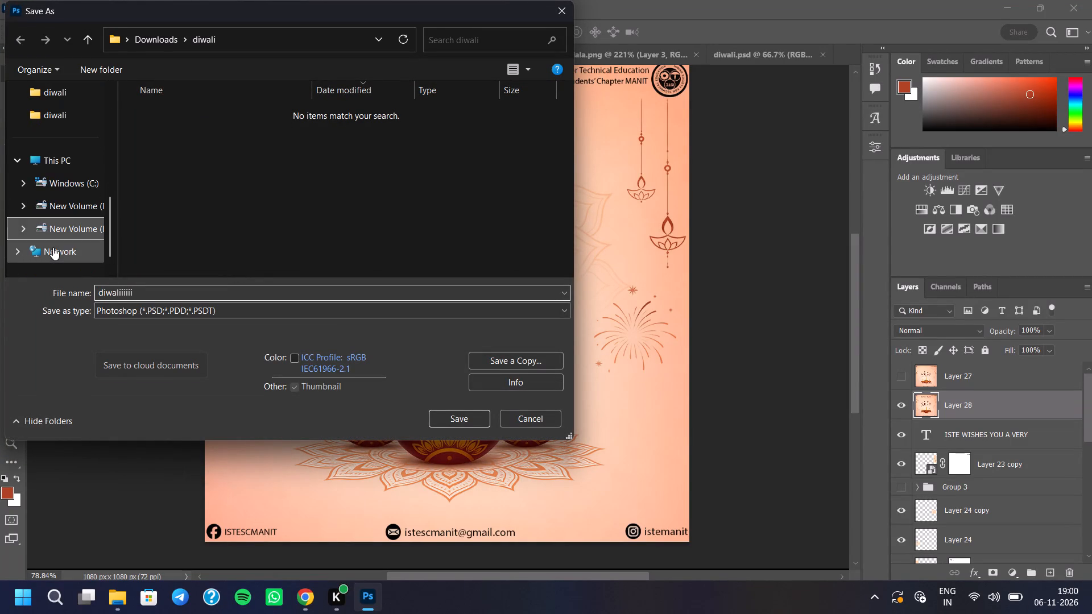
pyautogui.doubleClick(205, 222)
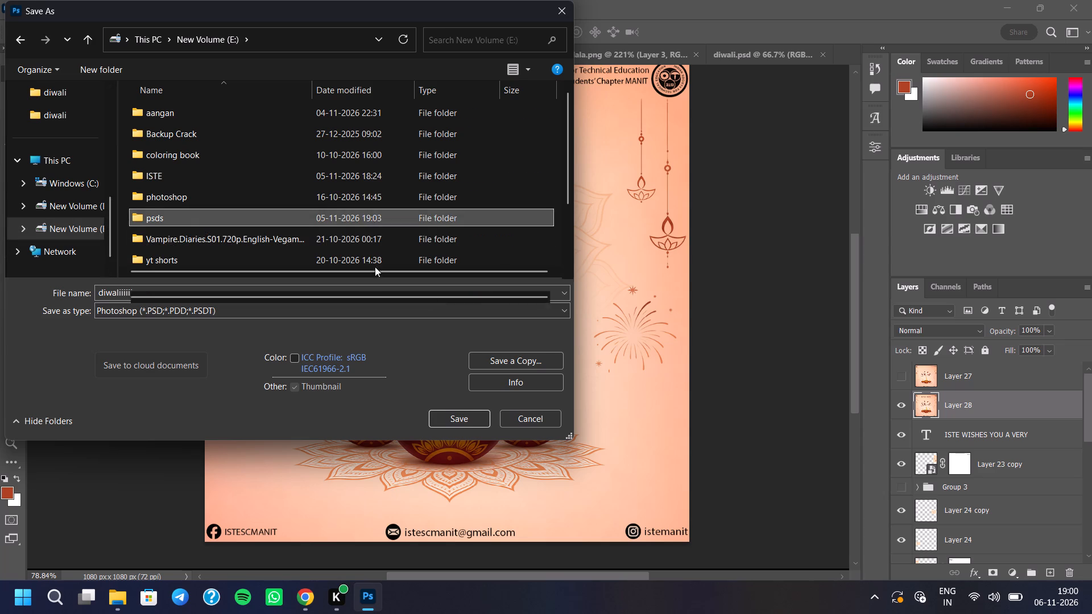
pyautogui.click(442, 419)
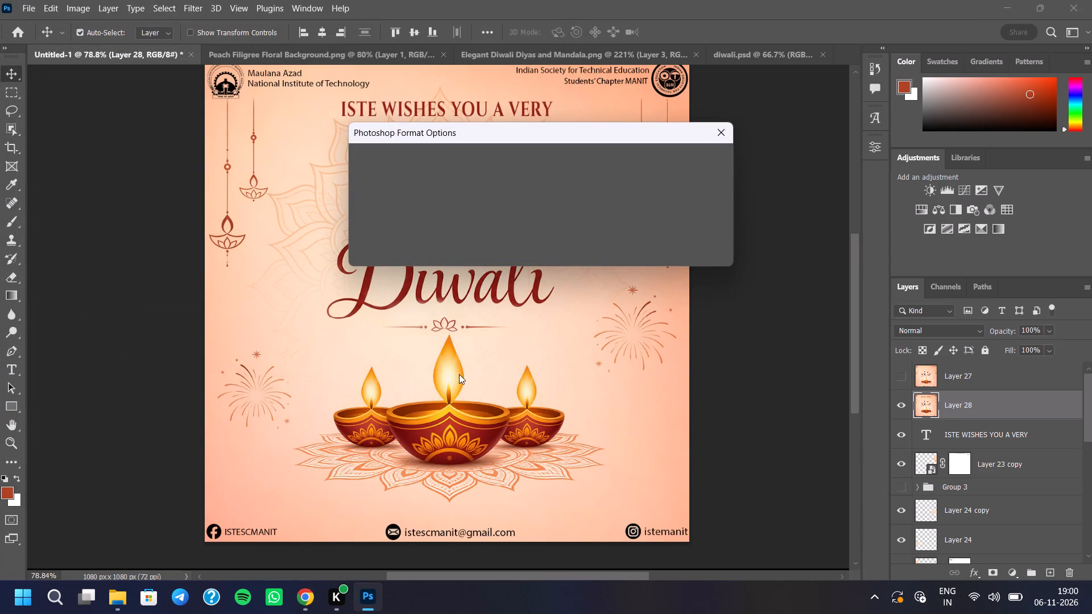
pyautogui.click(697, 154)
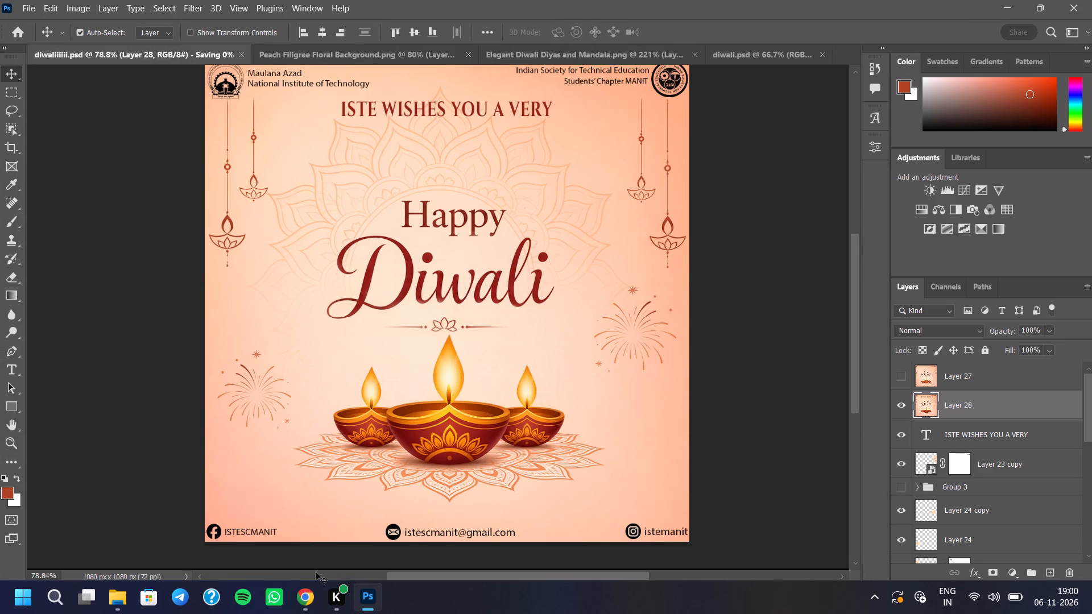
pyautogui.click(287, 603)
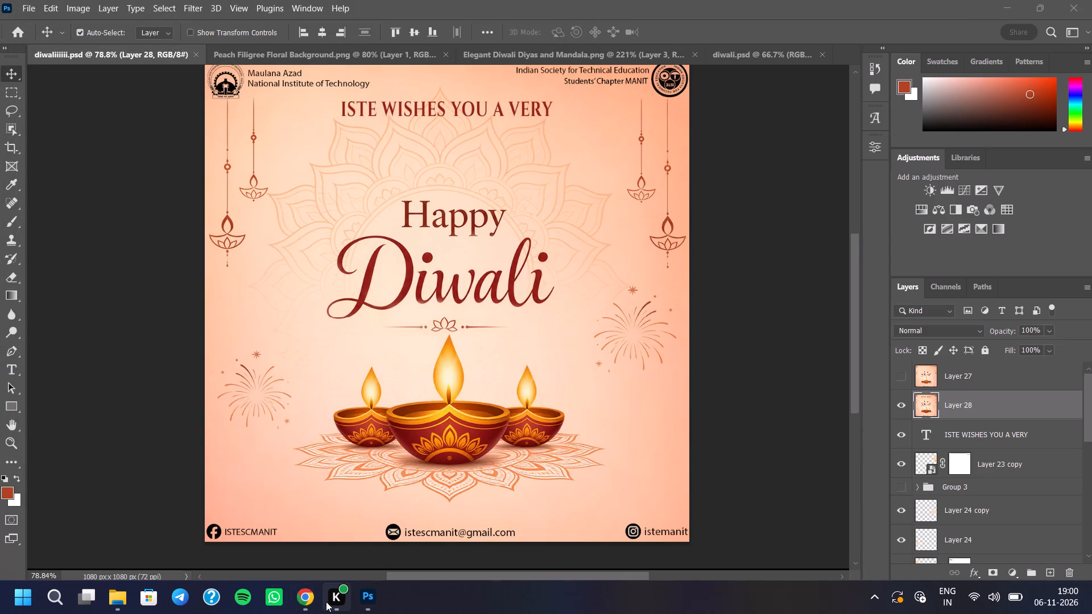